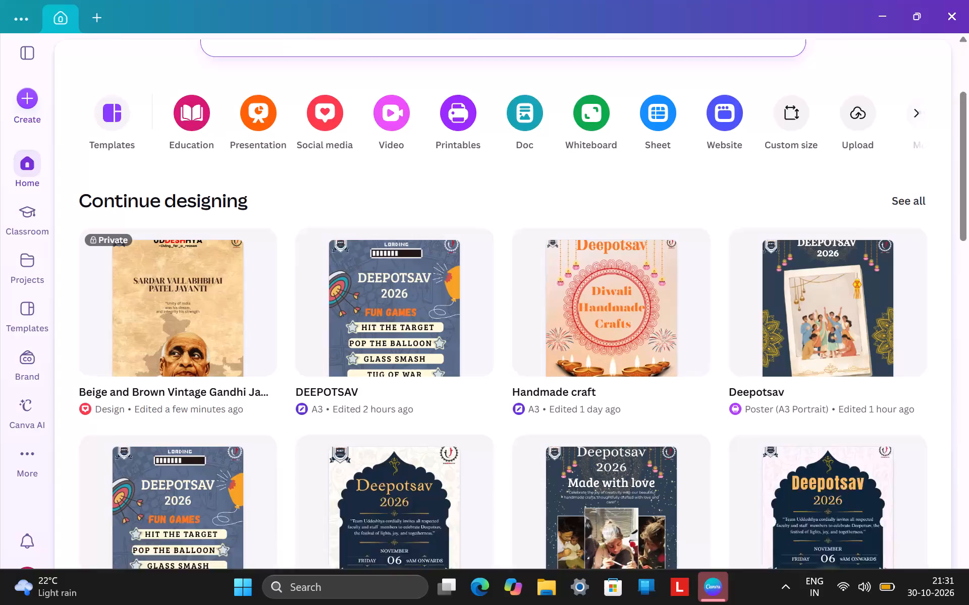
Open the private Sardar Vallabhbhai Patel Jayanti design from the recent designs.
{"action": "scroll", "coordinate": [494, 304], "scroll_direction": "right", "scroll_amount": 1}
{"action": "left_click", "coordinate": [236, 184]}
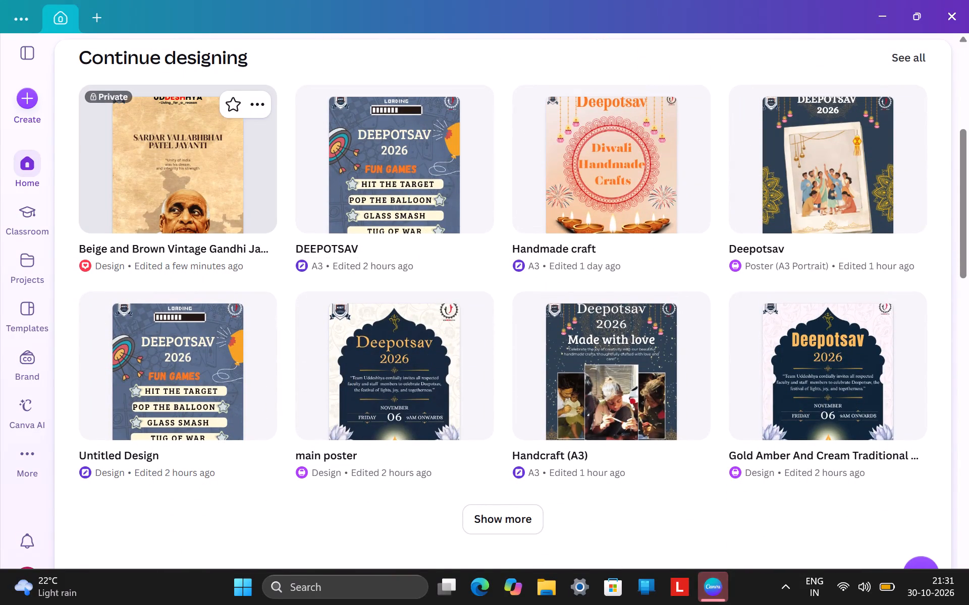
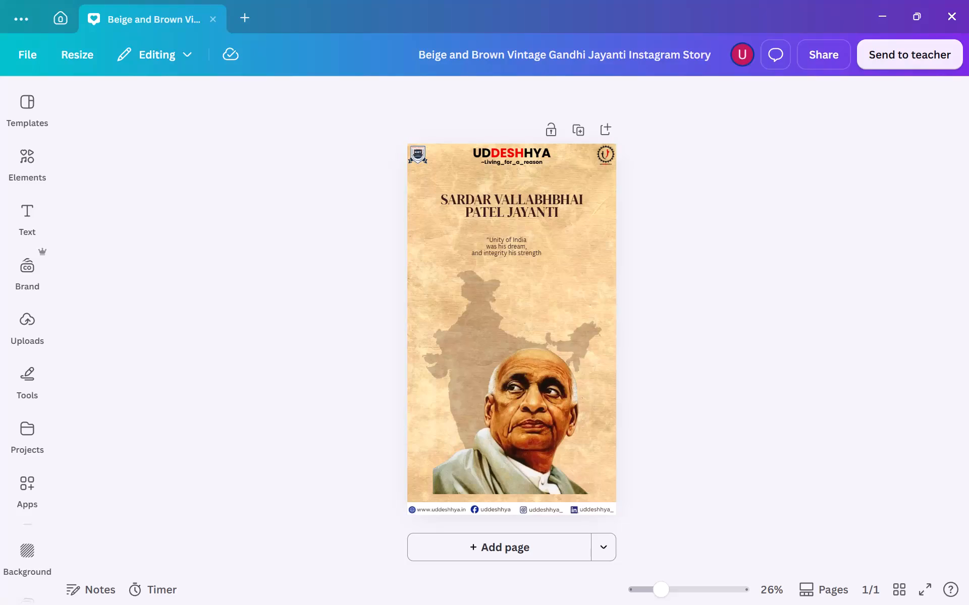
Duplicate the Sardar Vallabhbhai Patel Jayanti story page as a second page.
{"action": "left_click", "coordinate": [588, 126]}
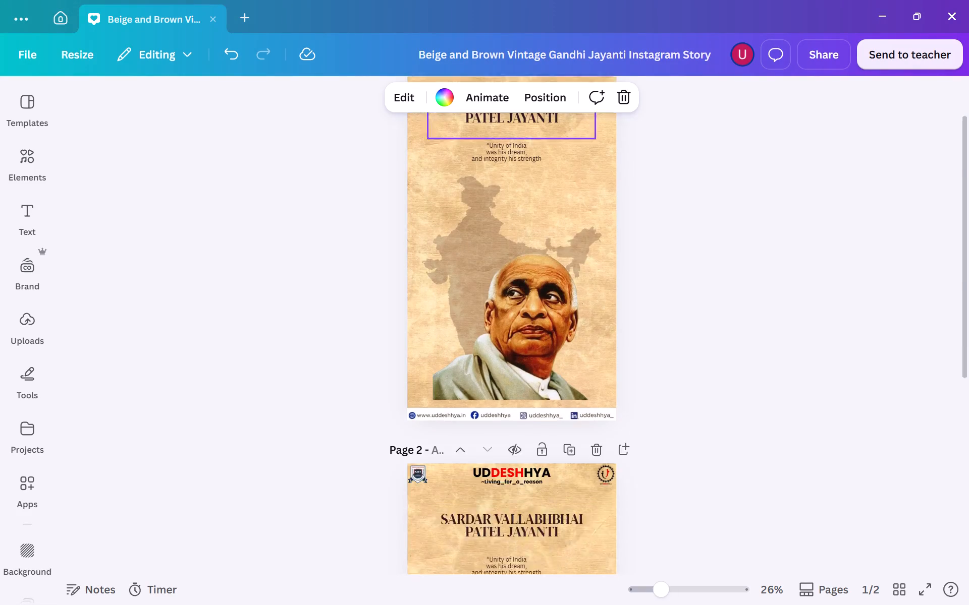
Delete the portrait and the India map silhouette from page 2, leaving the background, branding and texts.
{"action": "left_click", "coordinate": [534, 427]}
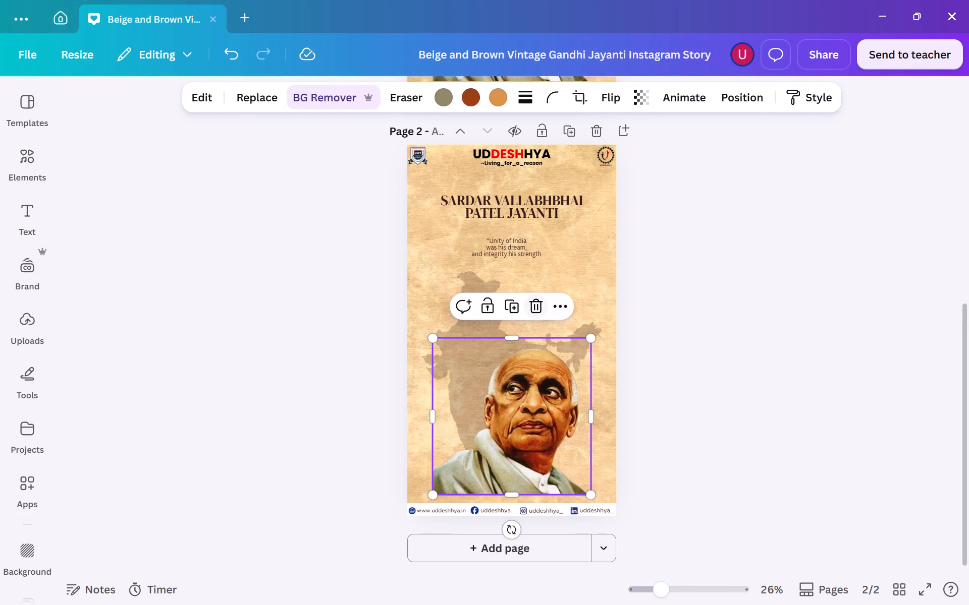
{"action": "left_click", "coordinate": [536, 311]}
{"action": "left_click", "coordinate": [517, 382]}
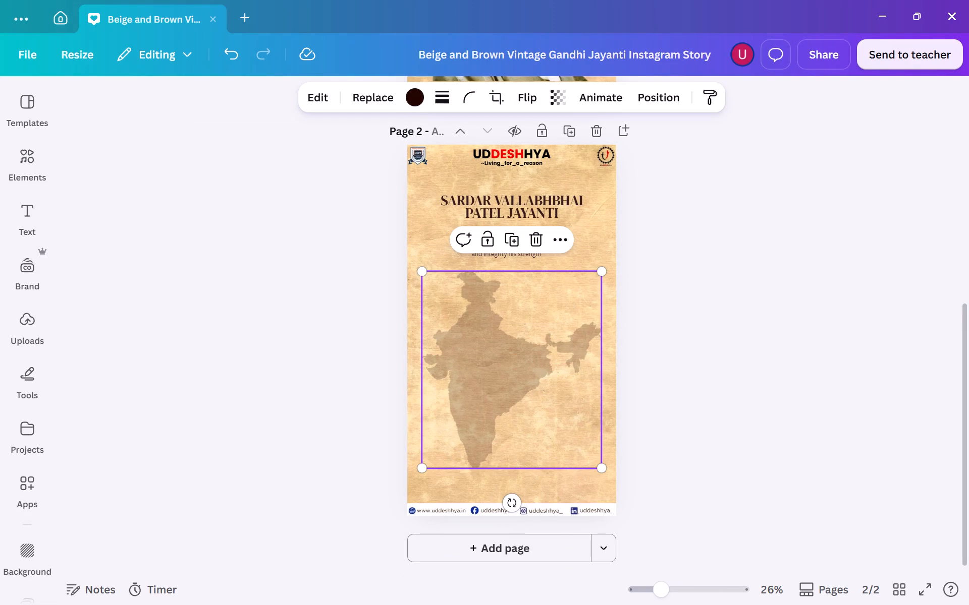
{"action": "left_click", "coordinate": [539, 237]}
{"action": "left_click", "coordinate": [688, 284]}
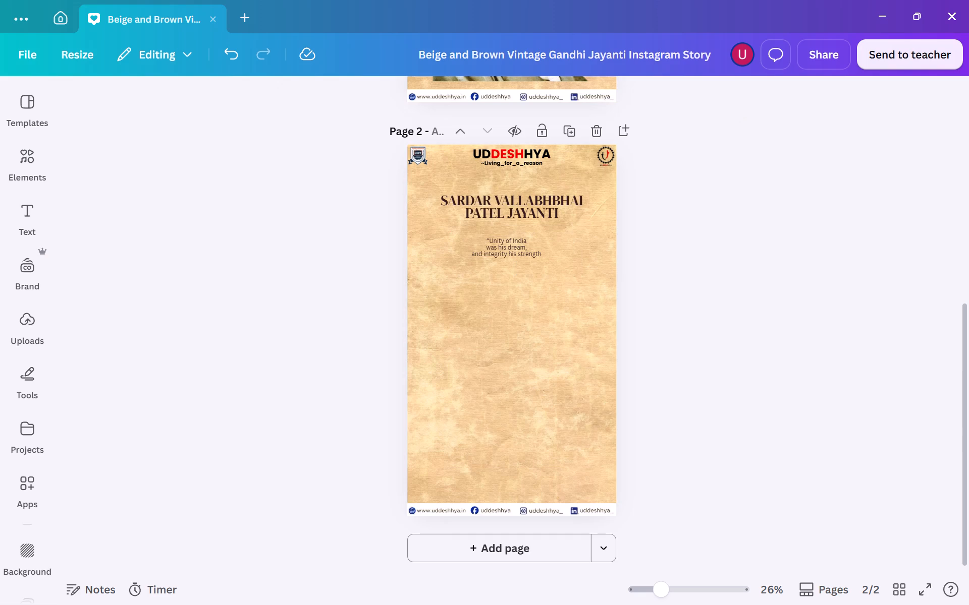
Move the "Sardar Vallabhbhai Patel Jayanti" heading on page 2 slightly upward, keeping it horizontally centred.
{"action": "left_click_drag", "start_coordinate": [515, 209], "coordinate": [519, 197]}
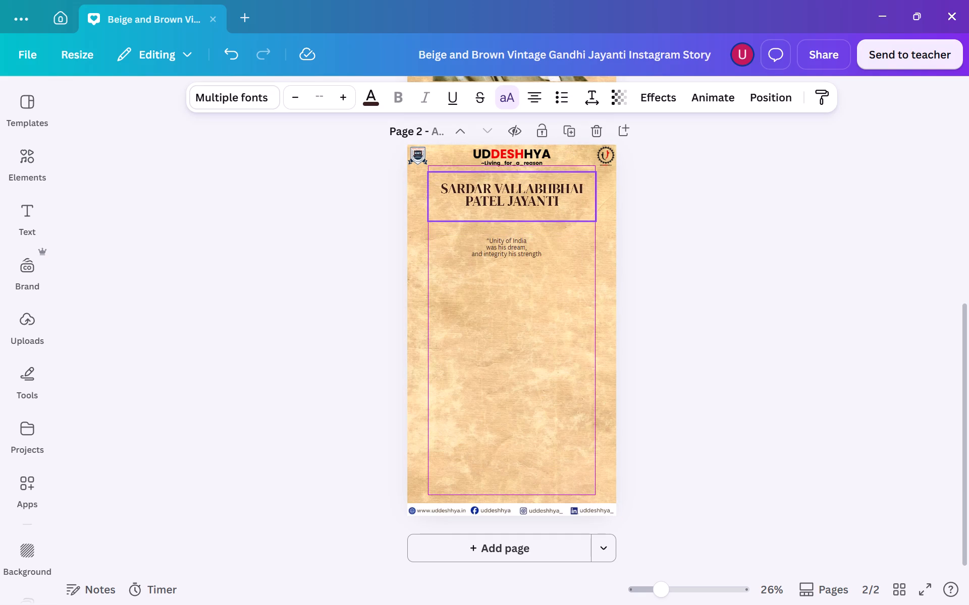
{"action": "left_click_drag", "start_coordinate": [519, 197], "coordinate": [516, 204]}
{"action": "left_click", "coordinate": [716, 269]}
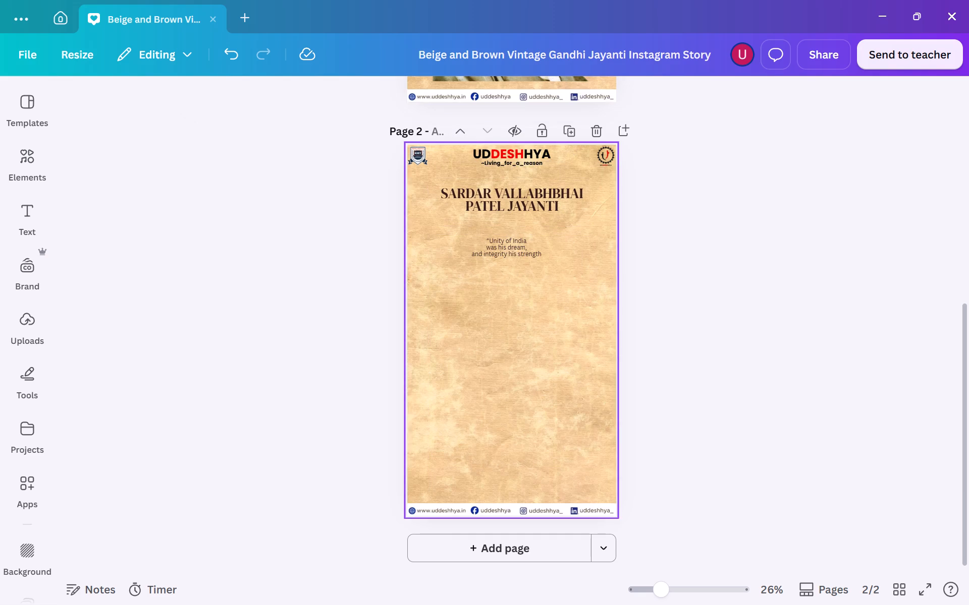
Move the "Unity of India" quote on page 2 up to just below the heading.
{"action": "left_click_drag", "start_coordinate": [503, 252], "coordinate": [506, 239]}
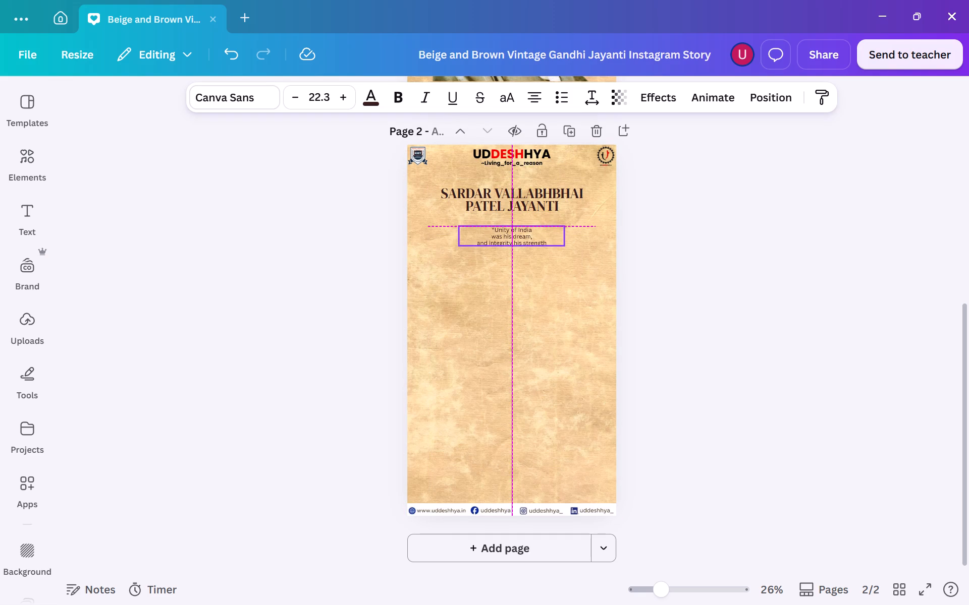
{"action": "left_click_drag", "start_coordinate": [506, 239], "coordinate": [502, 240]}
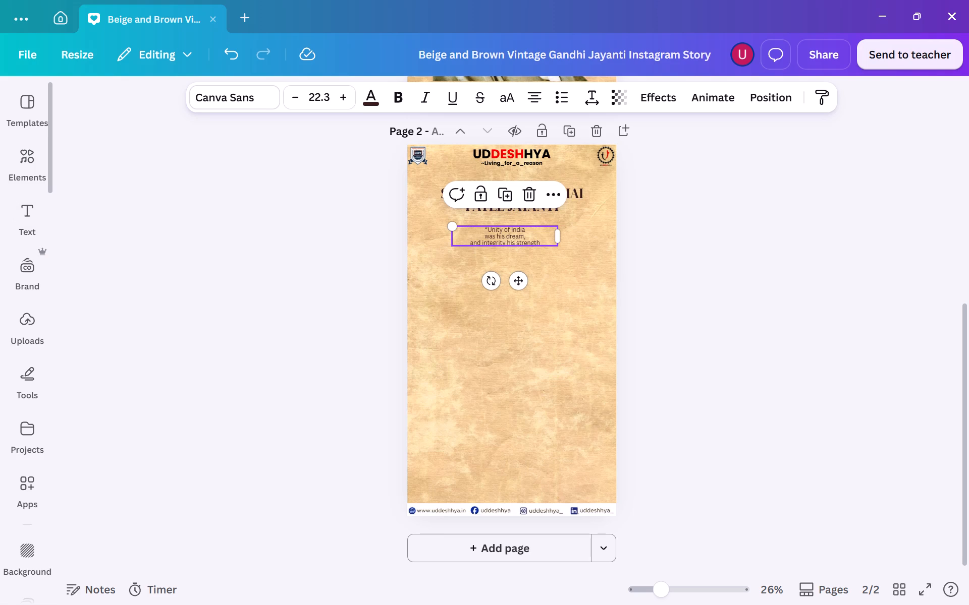
Add the horizontal torn-edge parchment graphic from the recommended elements to page 2.
{"action": "left_click", "coordinate": [35, 156]}
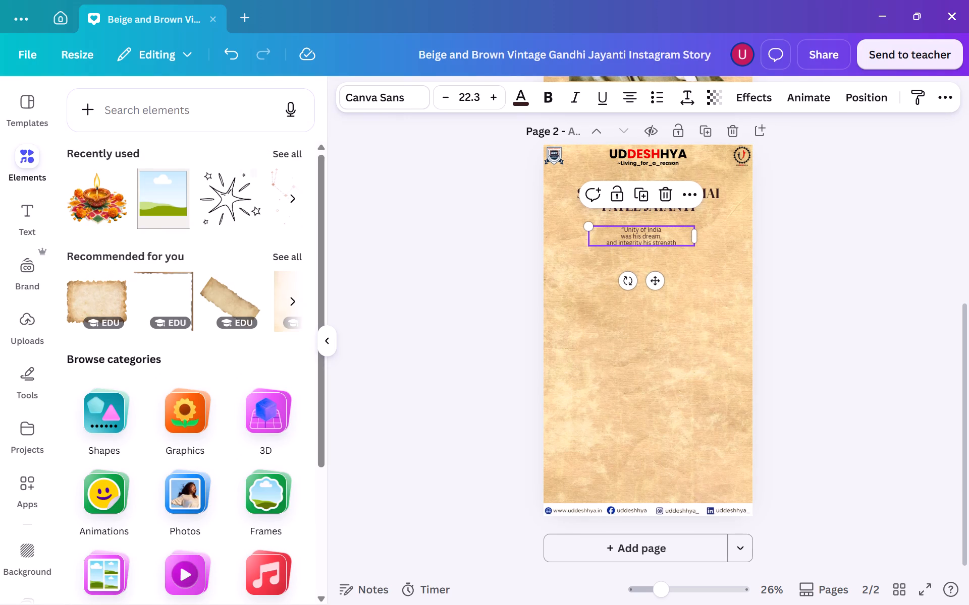
{"action": "scroll", "coordinate": [228, 309], "scroll_direction": "left", "scroll_amount": 2}
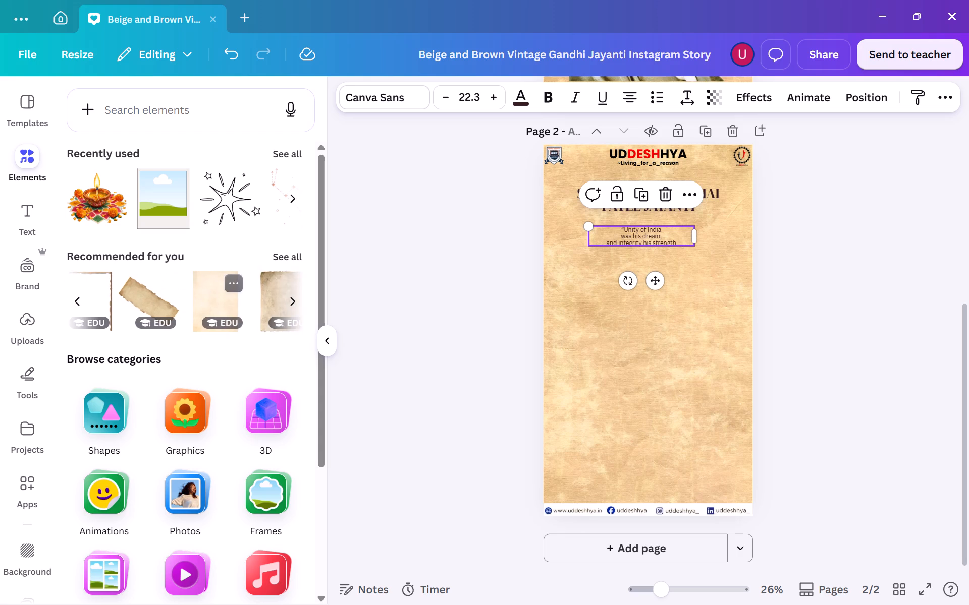
{"action": "scroll", "coordinate": [228, 309], "scroll_direction": "left", "scroll_amount": 3}
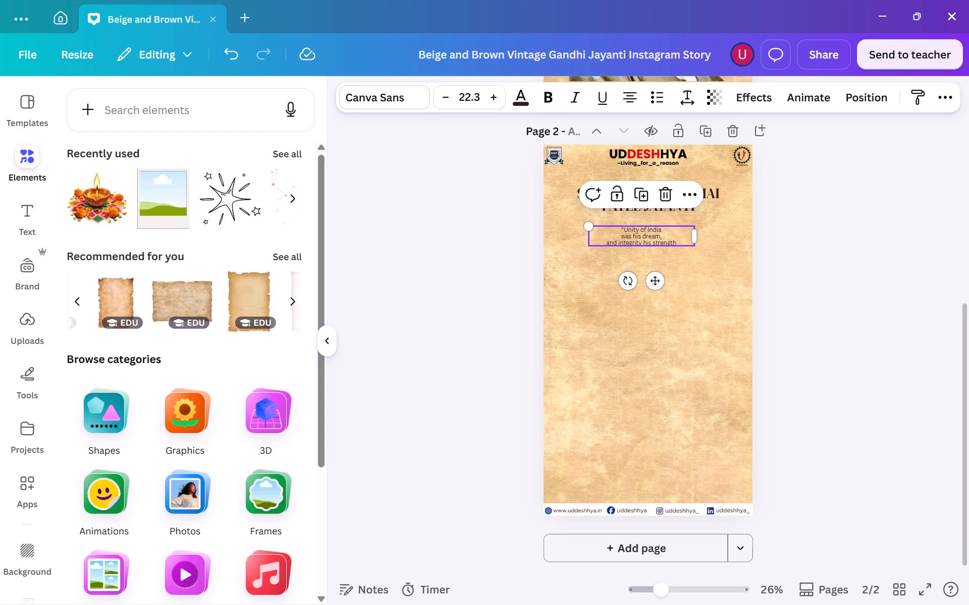
{"action": "scroll", "coordinate": [228, 309], "scroll_direction": "left", "scroll_amount": 4}
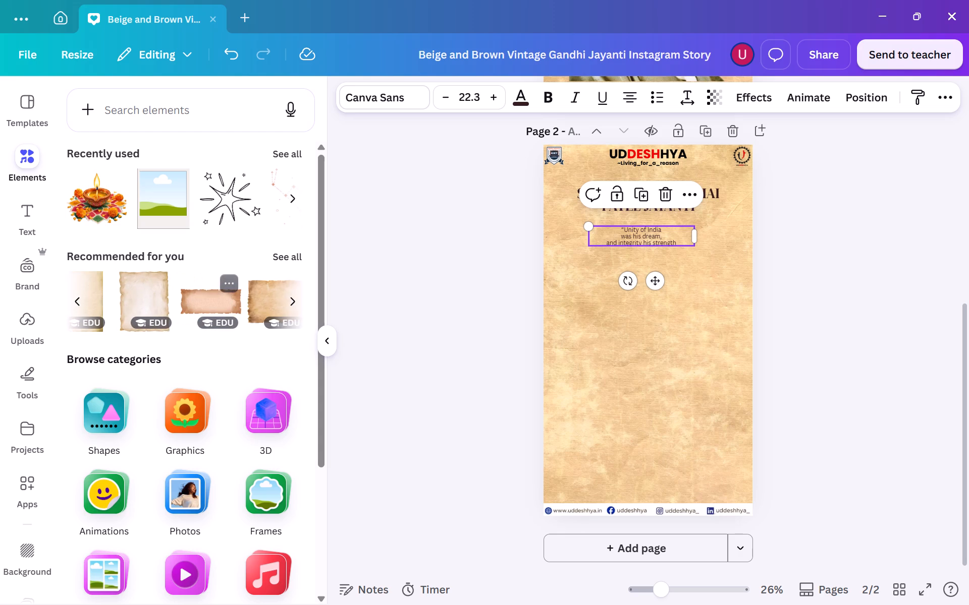
{"action": "scroll", "coordinate": [228, 309], "scroll_direction": "left", "scroll_amount": 2}
{"action": "scroll", "coordinate": [228, 309], "scroll_direction": "right", "scroll_amount": 1}
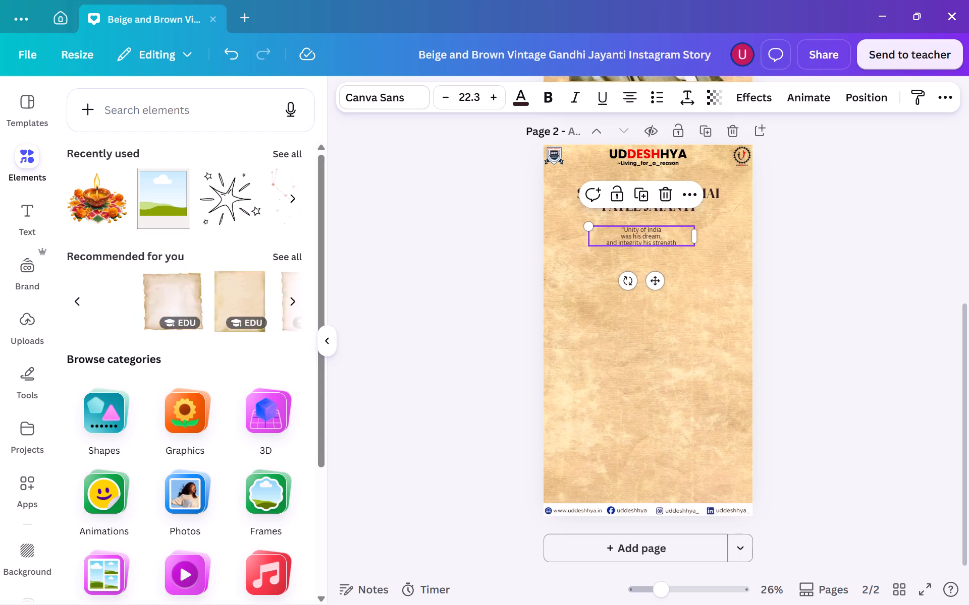
{"action": "scroll", "coordinate": [228, 309], "scroll_direction": "right", "scroll_amount": 6}
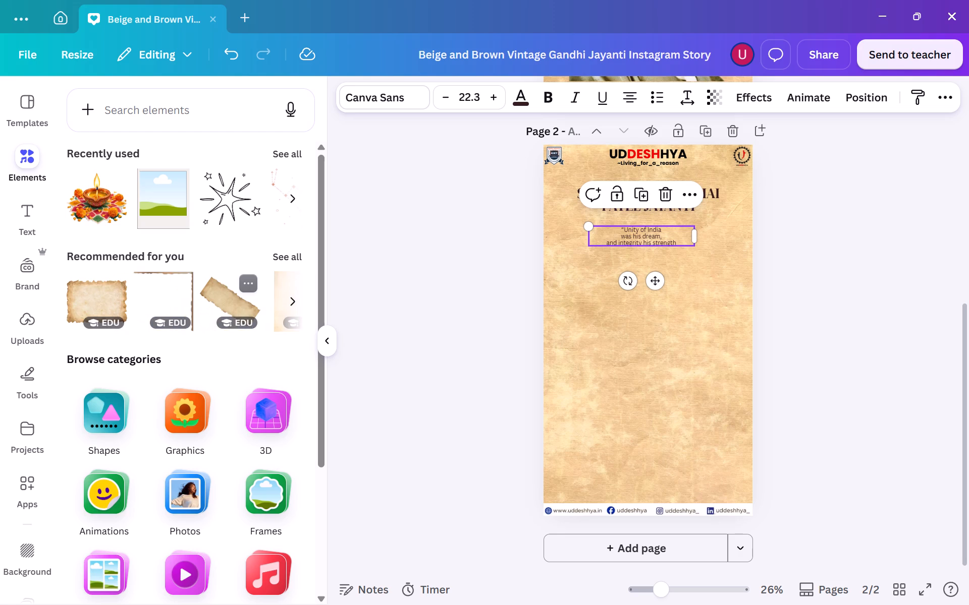
{"action": "left_click", "coordinate": [95, 283]}
{"action": "left_click", "coordinate": [857, 324]}
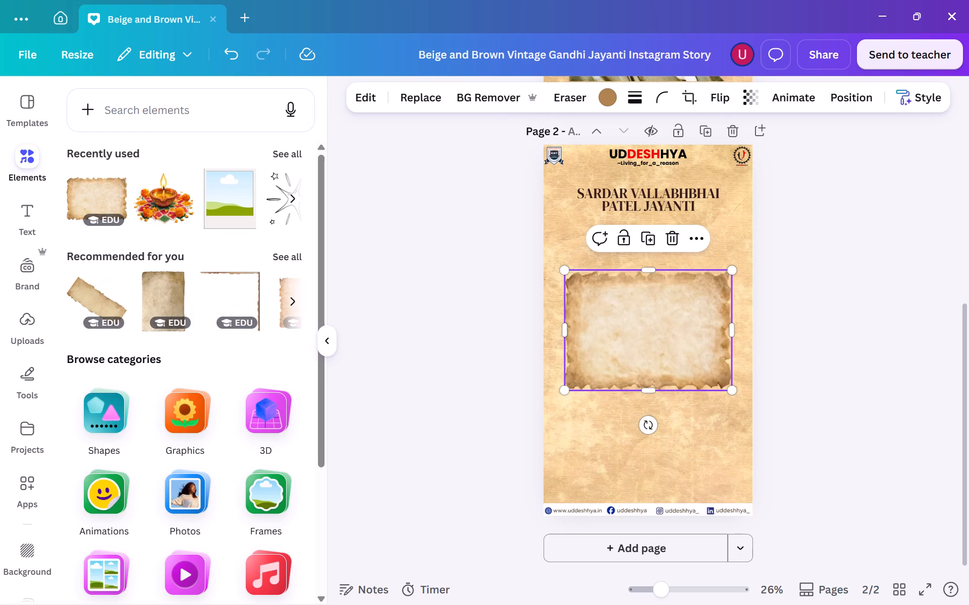
Move the parchment graphic up so it sits horizontally centred just below the "Unity of India" quote.
{"action": "left_click", "coordinate": [642, 240]}
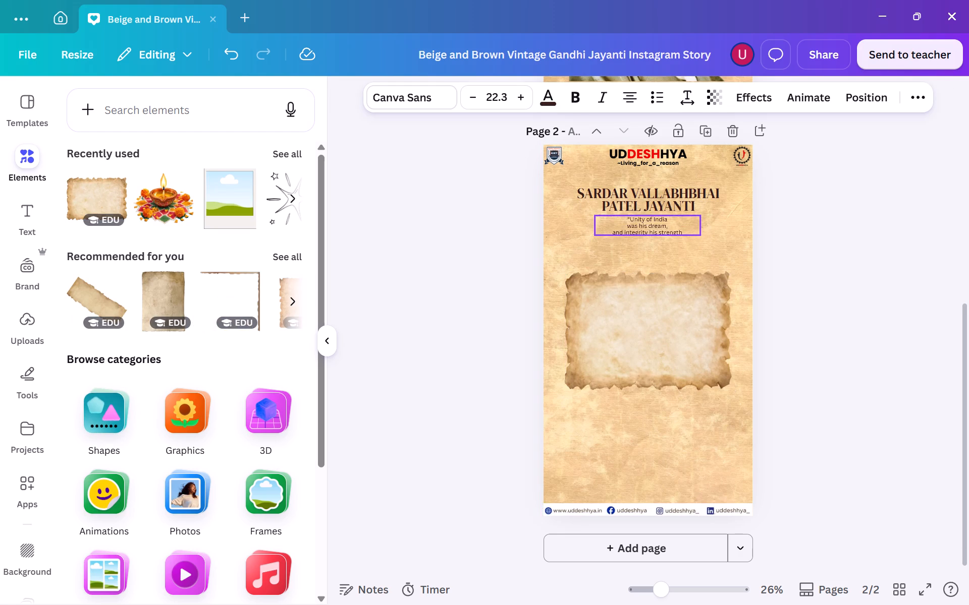
{"action": "left_click", "coordinate": [945, 421]}
{"action": "left_click_drag", "start_coordinate": [671, 346], "coordinate": [673, 327]}
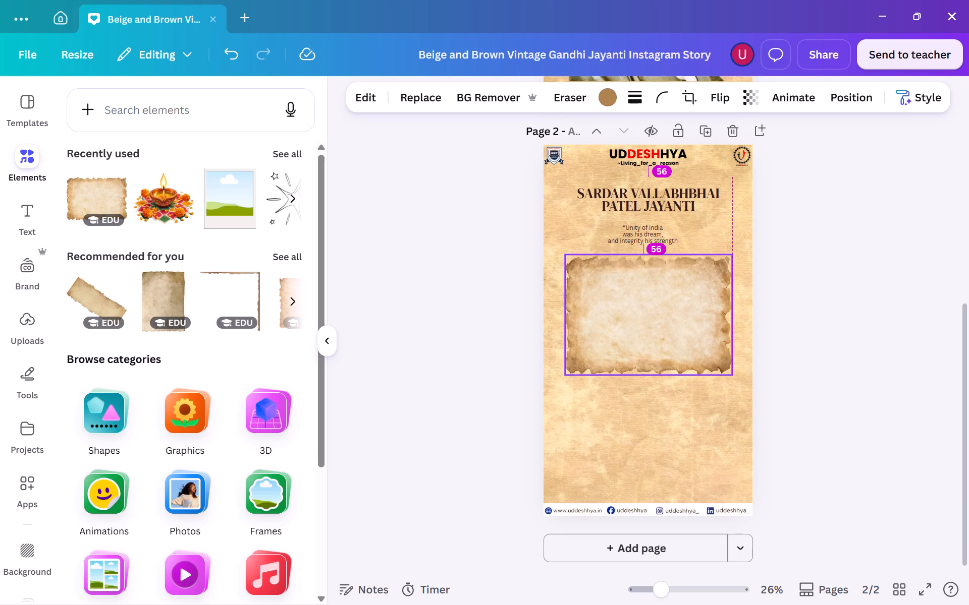
{"action": "left_click_drag", "start_coordinate": [673, 327], "coordinate": [671, 328]}
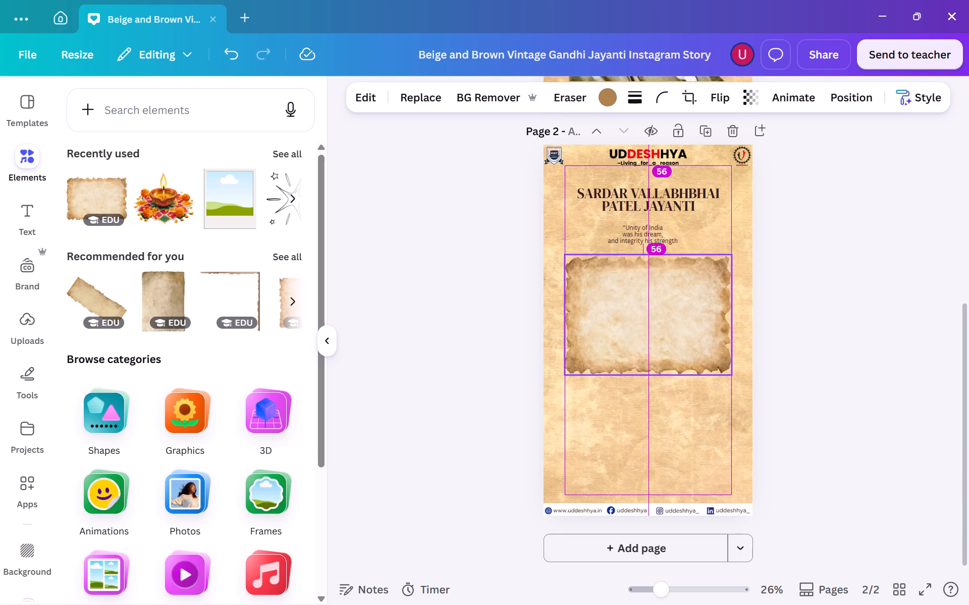
{"action": "left_click_drag", "start_coordinate": [671, 328], "coordinate": [670, 332]}
{"action": "left_click", "coordinate": [820, 335]}
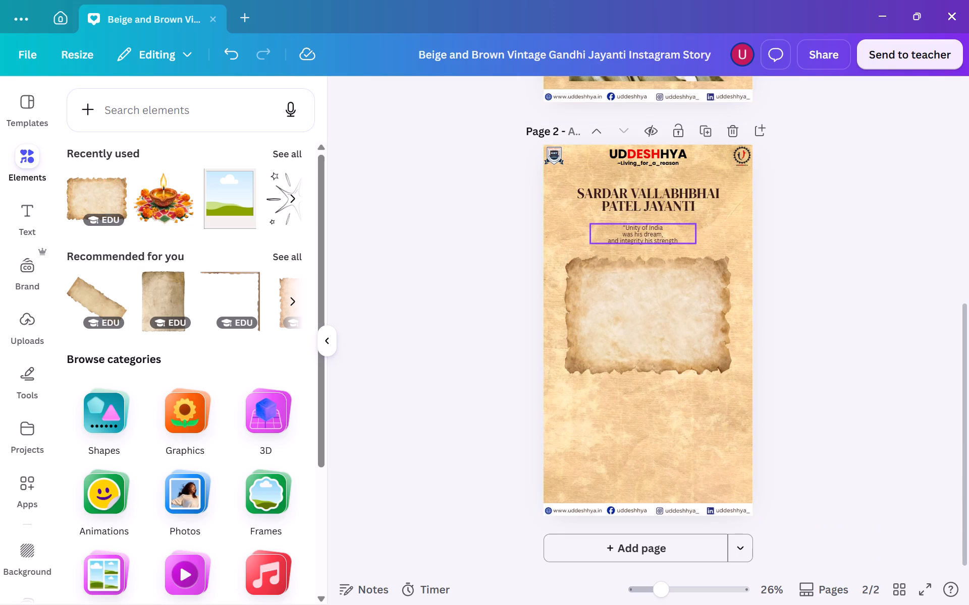
Move the "Unity of India" quote to the lower part of page 2, centred above the social media footer.
{"action": "left_click_drag", "start_coordinate": [643, 234], "coordinate": [647, 450]}
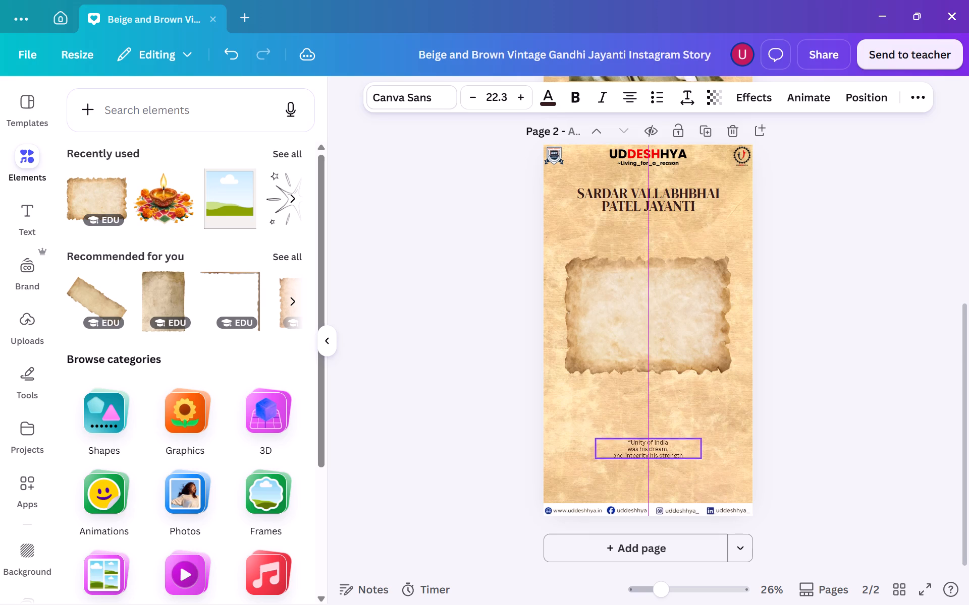
{"action": "left_click_drag", "start_coordinate": [647, 450], "coordinate": [651, 468]}
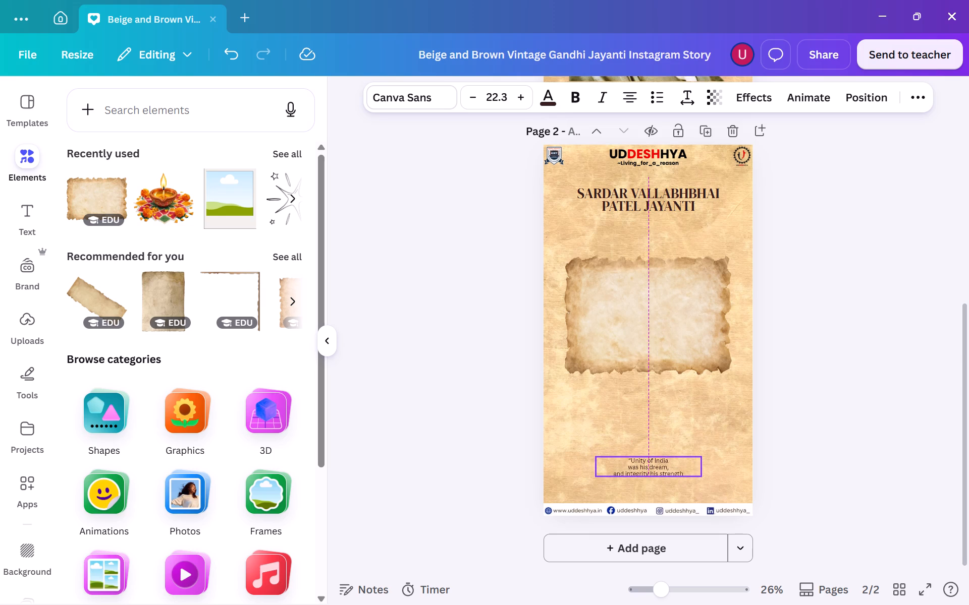
{"action": "left_click_drag", "start_coordinate": [651, 468], "coordinate": [649, 460]}
Enlarge the parchment graphic to nearly the page width and centre it a little below the heading.
{"action": "left_click", "coordinate": [635, 327]}
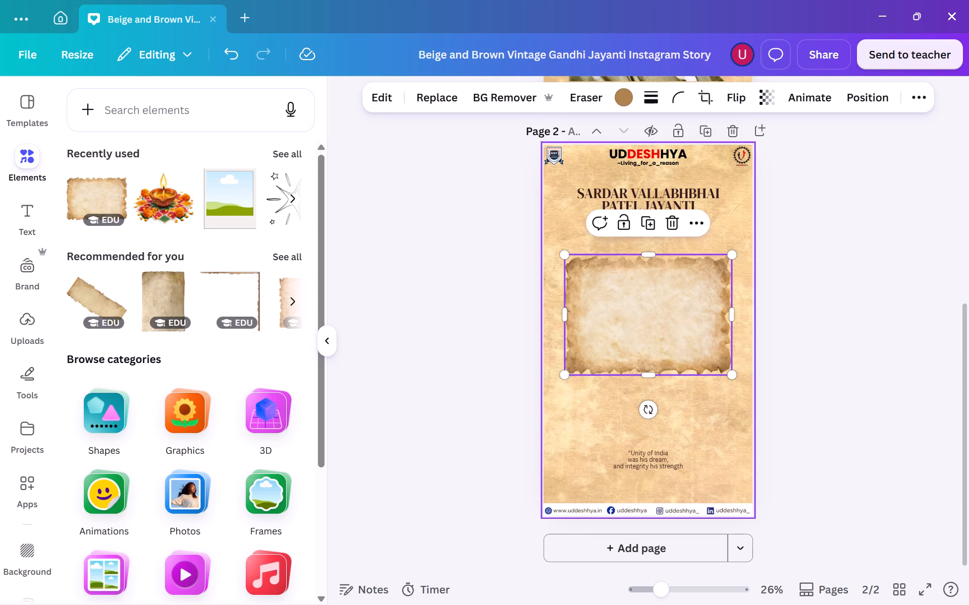
{"action": "left_click_drag", "start_coordinate": [566, 251], "coordinate": [555, 239]}
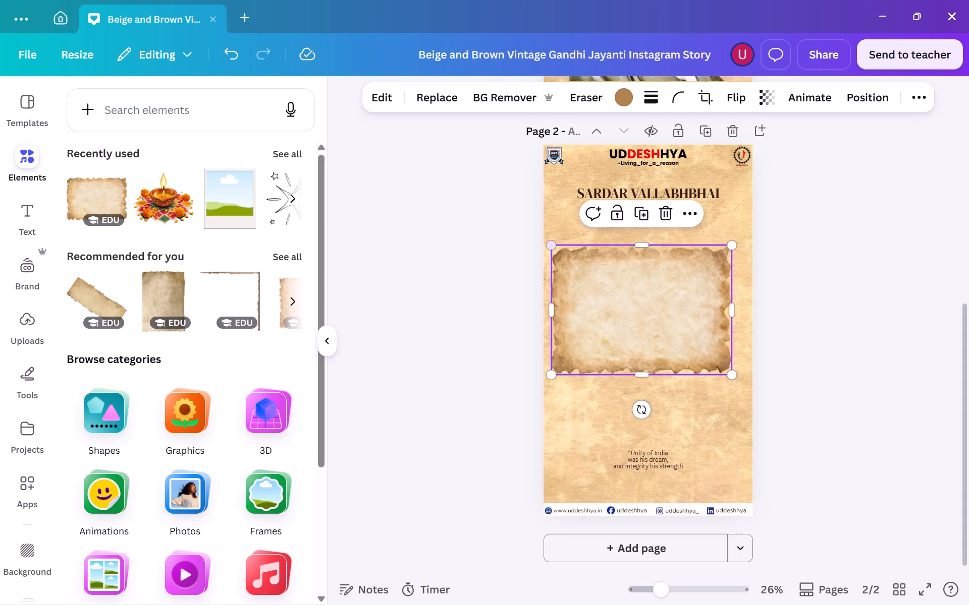
{"action": "left_click_drag", "start_coordinate": [642, 309], "coordinate": [646, 296]}
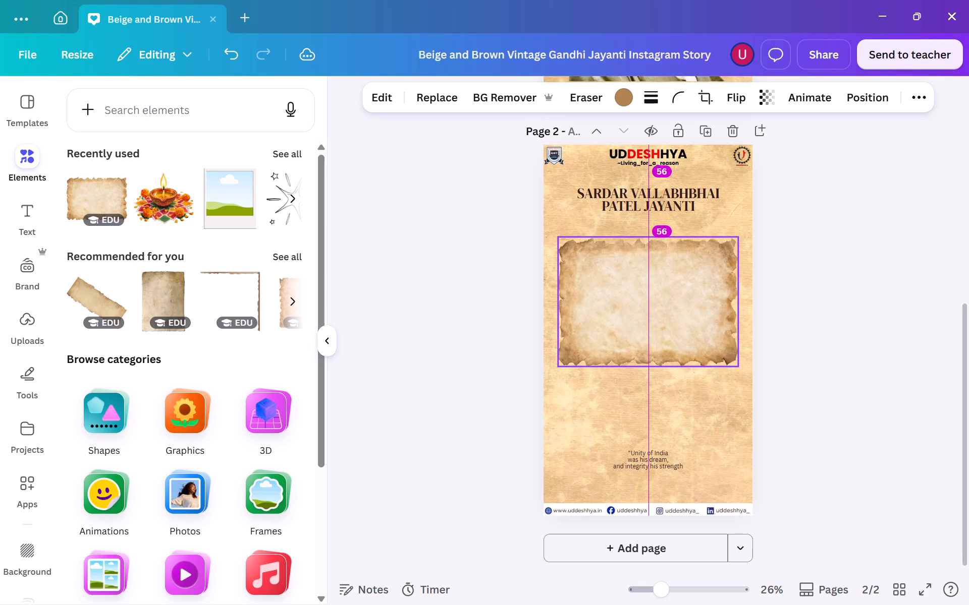
{"action": "left_click_drag", "start_coordinate": [646, 296], "coordinate": [646, 297]}
{"action": "left_click", "coordinate": [841, 388]}
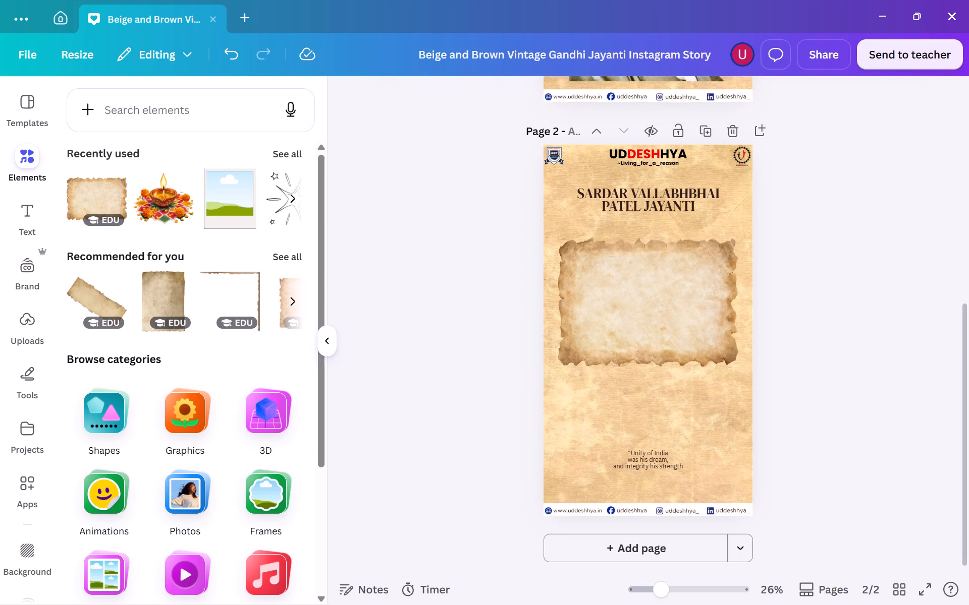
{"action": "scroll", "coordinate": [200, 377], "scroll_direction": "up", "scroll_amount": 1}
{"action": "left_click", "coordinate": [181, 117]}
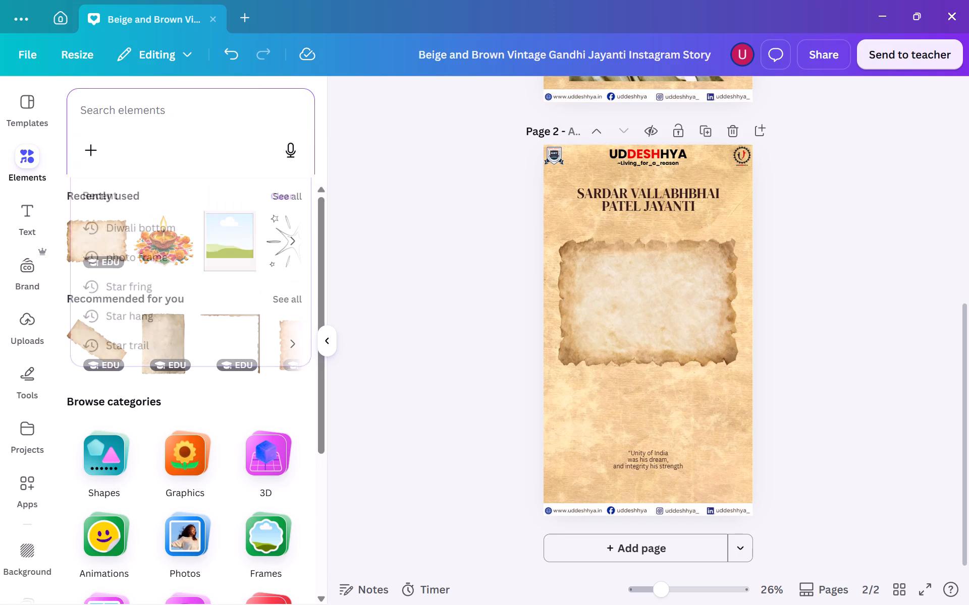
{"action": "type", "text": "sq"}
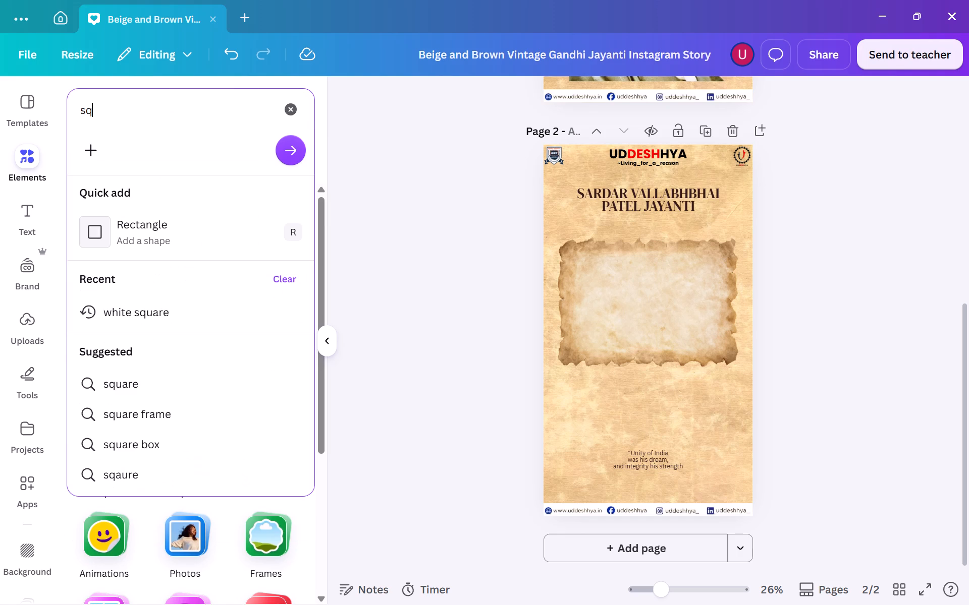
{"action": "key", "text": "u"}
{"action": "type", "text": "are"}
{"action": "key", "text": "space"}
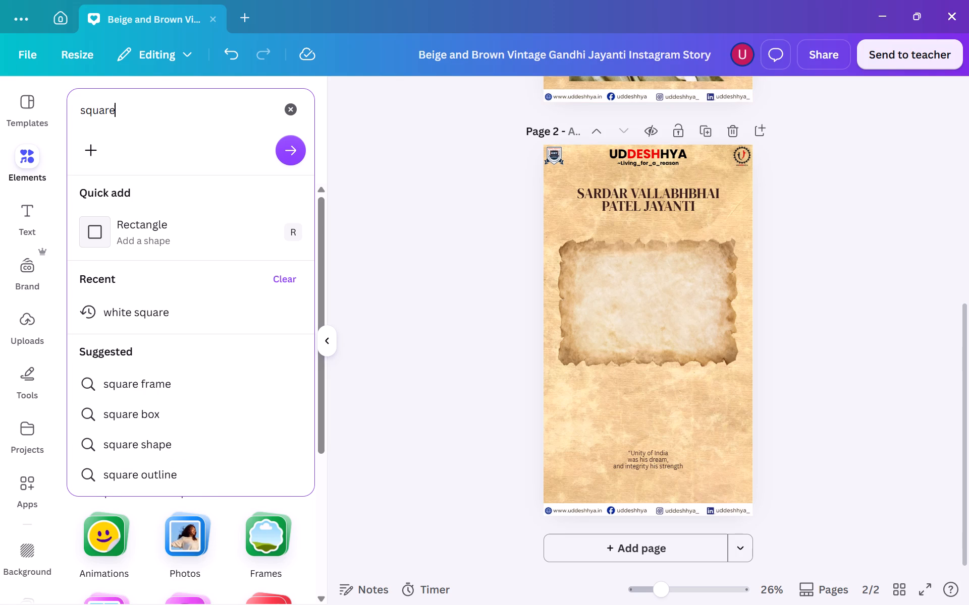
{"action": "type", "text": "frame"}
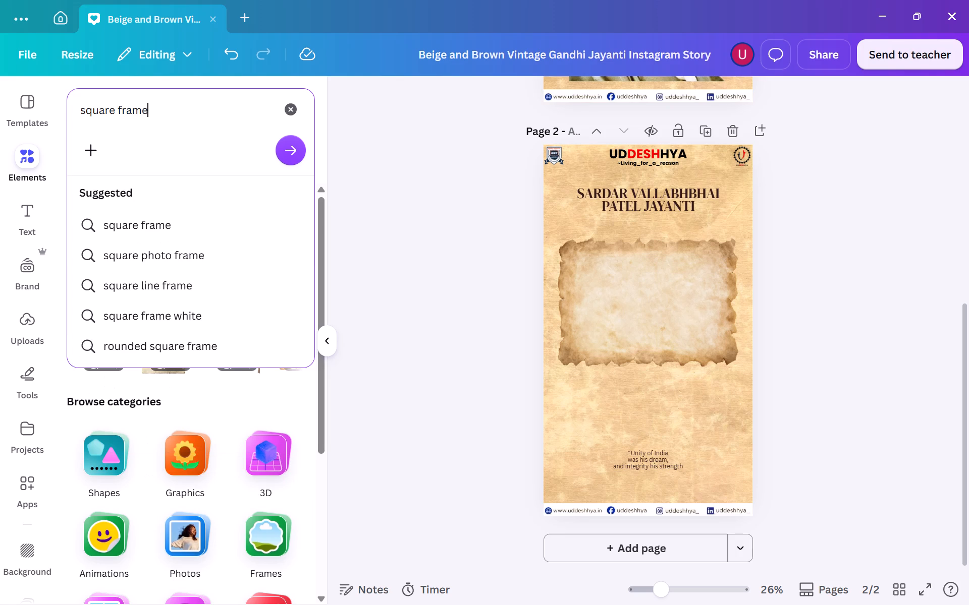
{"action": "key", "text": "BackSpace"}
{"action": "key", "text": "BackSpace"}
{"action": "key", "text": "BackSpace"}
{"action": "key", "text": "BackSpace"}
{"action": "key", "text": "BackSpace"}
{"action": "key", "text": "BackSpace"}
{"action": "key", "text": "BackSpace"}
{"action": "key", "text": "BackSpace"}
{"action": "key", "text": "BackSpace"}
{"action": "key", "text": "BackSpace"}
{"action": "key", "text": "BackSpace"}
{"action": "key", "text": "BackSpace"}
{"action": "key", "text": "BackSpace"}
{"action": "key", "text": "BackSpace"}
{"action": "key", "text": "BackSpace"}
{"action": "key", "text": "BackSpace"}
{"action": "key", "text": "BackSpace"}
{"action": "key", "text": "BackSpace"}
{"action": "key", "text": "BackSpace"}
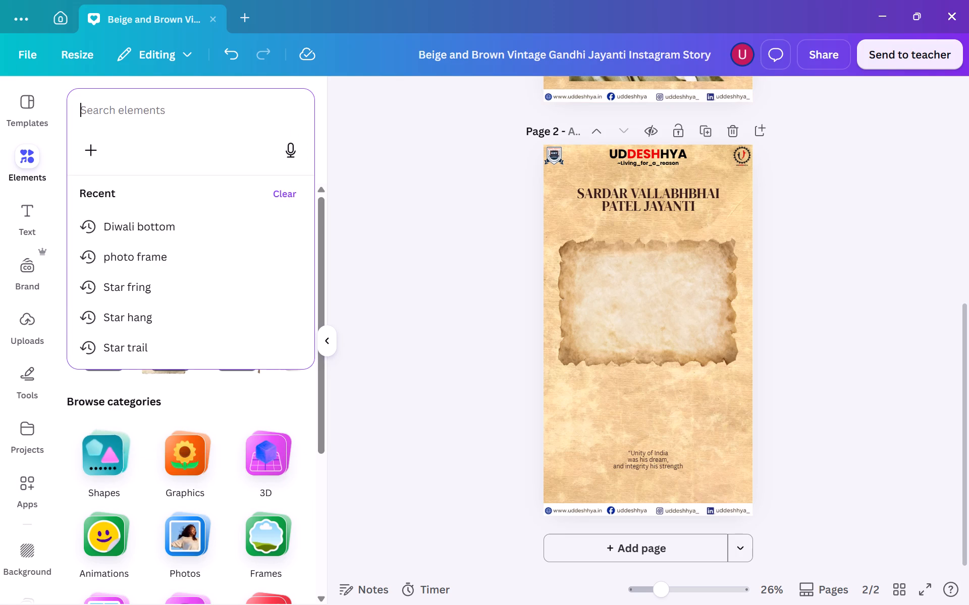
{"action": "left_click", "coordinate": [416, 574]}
Add the plain square frame from the basic-shape Frames collection to page 2.
{"action": "left_click", "coordinate": [245, 497]}
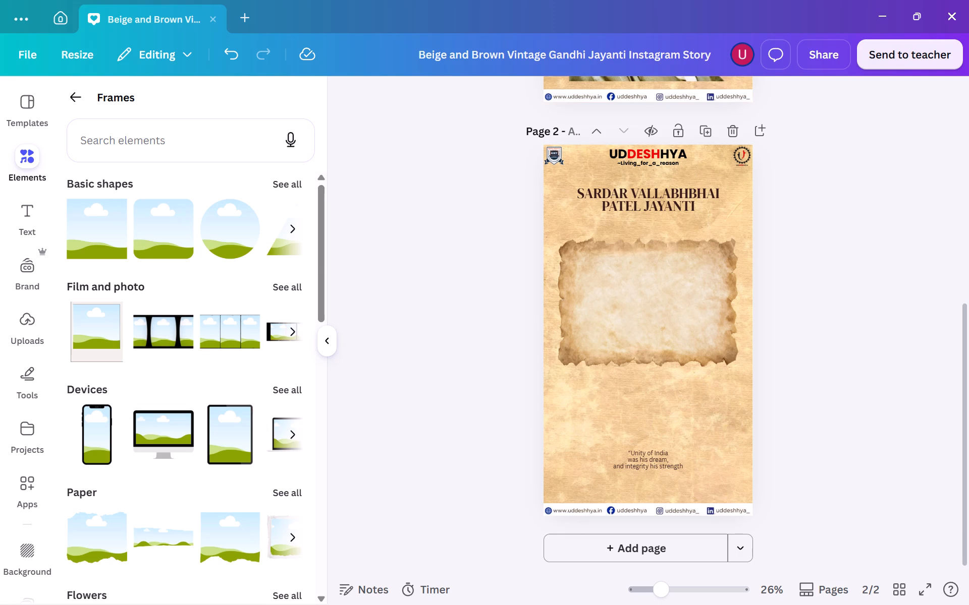
{"action": "left_click", "coordinate": [91, 224]}
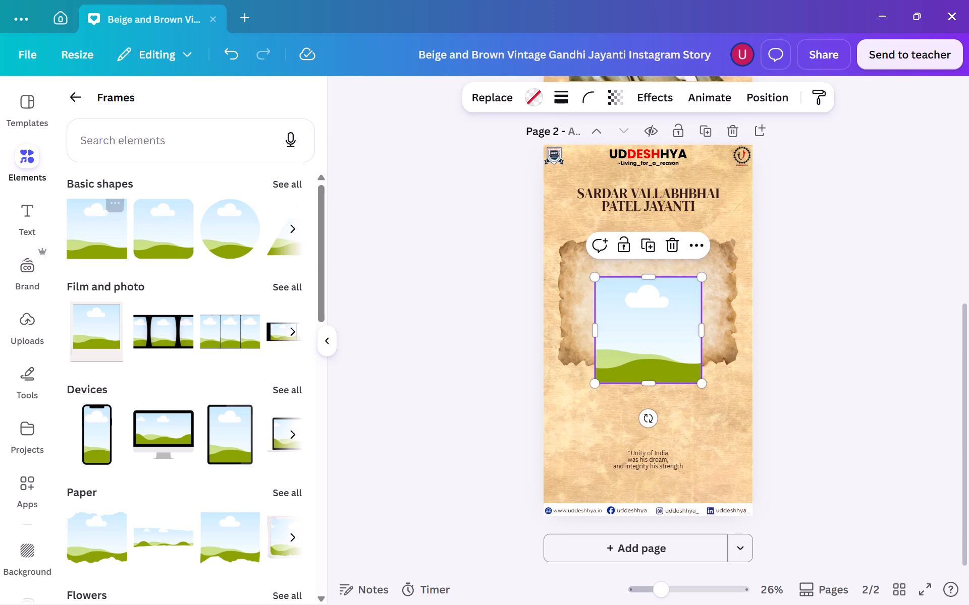
{"action": "left_click", "coordinate": [821, 413]}
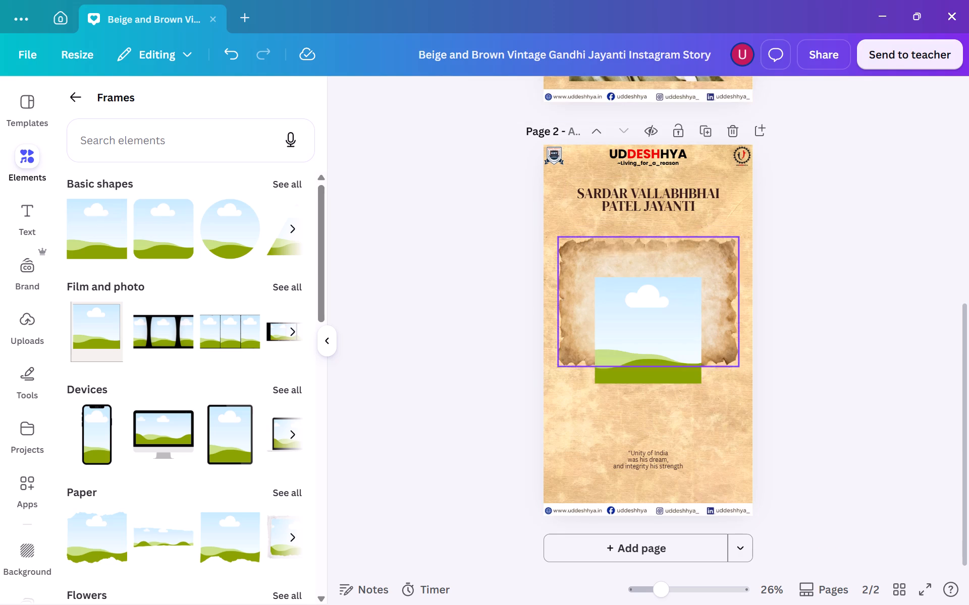
Reshape the square frame into a landscape rectangle about 775 wide by 523 high, centred inside the parchment's torn border.
{"action": "left_click_drag", "start_coordinate": [667, 314], "coordinate": [669, 294]}
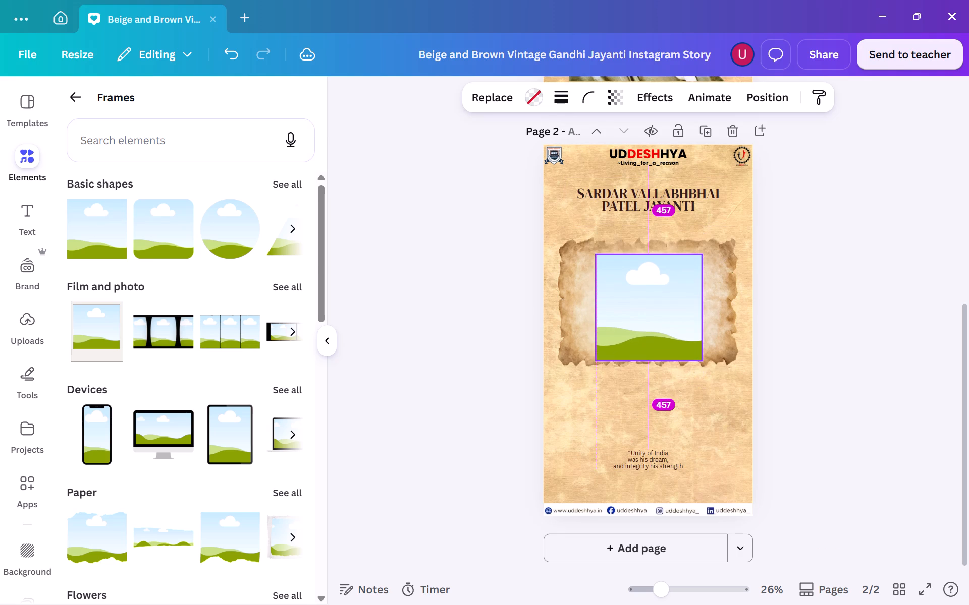
{"action": "left_click_drag", "start_coordinate": [669, 294], "coordinate": [668, 298]}
{"action": "left_click_drag", "start_coordinate": [655, 359], "coordinate": [652, 368]}
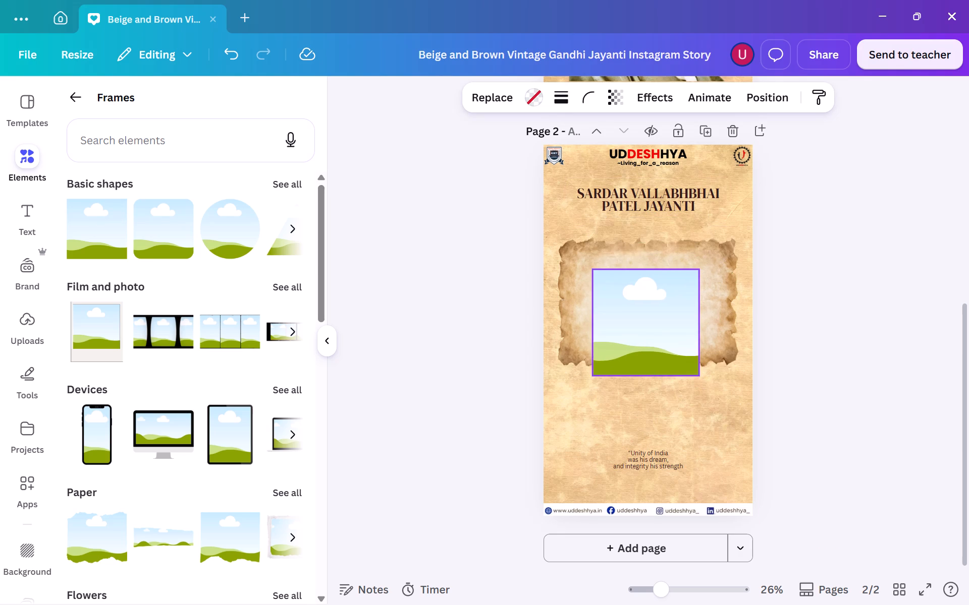
{"action": "left_click_drag", "start_coordinate": [652, 368], "coordinate": [652, 353]}
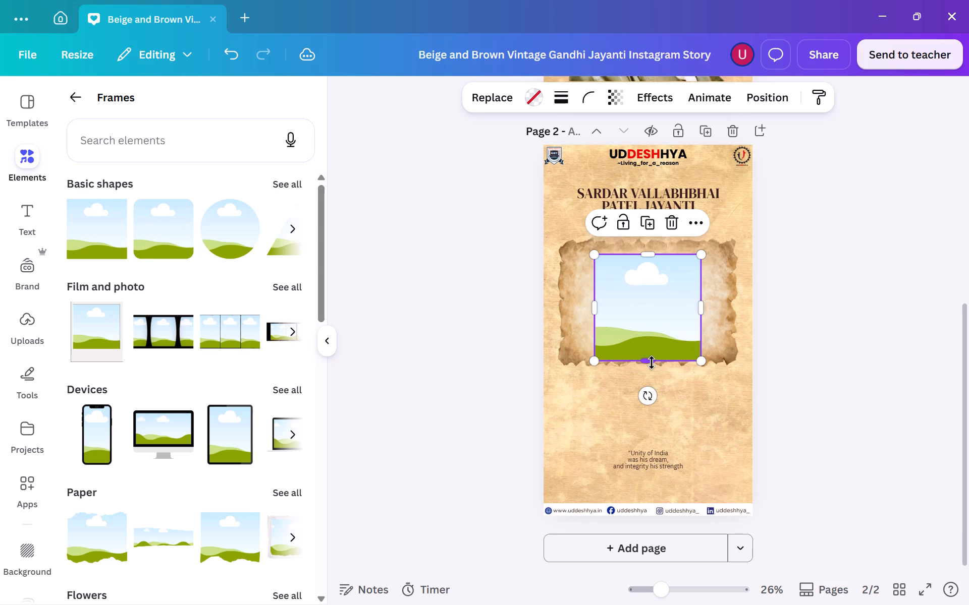
{"action": "left_click_drag", "start_coordinate": [654, 359], "coordinate": [654, 353]}
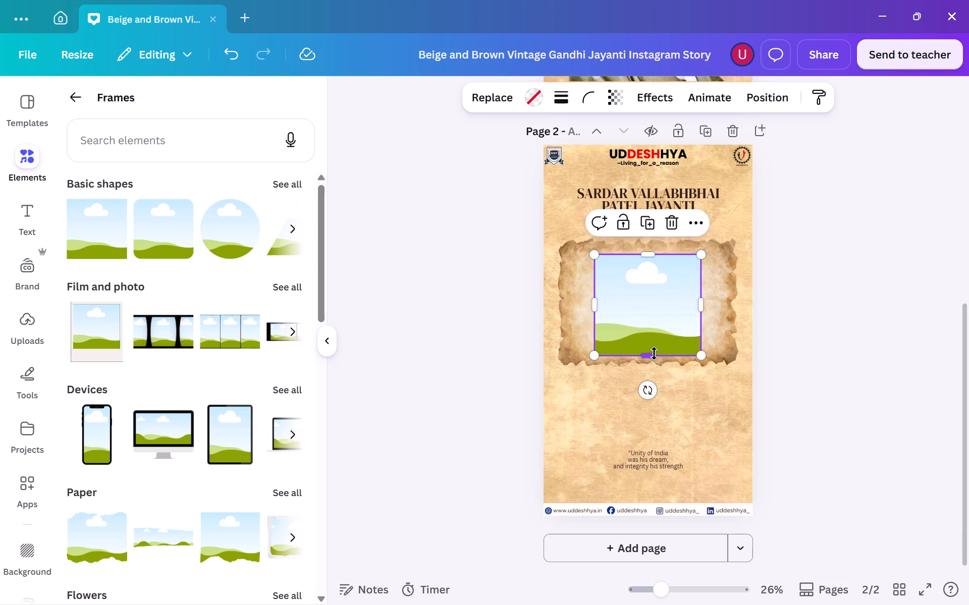
{"action": "left_click_drag", "start_coordinate": [594, 309], "coordinate": [578, 309]}
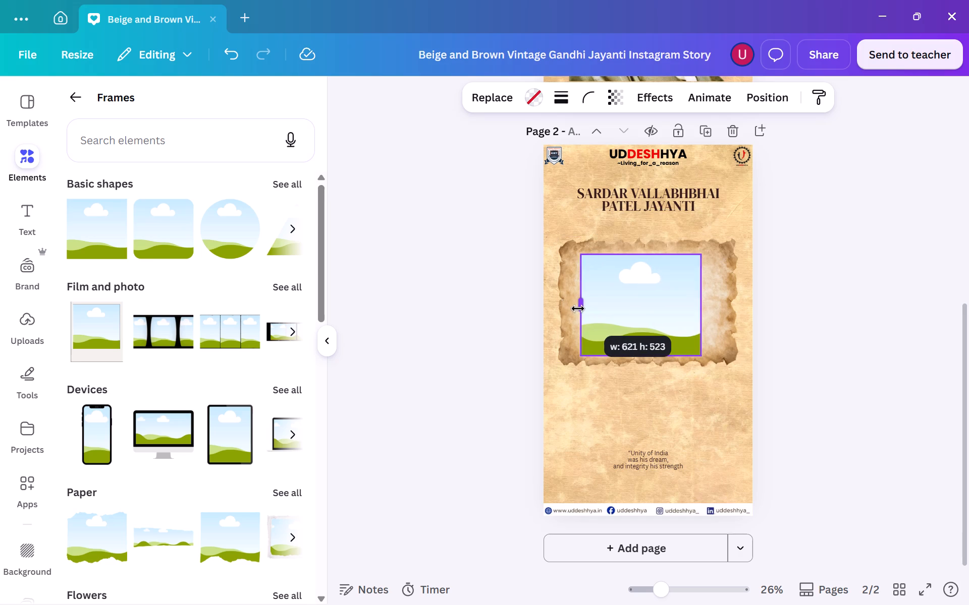
{"action": "left_click_drag", "start_coordinate": [578, 309], "coordinate": [573, 309]}
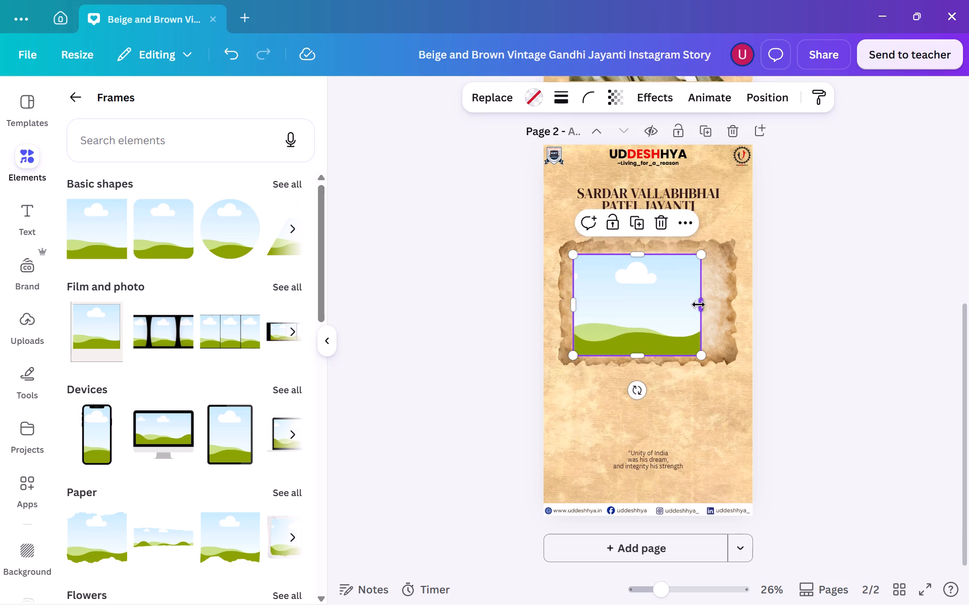
{"action": "left_click_drag", "start_coordinate": [702, 308], "coordinate": [724, 301]}
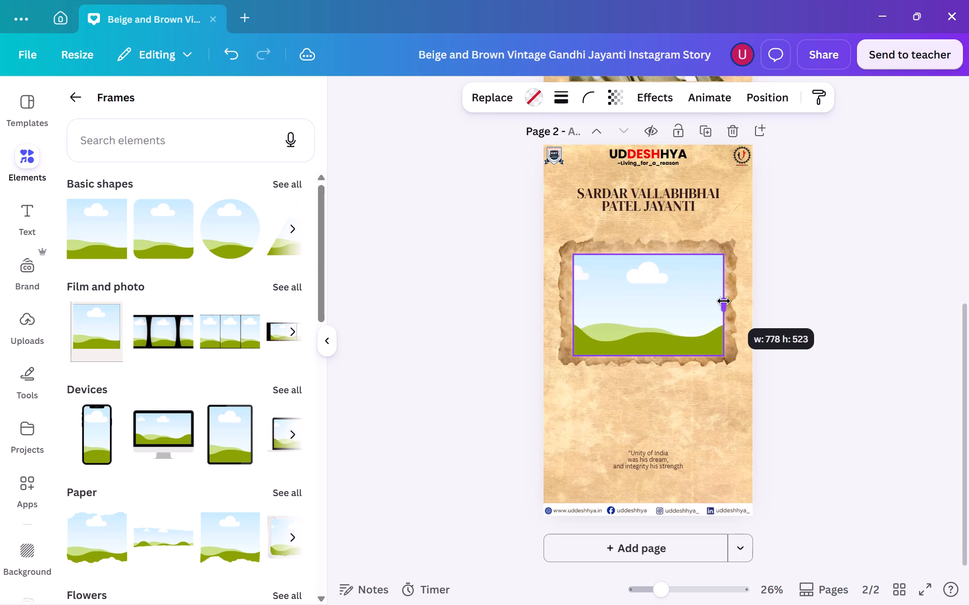
{"action": "left_click_drag", "start_coordinate": [724, 301], "coordinate": [723, 301]}
{"action": "left_click", "coordinate": [854, 299]}
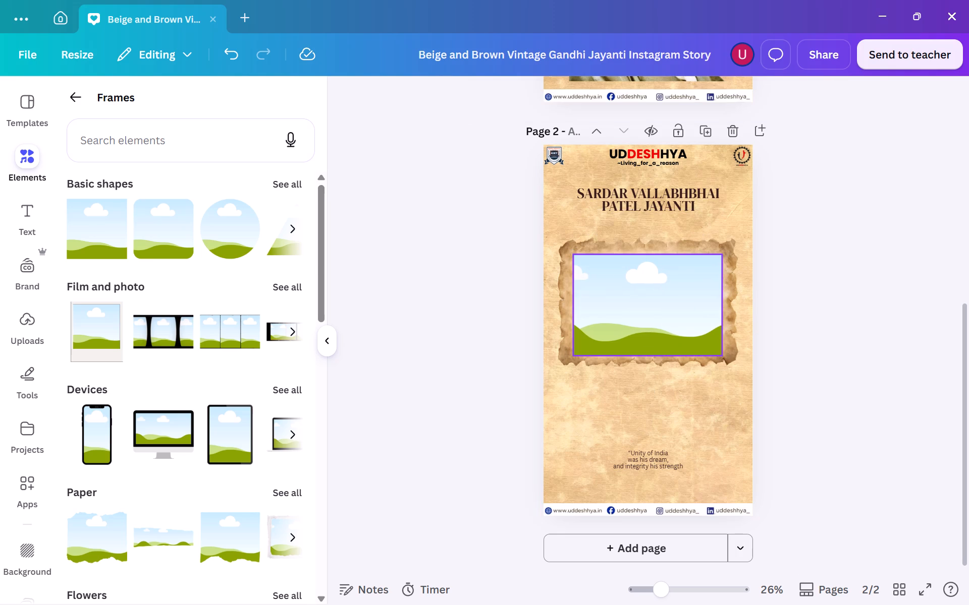
{"action": "left_click_drag", "start_coordinate": [682, 314], "coordinate": [683, 309]}
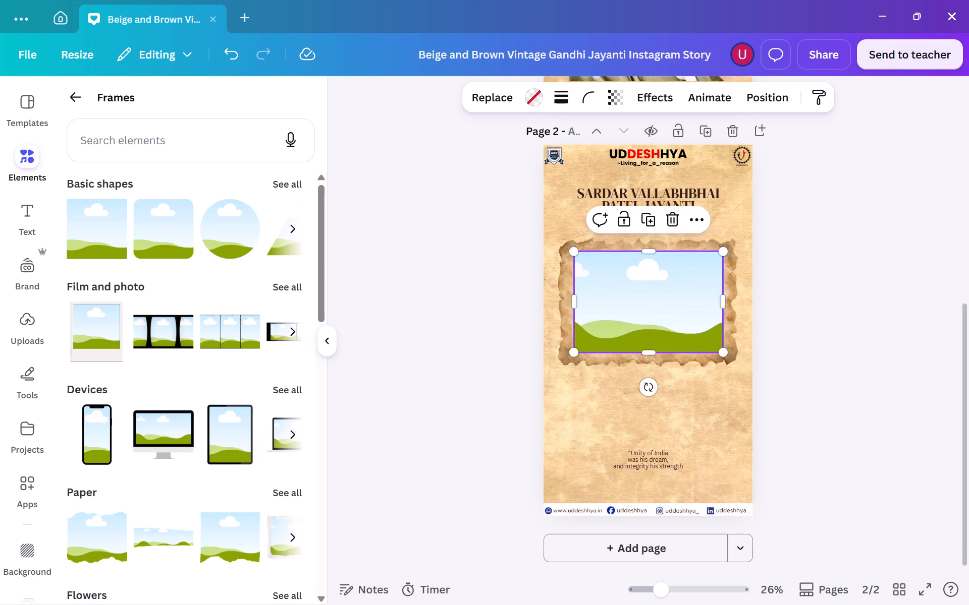
Apply moderate corner rounding to the picture frame on the parchment.
{"action": "left_click", "coordinate": [583, 101]}
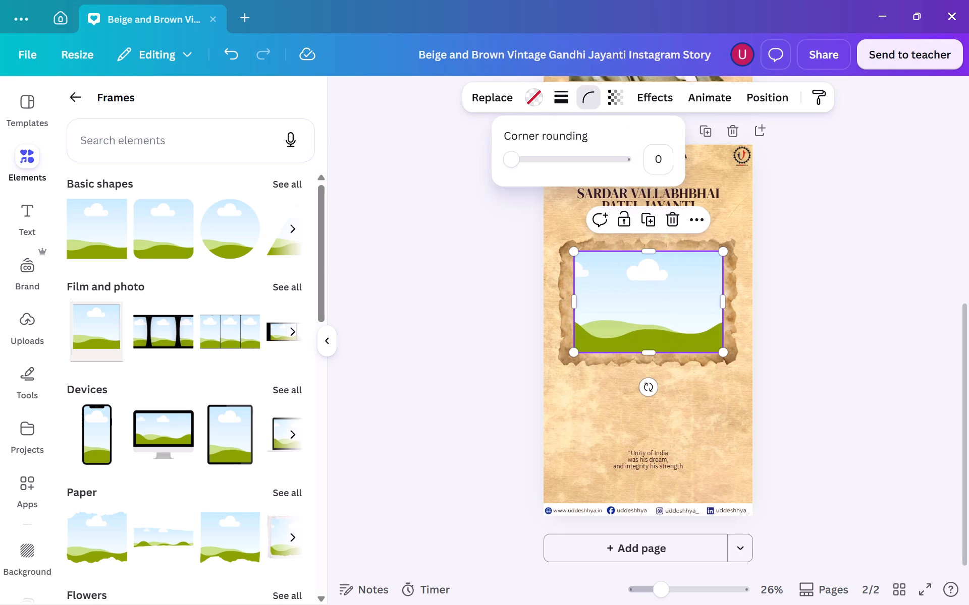
{"action": "left_click_drag", "start_coordinate": [514, 162], "coordinate": [542, 160]}
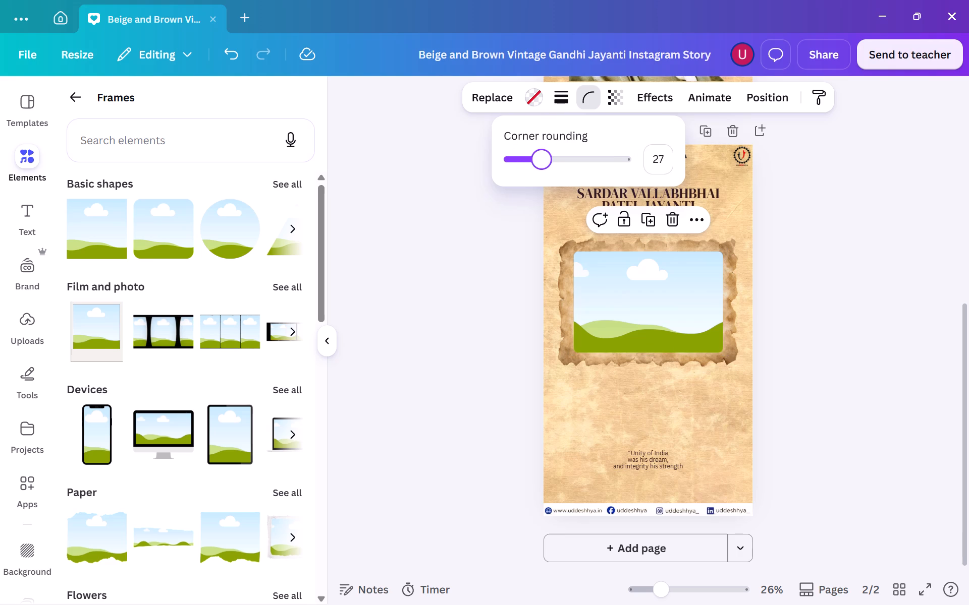
{"action": "left_click_drag", "start_coordinate": [542, 160], "coordinate": [554, 159]}
{"action": "left_click", "coordinate": [922, 402]}
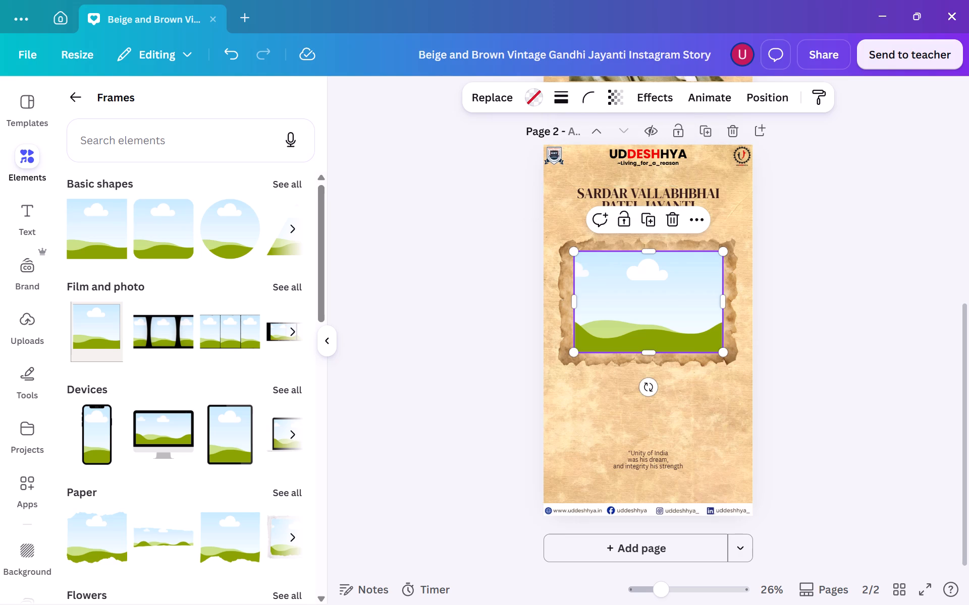
{"action": "left_click", "coordinate": [873, 418]}
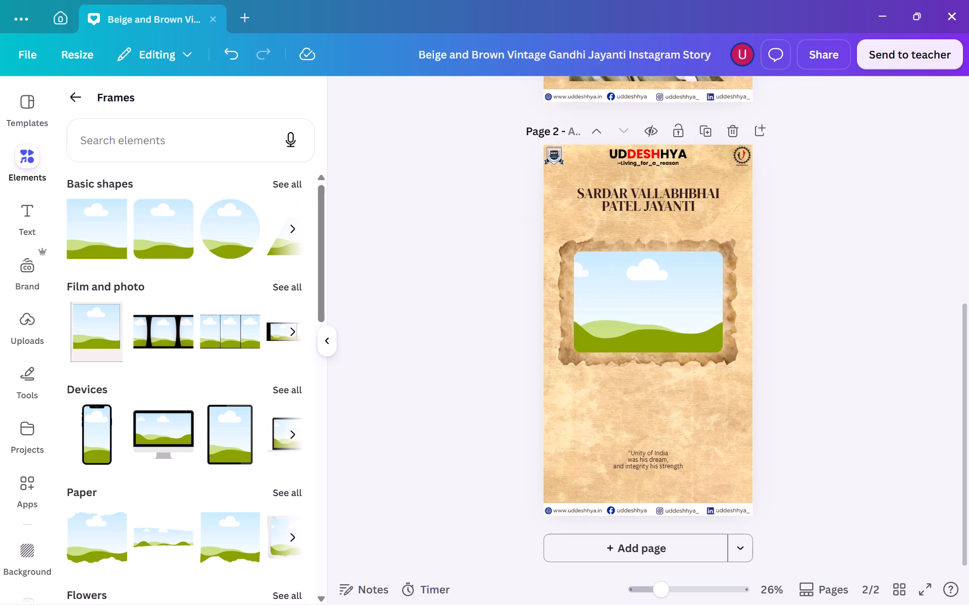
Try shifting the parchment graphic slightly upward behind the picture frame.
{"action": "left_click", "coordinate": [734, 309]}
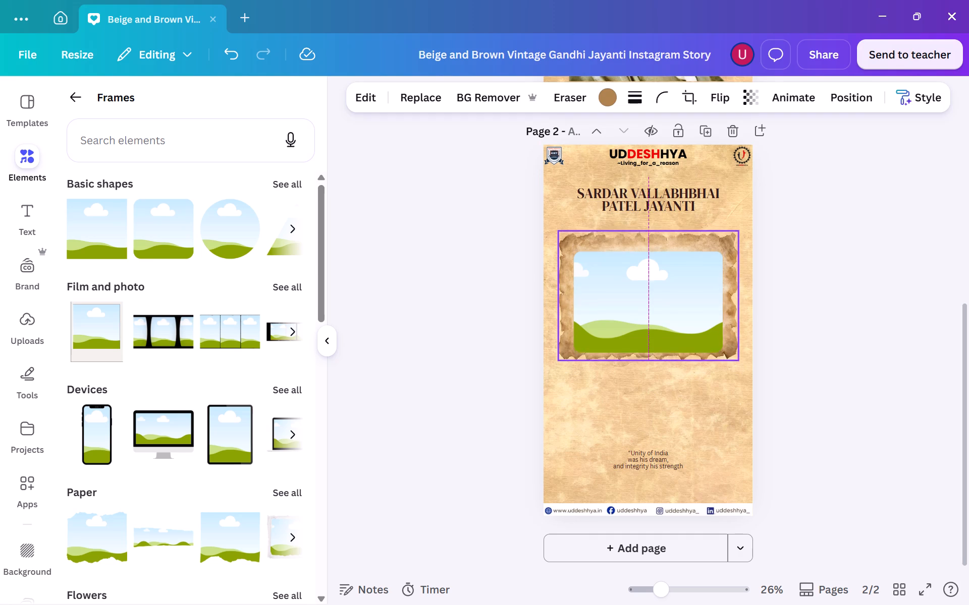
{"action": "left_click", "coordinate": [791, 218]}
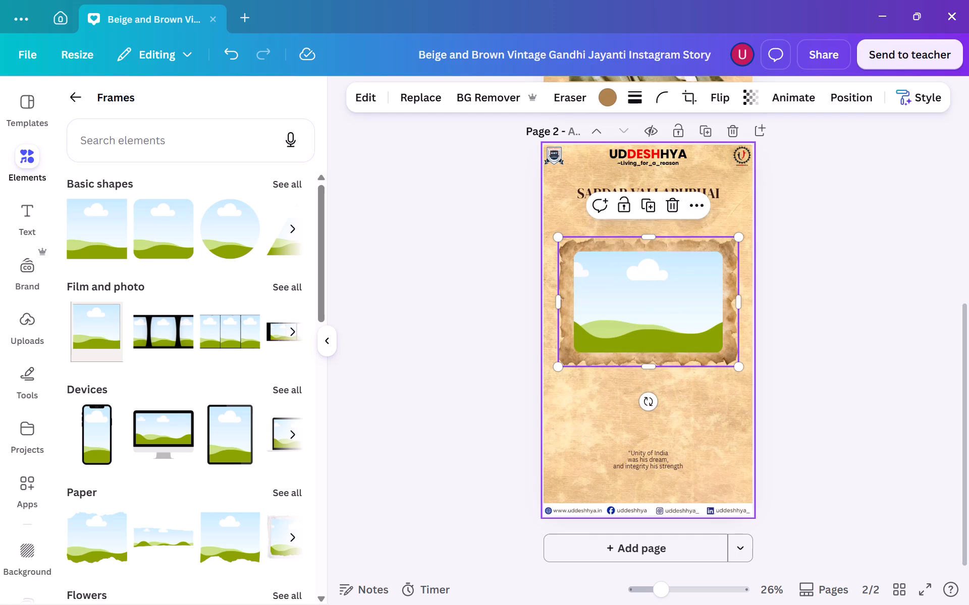
Enlarge the "Sardar Vallabhbhai Patel Jayanti" heading slightly and centre it horizontally, evenly spaced between the logo tagline and the parchment.
{"action": "left_click", "coordinate": [679, 207]}
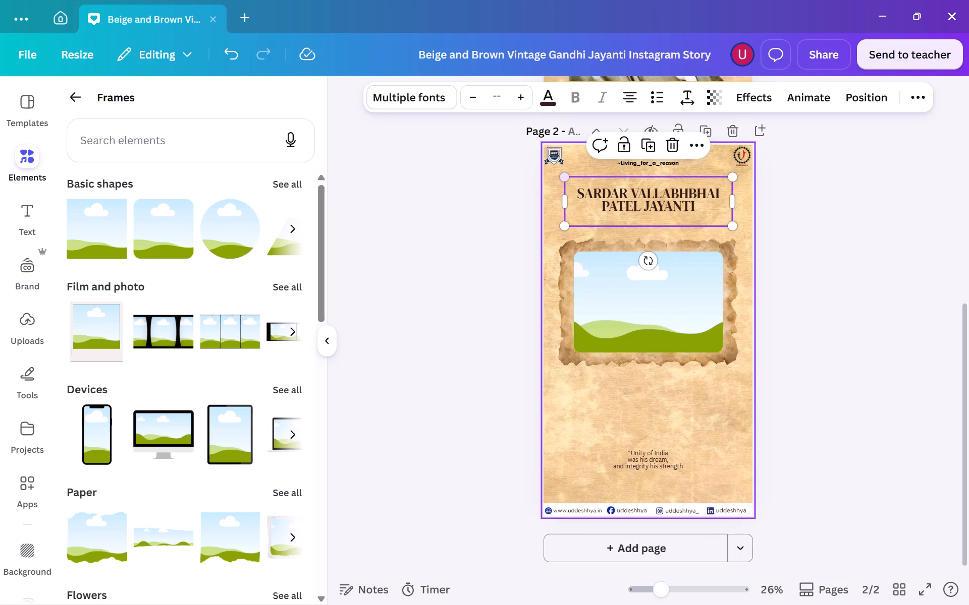
{"action": "left_click_drag", "start_coordinate": [567, 178], "coordinate": [542, 162]}
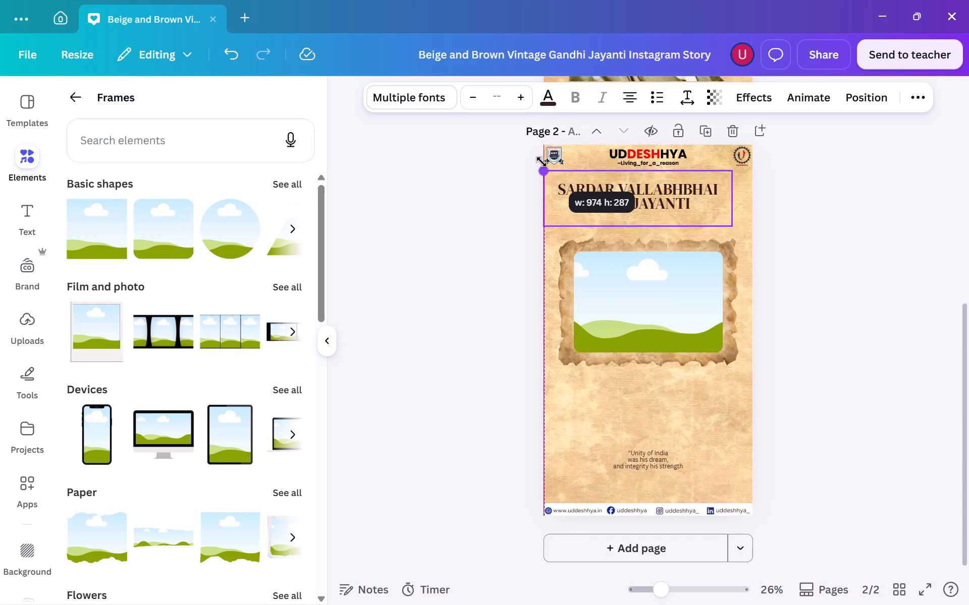
{"action": "left_click_drag", "start_coordinate": [542, 162], "coordinate": [541, 162]}
{"action": "left_click", "coordinate": [933, 255]}
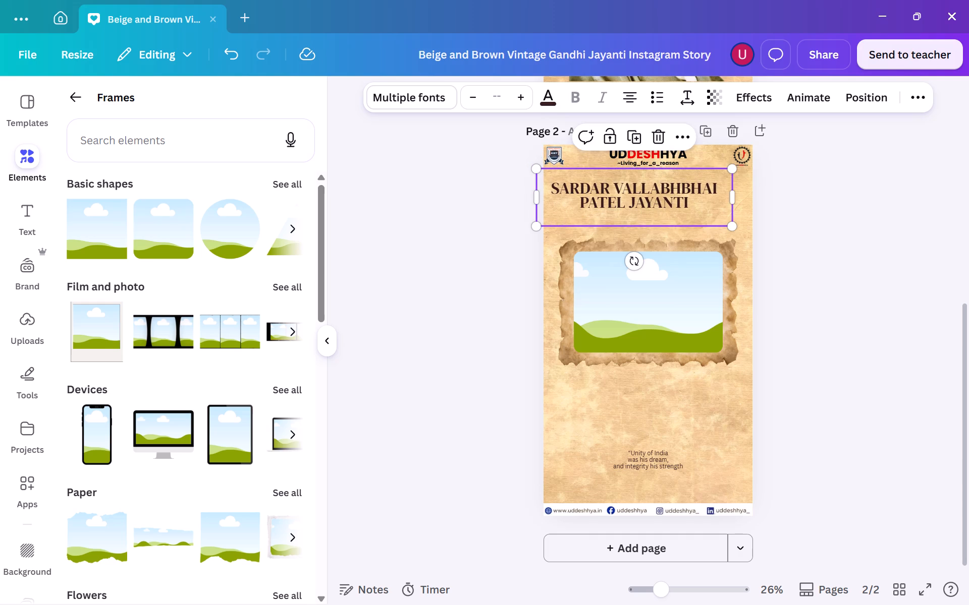
{"action": "left_click_drag", "start_coordinate": [648, 190], "coordinate": [665, 191]}
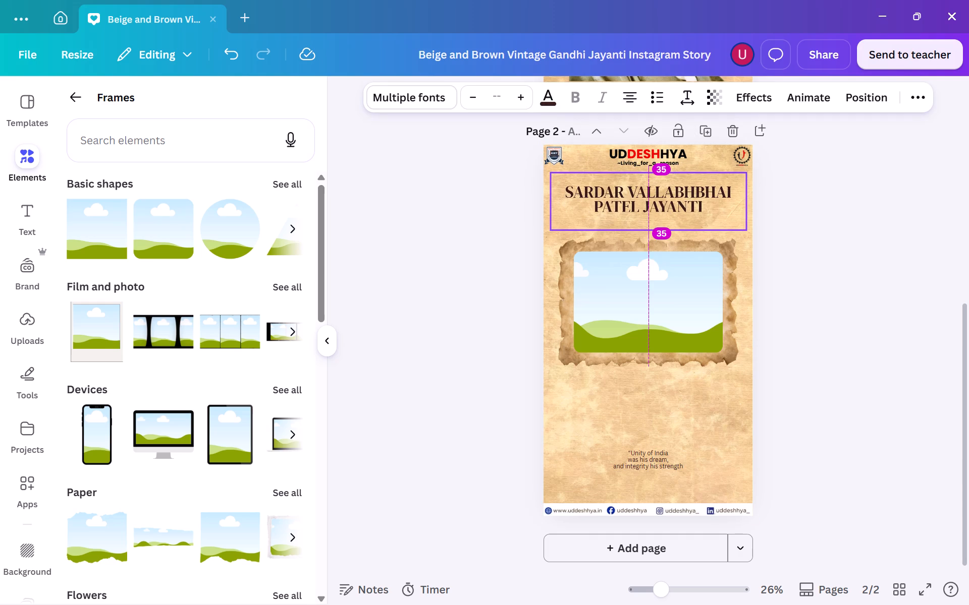
{"action": "left_click_drag", "start_coordinate": [665, 191], "coordinate": [664, 191]}
{"action": "left_click", "coordinate": [825, 284]}
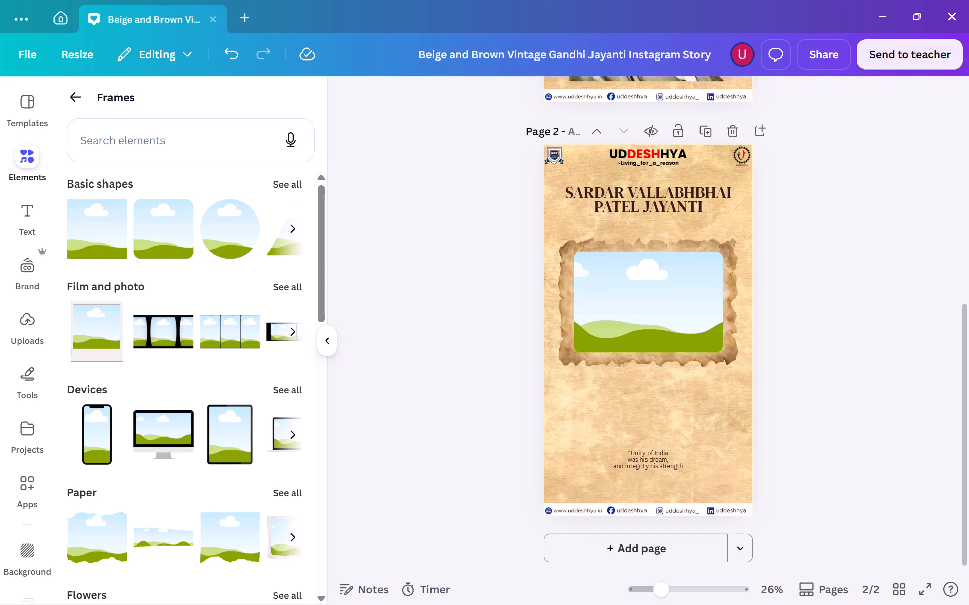
{"action": "left_click", "coordinate": [799, 446]}
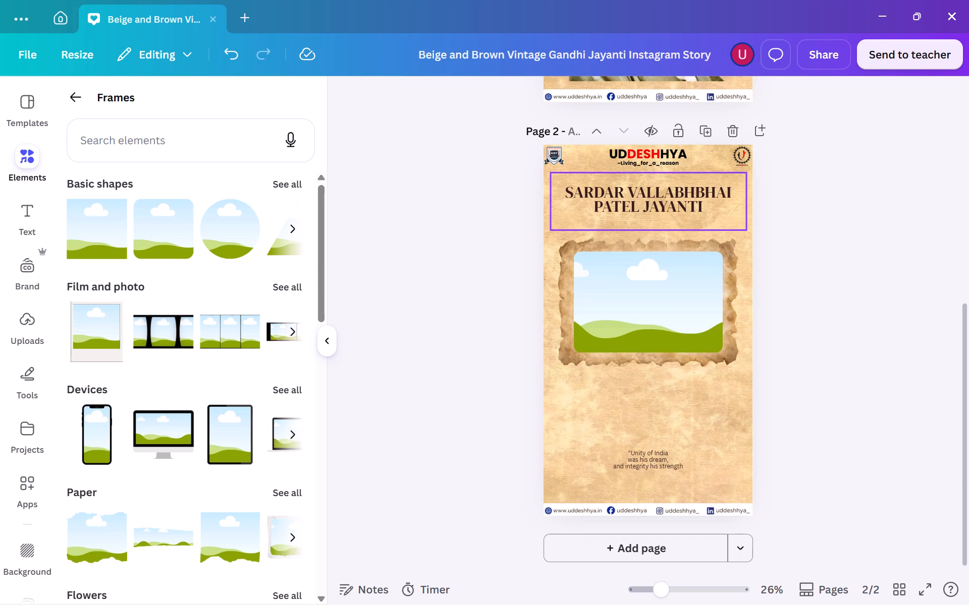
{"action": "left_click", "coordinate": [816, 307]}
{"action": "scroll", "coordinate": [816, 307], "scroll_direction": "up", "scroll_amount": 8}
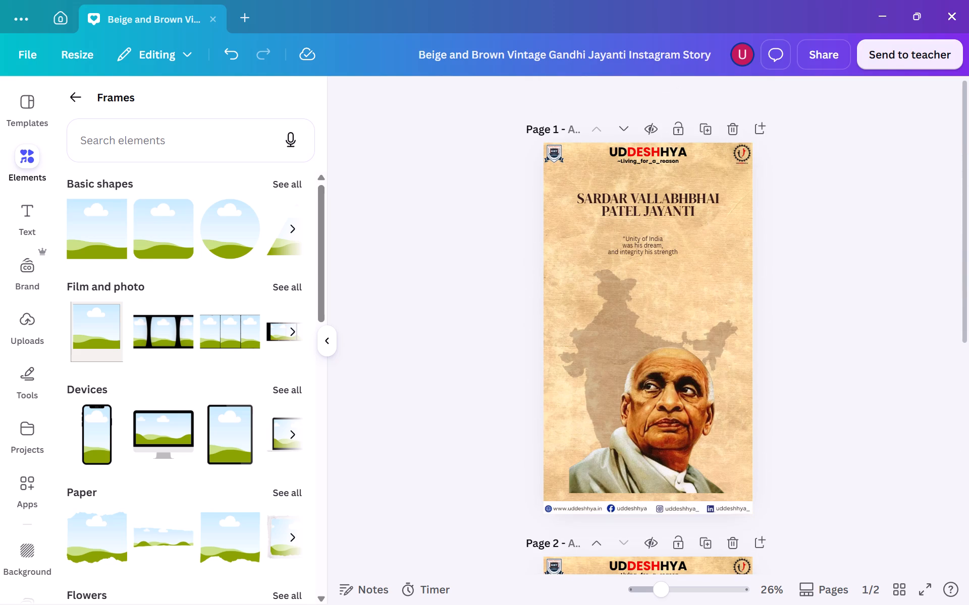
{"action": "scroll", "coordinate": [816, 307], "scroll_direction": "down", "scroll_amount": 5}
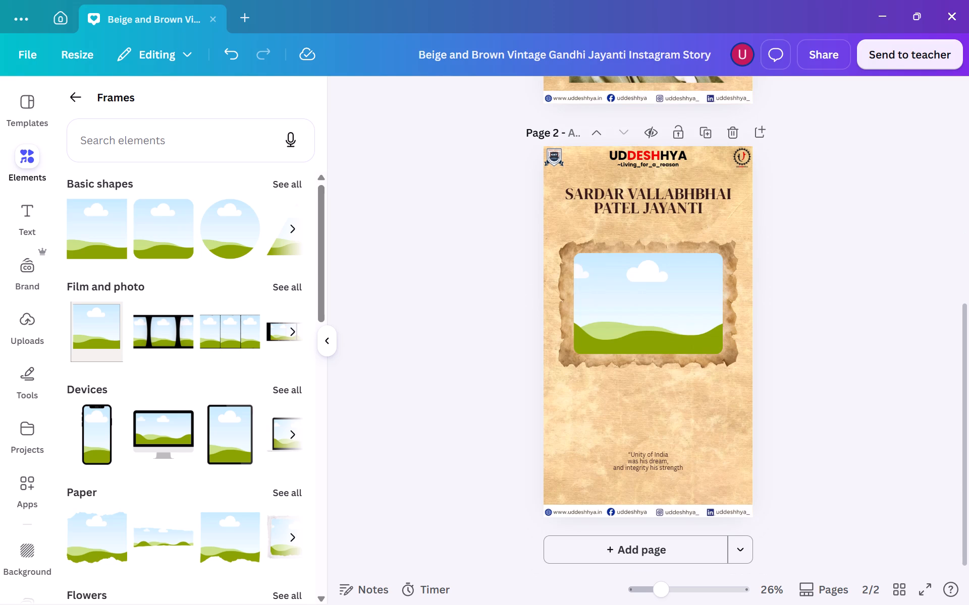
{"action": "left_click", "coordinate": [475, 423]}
Minimise the Canva design window and open WhatsApp from the desktop.
{"action": "left_click", "coordinate": [884, 11]}
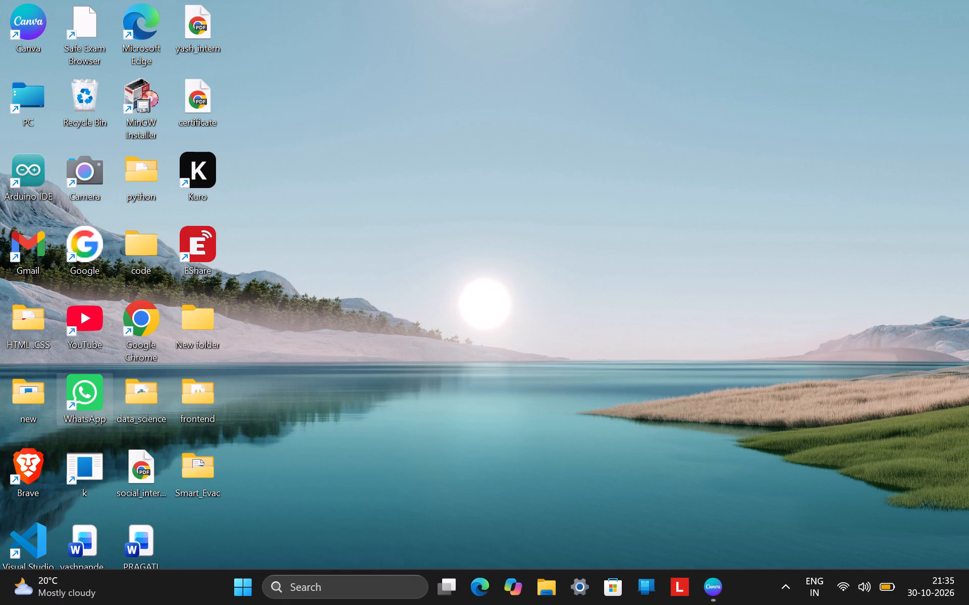
{"action": "triple_click", "coordinate": [80, 404]}
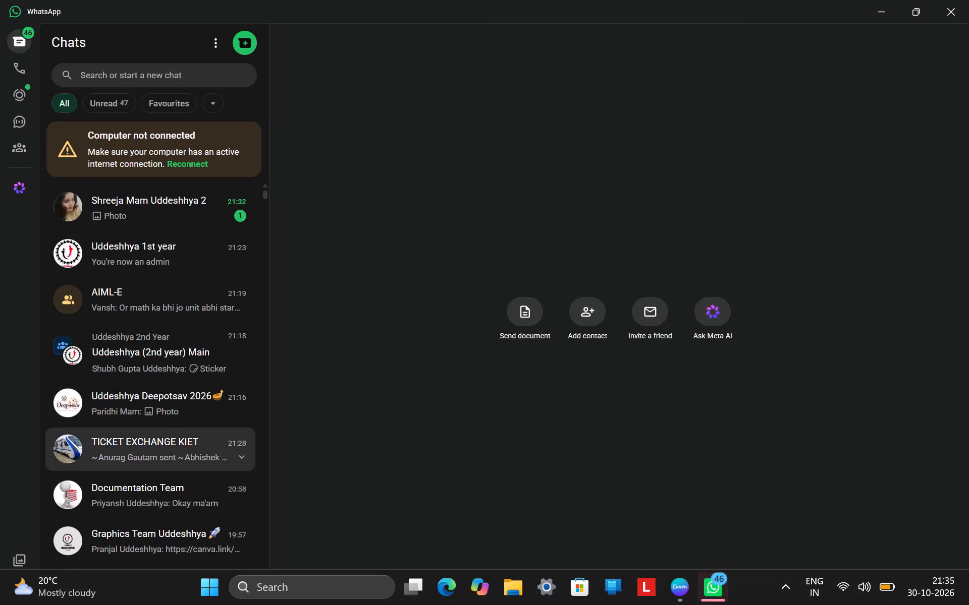
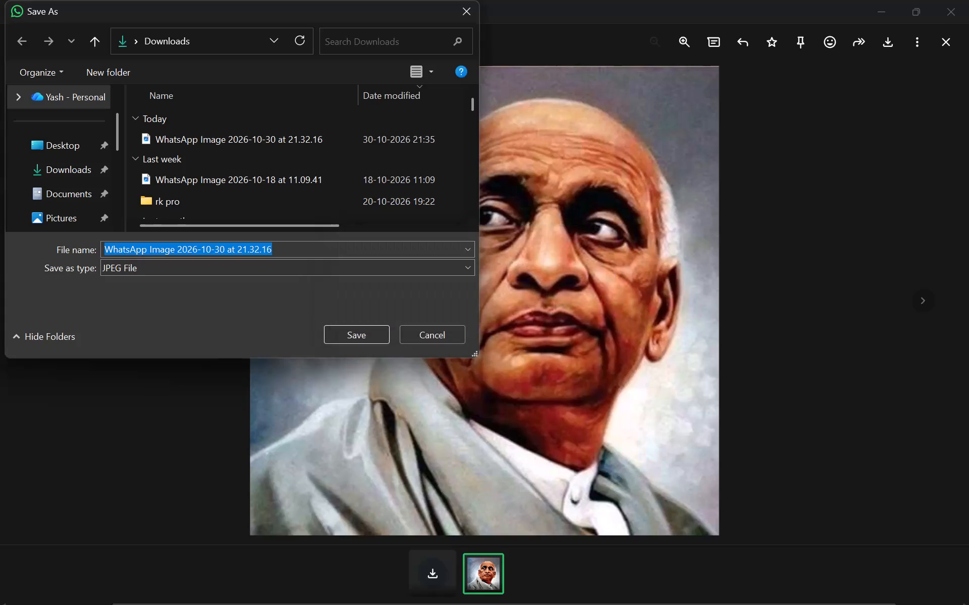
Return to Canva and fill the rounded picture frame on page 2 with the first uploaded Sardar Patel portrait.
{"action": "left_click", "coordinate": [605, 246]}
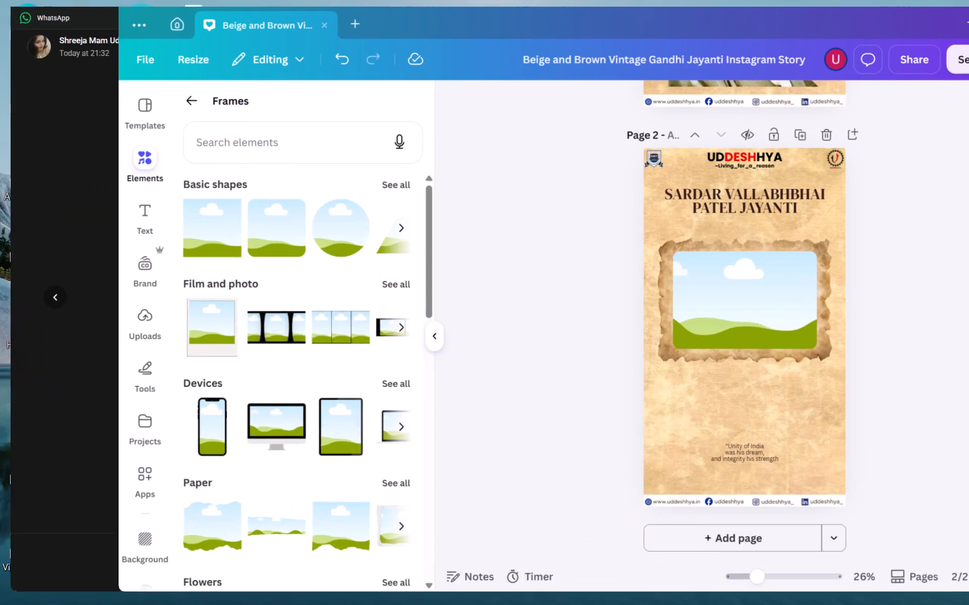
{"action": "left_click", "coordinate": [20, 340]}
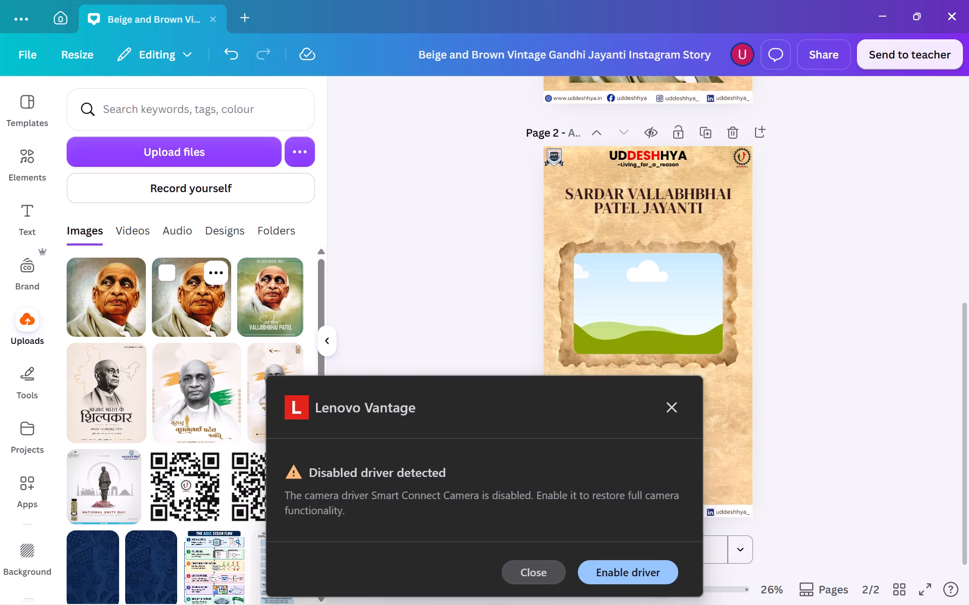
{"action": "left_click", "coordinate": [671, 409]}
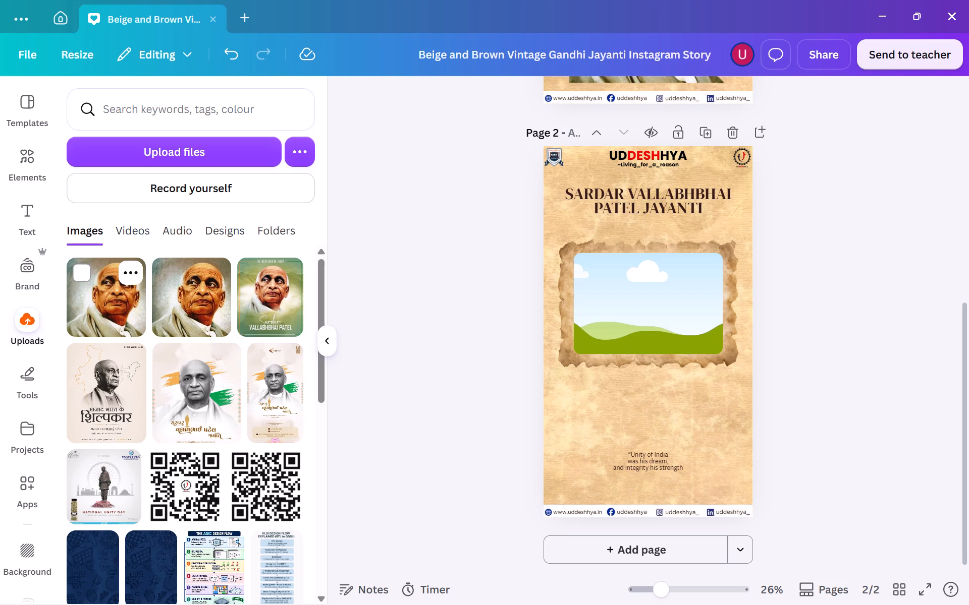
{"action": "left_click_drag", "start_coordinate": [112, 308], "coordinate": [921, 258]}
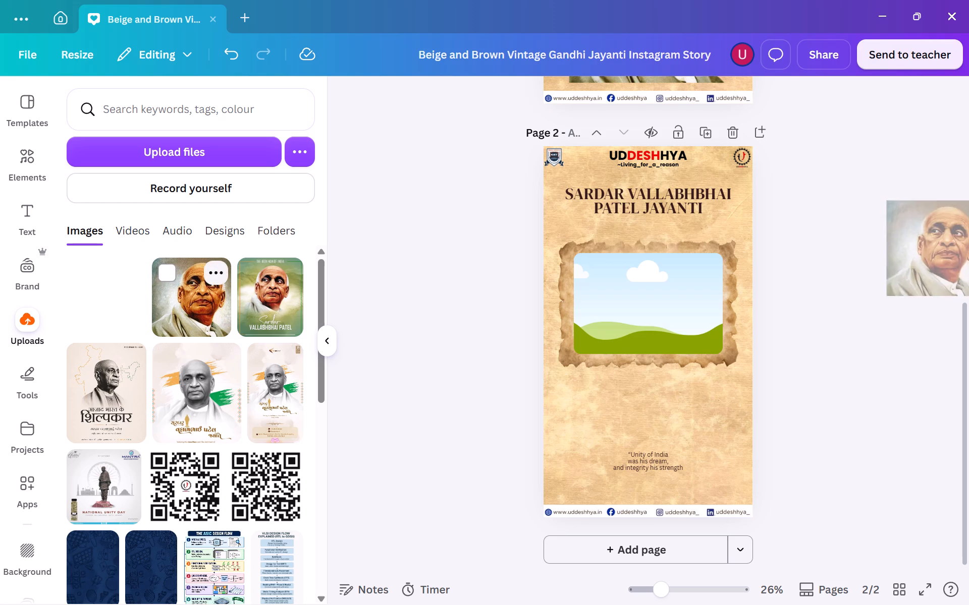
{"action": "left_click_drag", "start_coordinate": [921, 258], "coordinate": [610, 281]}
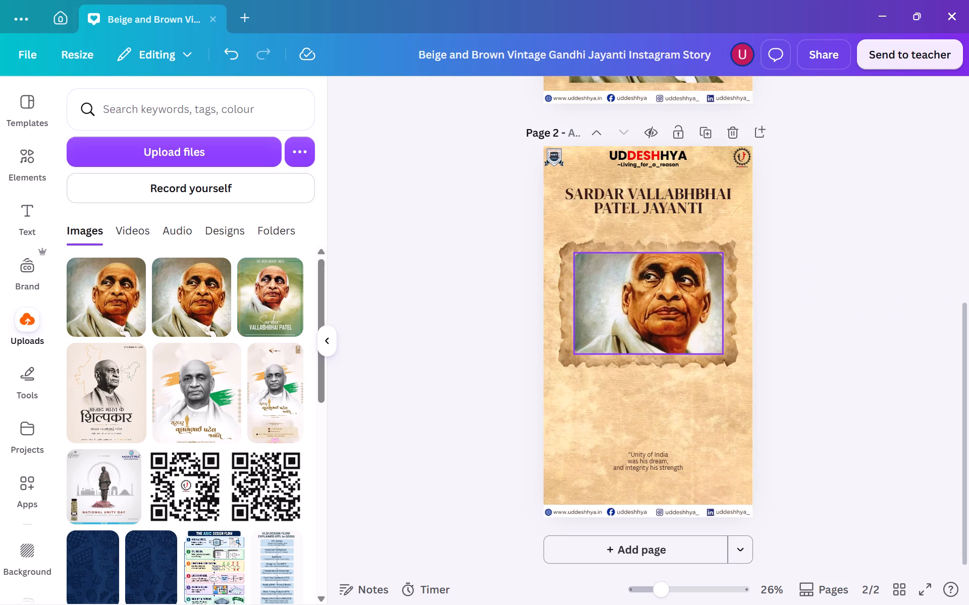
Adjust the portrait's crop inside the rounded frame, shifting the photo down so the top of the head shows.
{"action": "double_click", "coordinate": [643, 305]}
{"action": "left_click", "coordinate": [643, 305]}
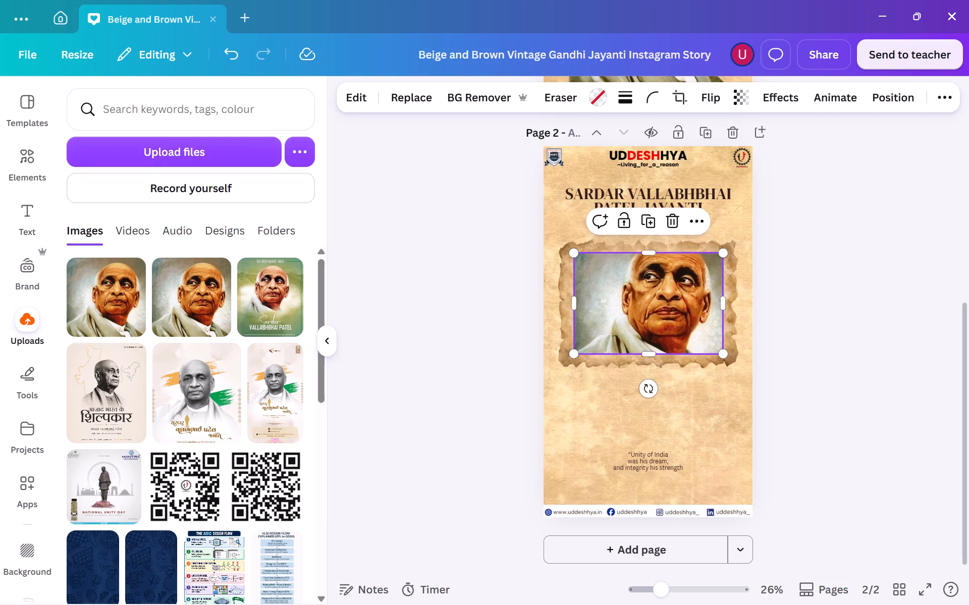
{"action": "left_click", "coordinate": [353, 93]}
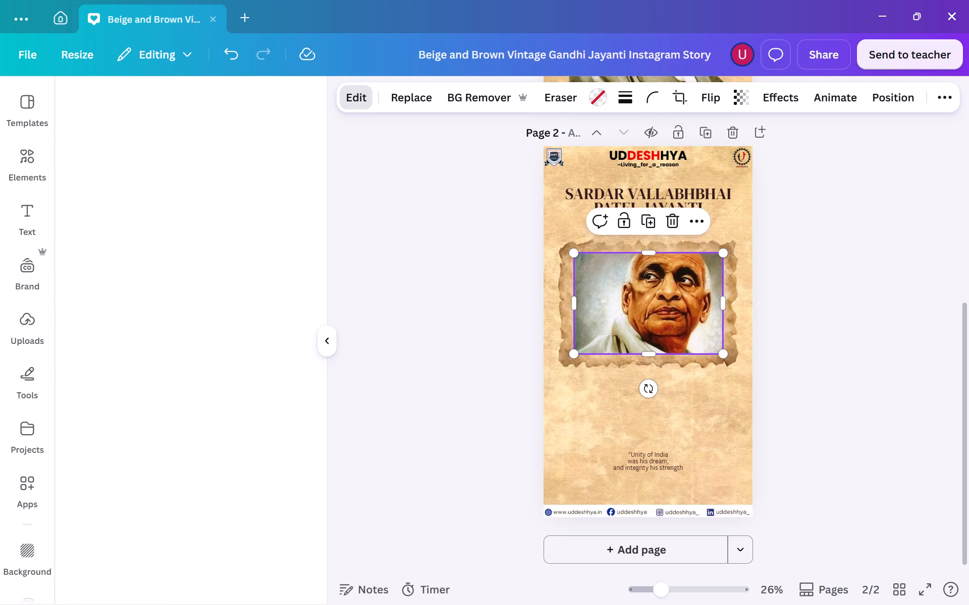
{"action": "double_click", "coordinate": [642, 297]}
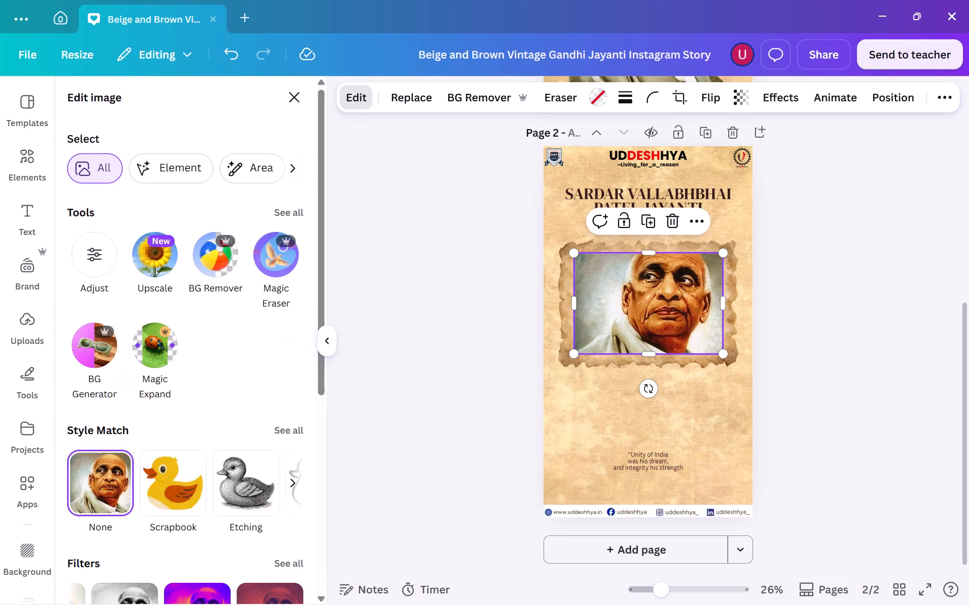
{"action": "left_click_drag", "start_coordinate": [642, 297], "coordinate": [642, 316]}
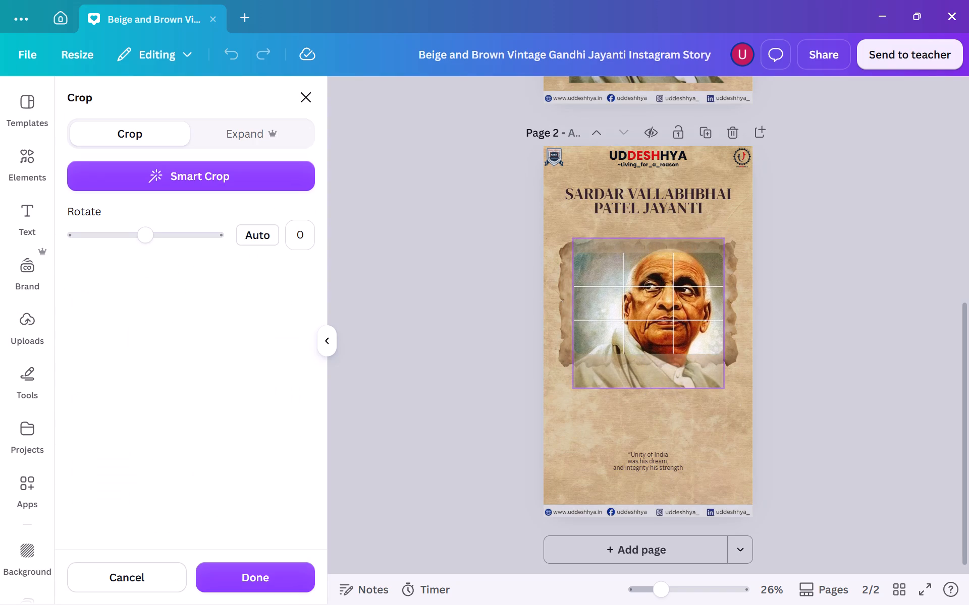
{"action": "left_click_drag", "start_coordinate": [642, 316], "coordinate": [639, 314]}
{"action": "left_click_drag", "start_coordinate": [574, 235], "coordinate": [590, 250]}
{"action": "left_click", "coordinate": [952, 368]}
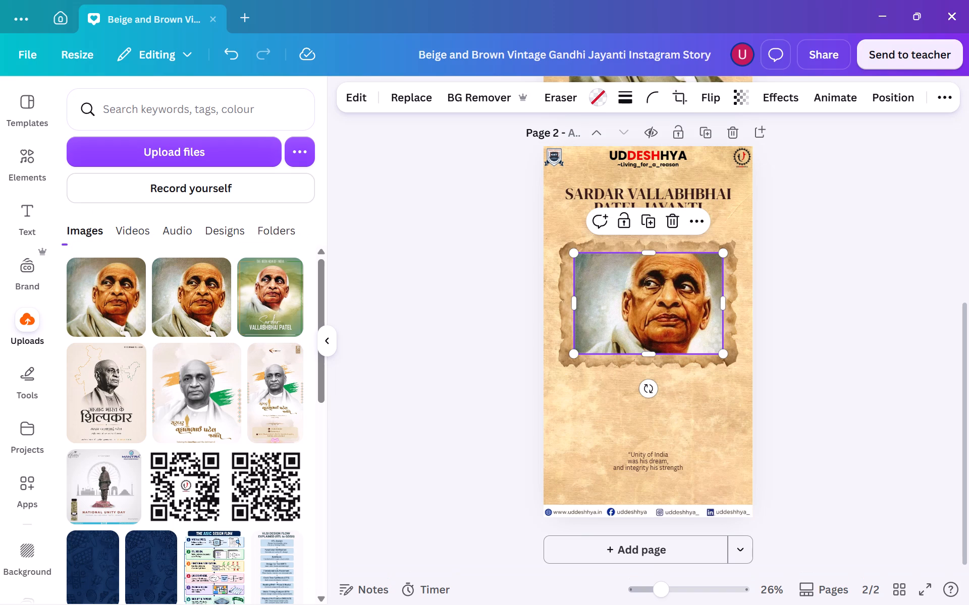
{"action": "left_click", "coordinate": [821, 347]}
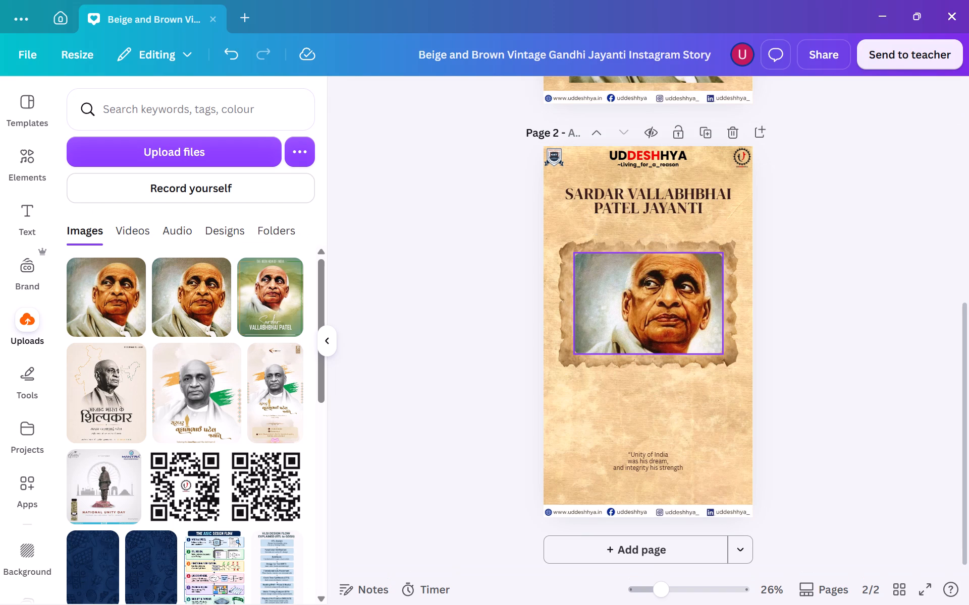
Delete the portrait together with its rounded frame from the parchment.
{"action": "left_click", "coordinate": [678, 306]}
{"action": "right_click", "coordinate": [678, 306]}
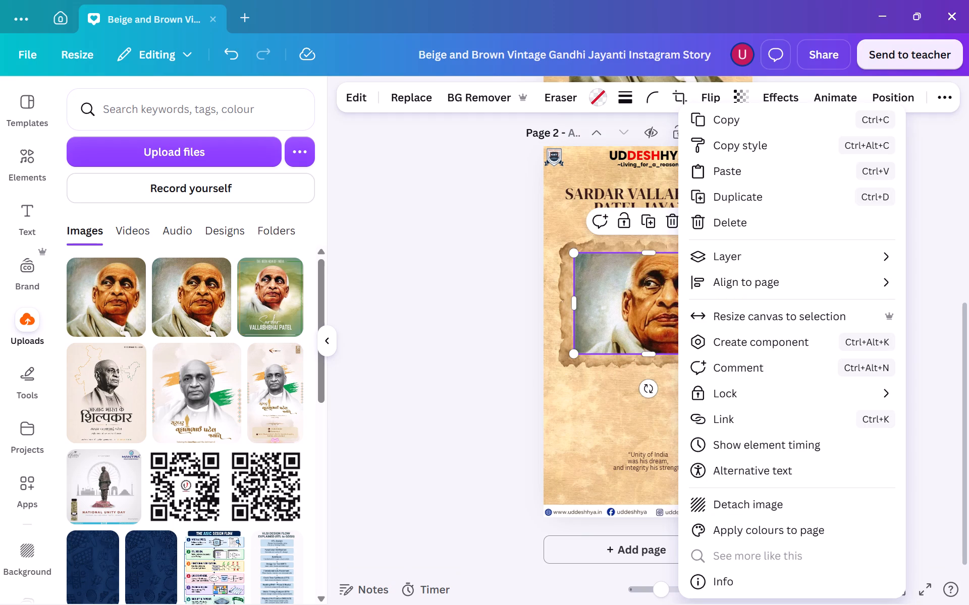
{"action": "left_click", "coordinate": [752, 217]}
{"action": "left_click", "coordinate": [759, 312]}
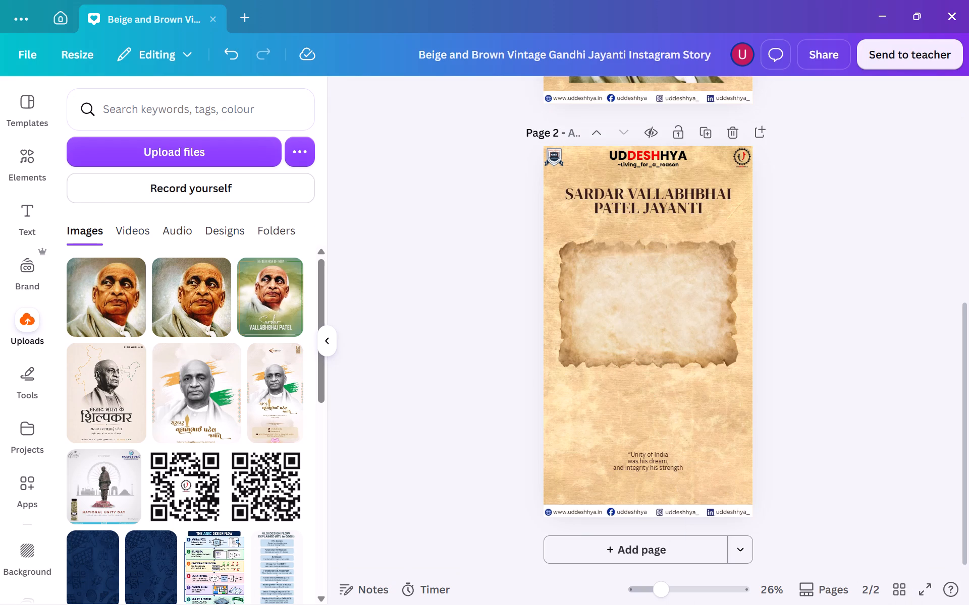
Shorten the empty parchment graphic very slightly by adjusting its bottom edge.
{"action": "left_click", "coordinate": [666, 304]}
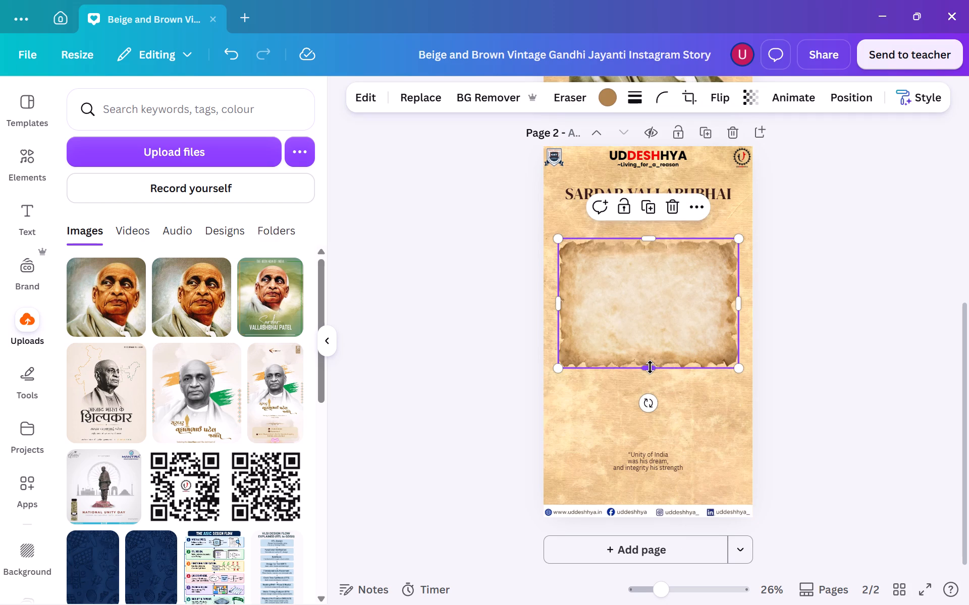
{"action": "left_click_drag", "start_coordinate": [650, 367], "coordinate": [655, 361]}
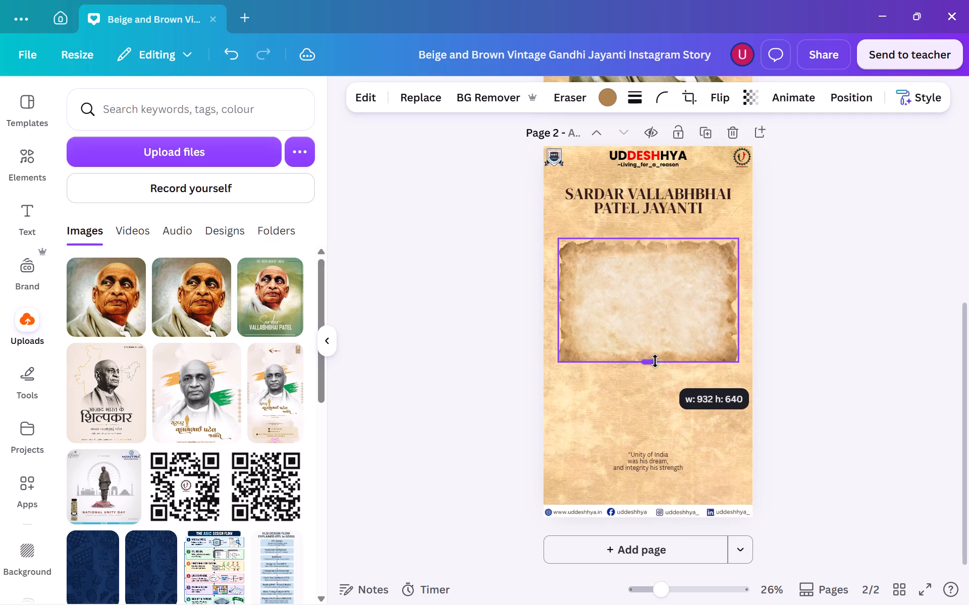
{"action": "left_click_drag", "start_coordinate": [655, 361], "coordinate": [655, 368]}
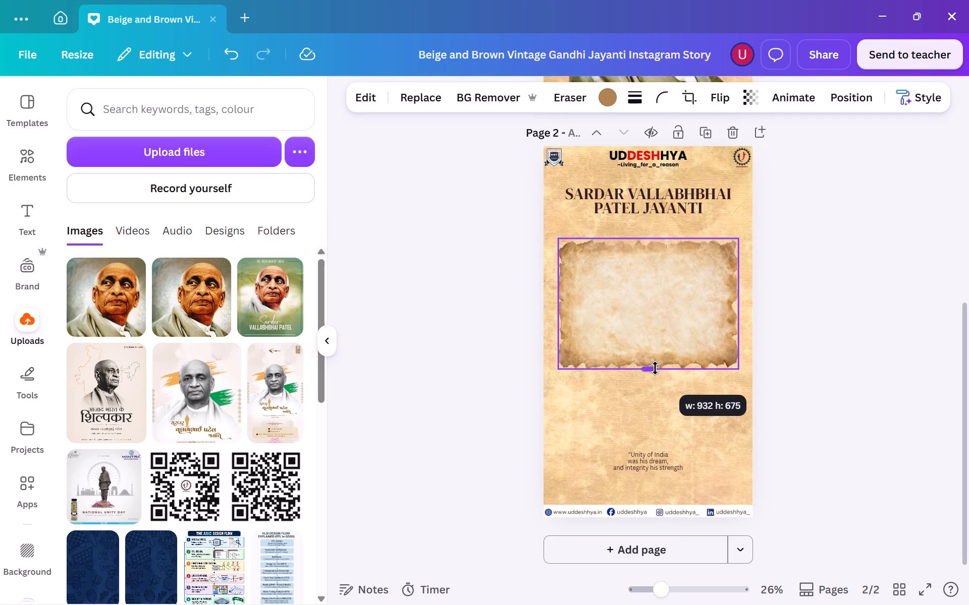
{"action": "left_click_drag", "start_coordinate": [655, 368], "coordinate": [655, 366]}
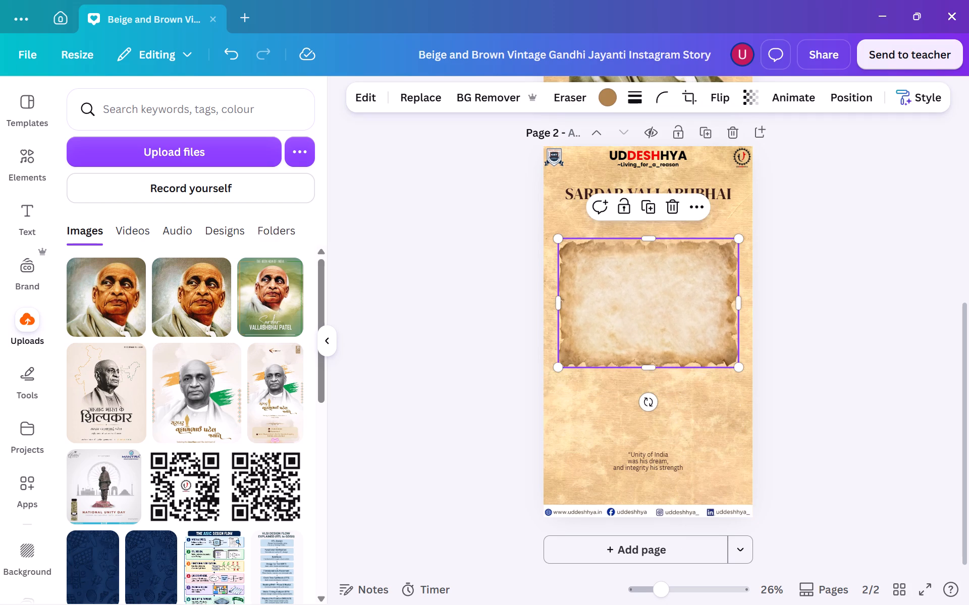
{"action": "left_click", "coordinate": [739, 234]}
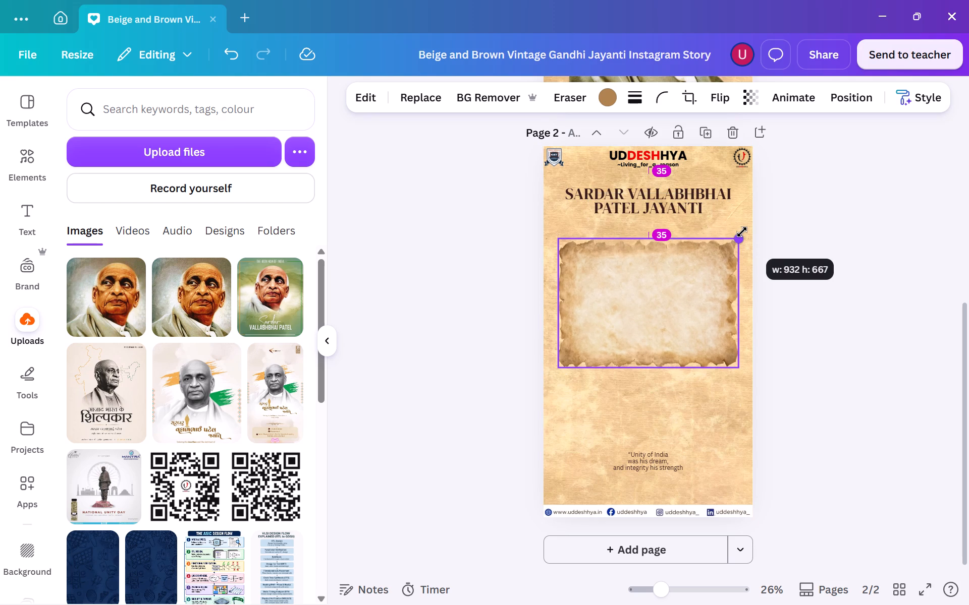
{"action": "left_click", "coordinate": [839, 262]}
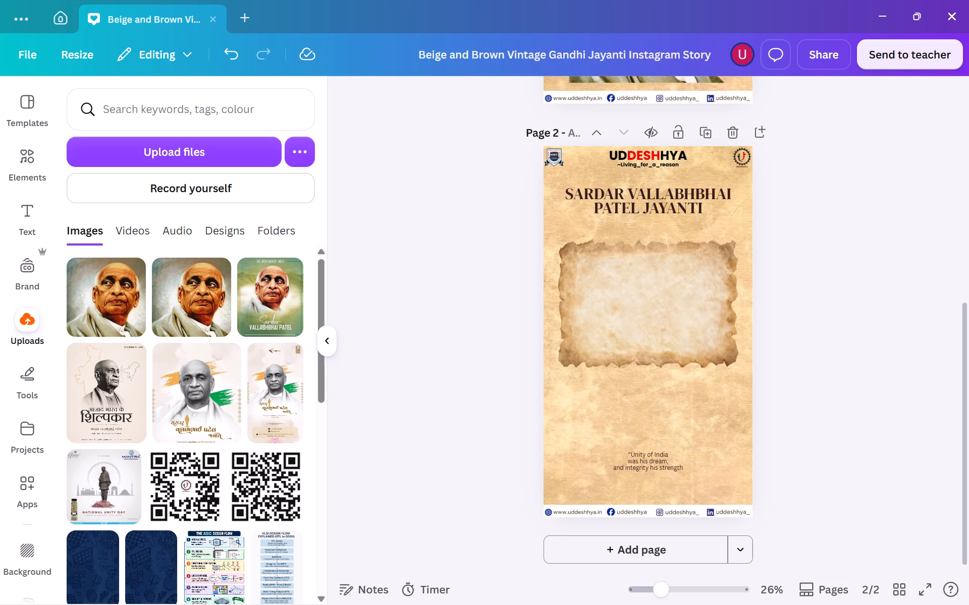
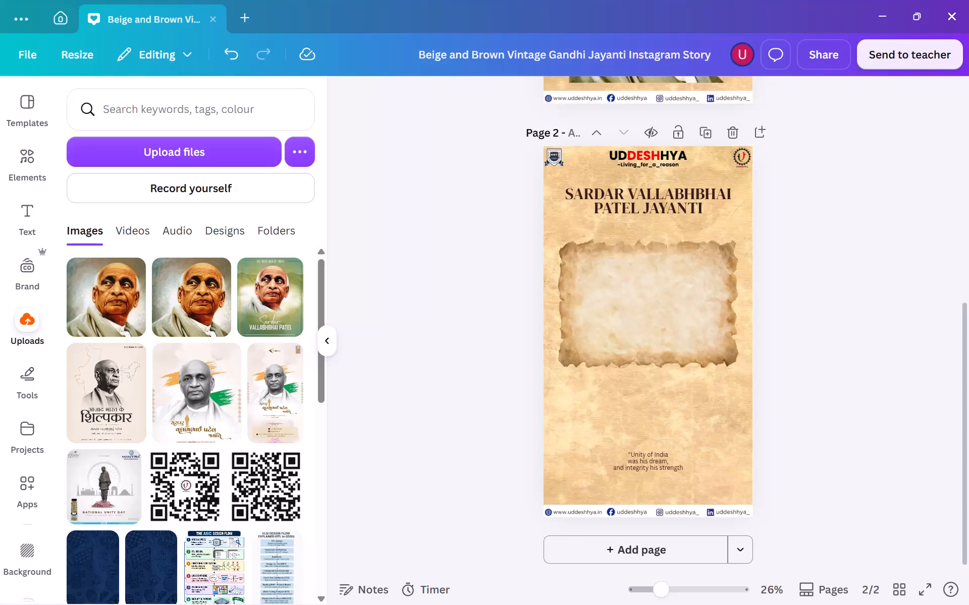
Move the empty parchment on page 2 slightly up towards the heading, keeping it horizontally centred.
{"action": "left_click", "coordinate": [889, 350]}
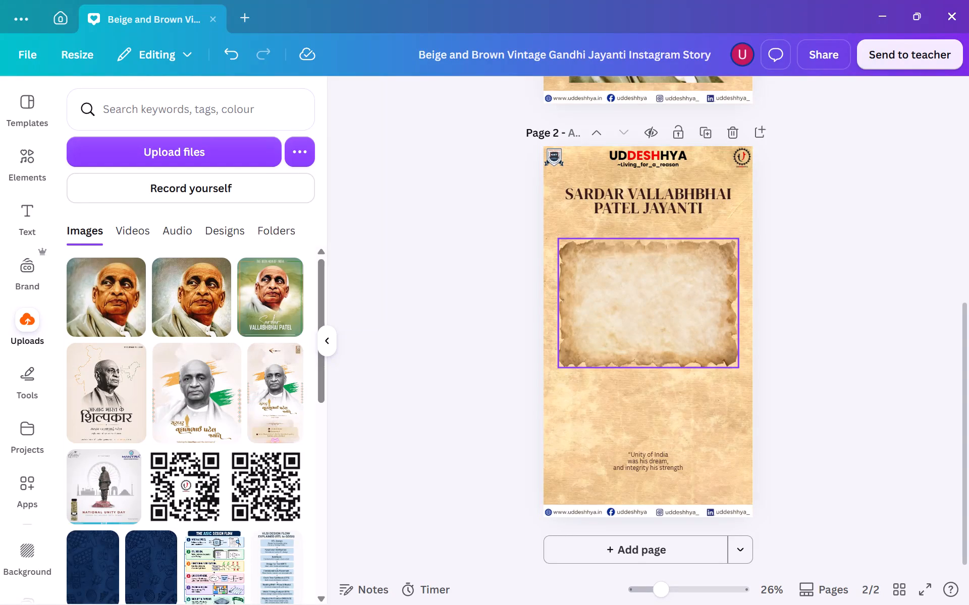
{"action": "left_click_drag", "start_coordinate": [652, 318], "coordinate": [652, 312]}
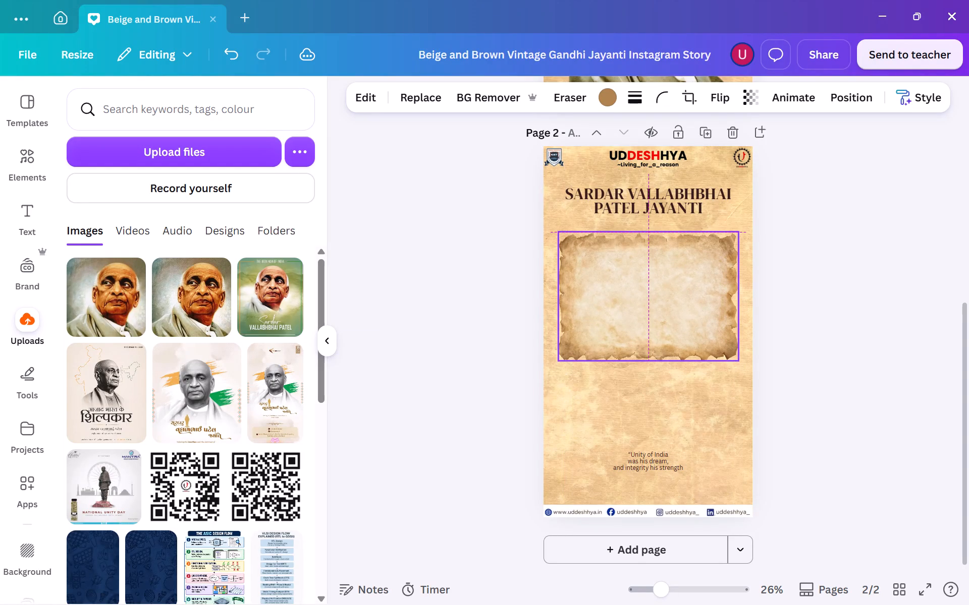
{"action": "left_click_drag", "start_coordinate": [652, 312], "coordinate": [651, 313]}
{"action": "left_click", "coordinate": [799, 347]}
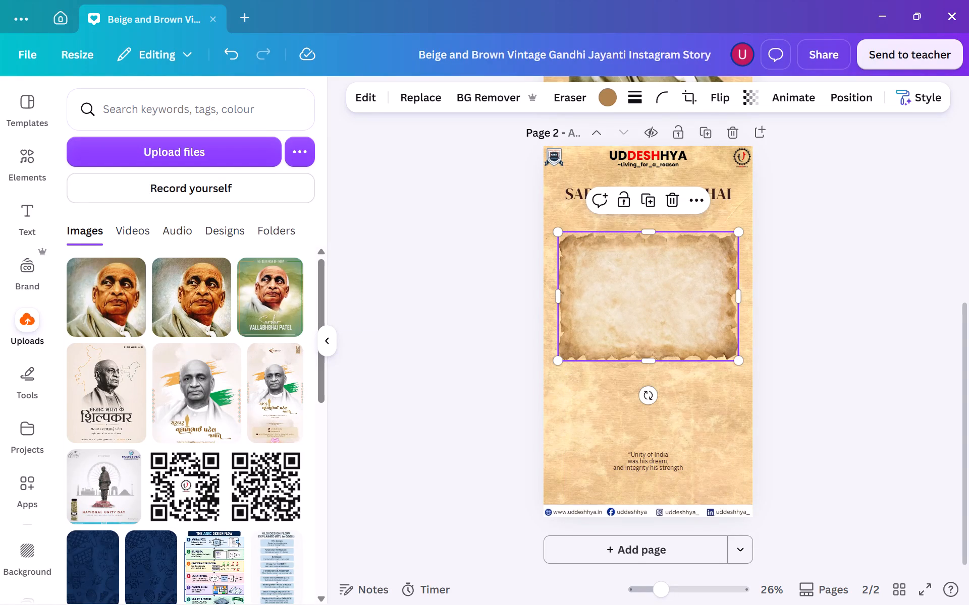
{"action": "left_click", "coordinate": [658, 314]}
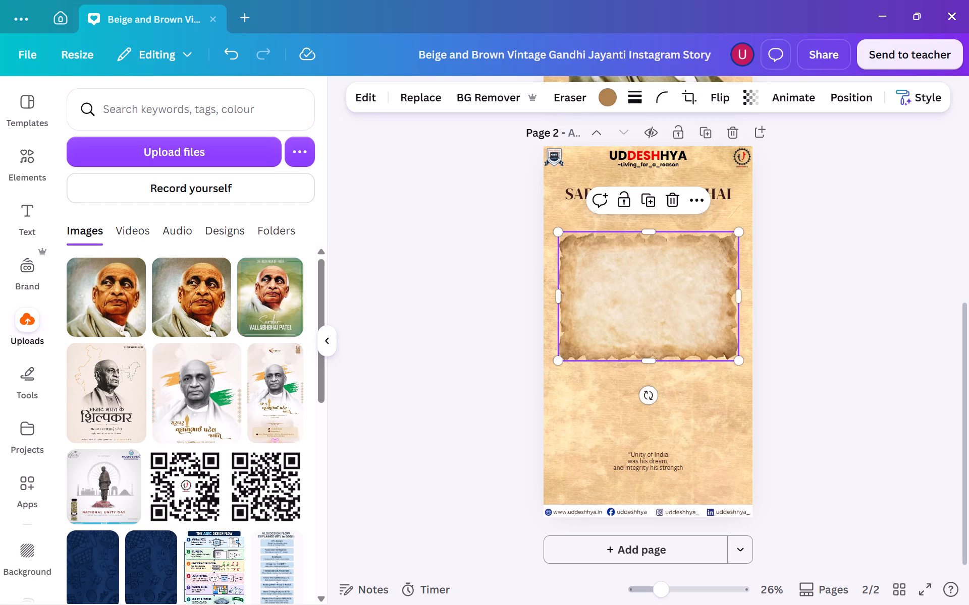
{"action": "left_click", "coordinate": [816, 341]}
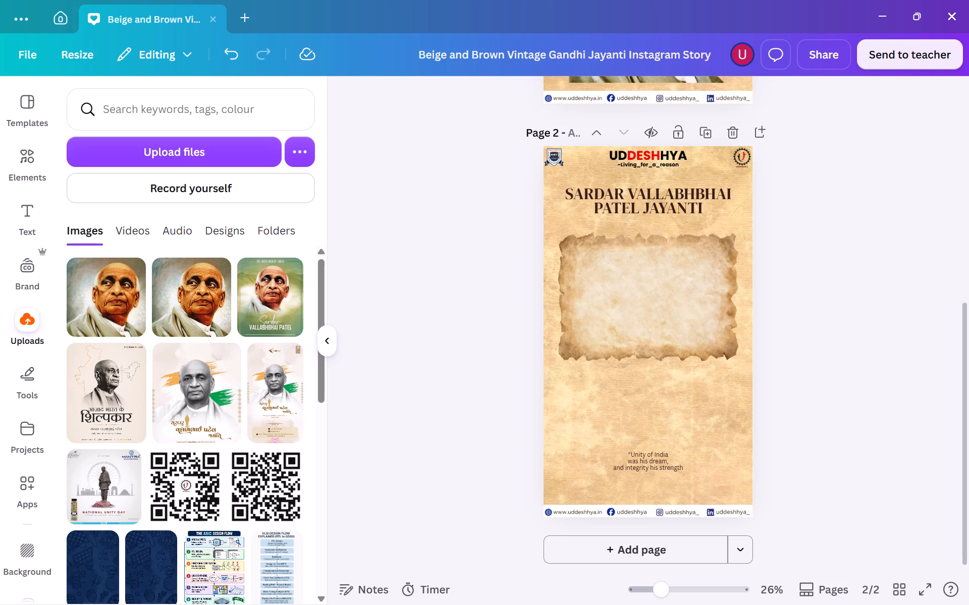
Copy the background-free Sardar Patel portrait from page 1 and paste it onto page 2.
{"action": "scroll", "coordinate": [810, 361], "scroll_direction": "up", "scroll_amount": 1}
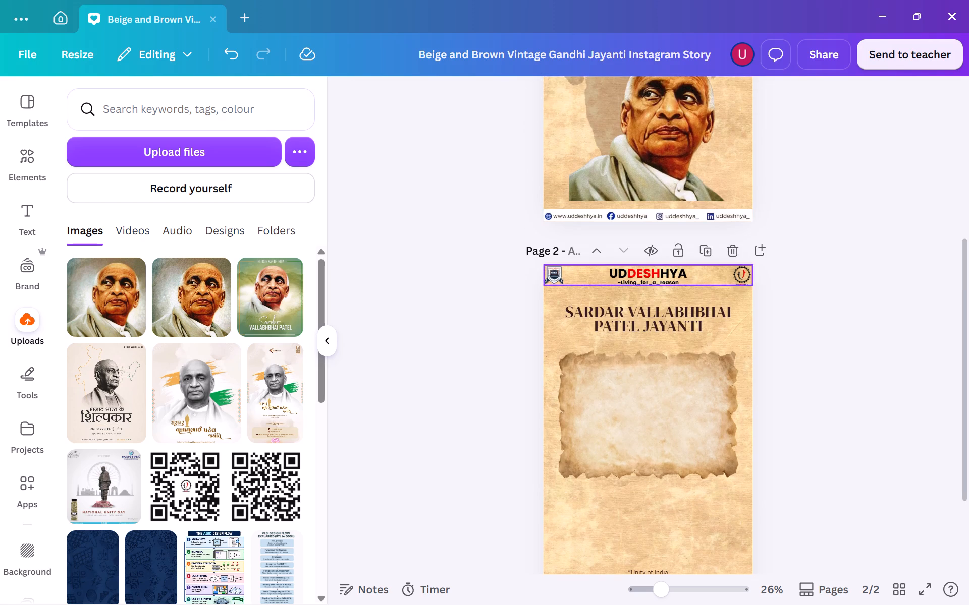
{"action": "left_click", "coordinate": [650, 163]}
{"action": "key", "text": "ctrl+c"}
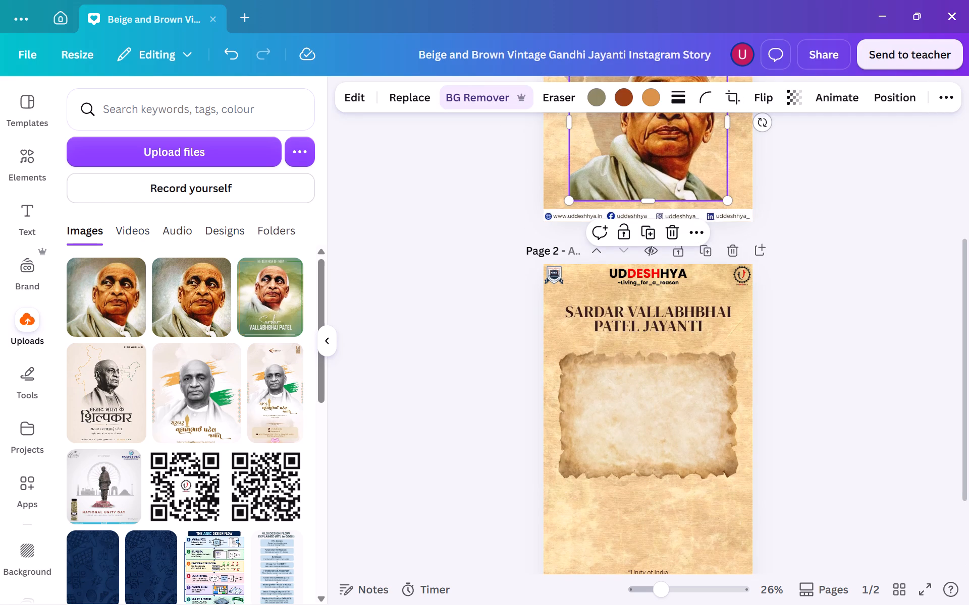
{"action": "left_click", "coordinate": [671, 519]}
{"action": "key", "text": "ctrl+v"}
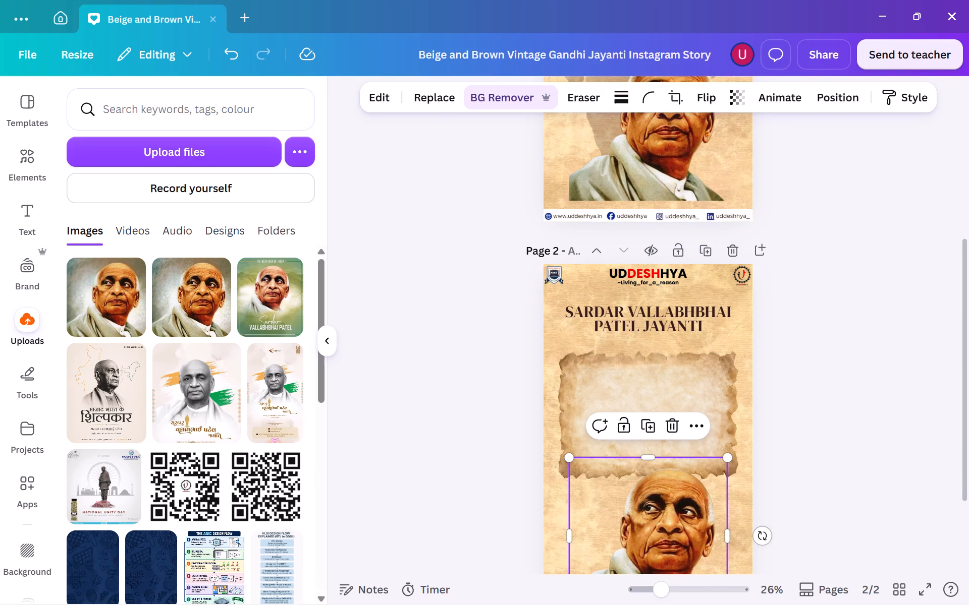
{"action": "left_click", "coordinate": [830, 451]}
Move the pasted portrait up onto the parchment and shrink it proportionally to about 650 wide.
{"action": "scroll", "coordinate": [830, 451], "scroll_direction": "down", "scroll_amount": 1}
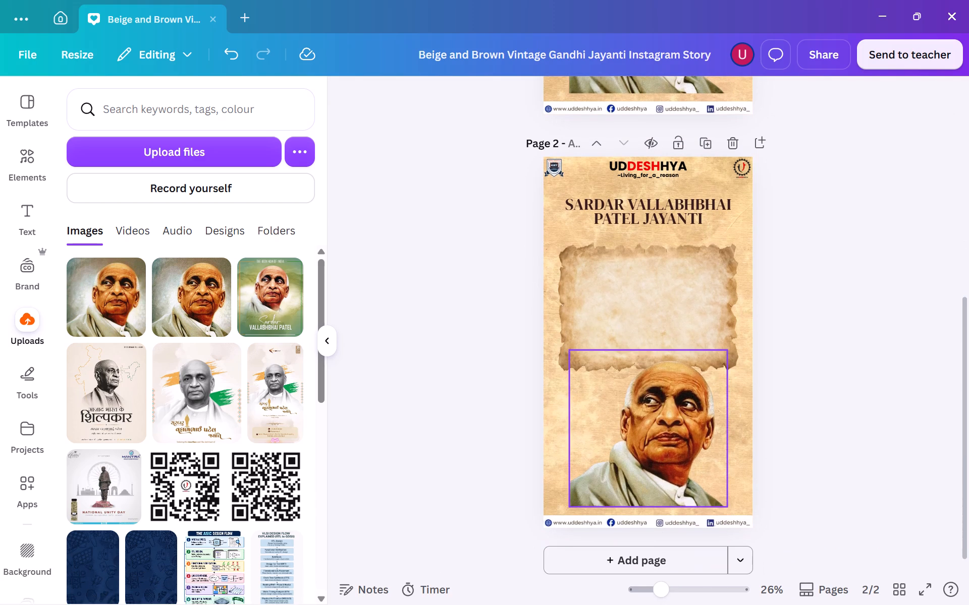
{"action": "left_click_drag", "start_coordinate": [658, 425], "coordinate": [647, 302]}
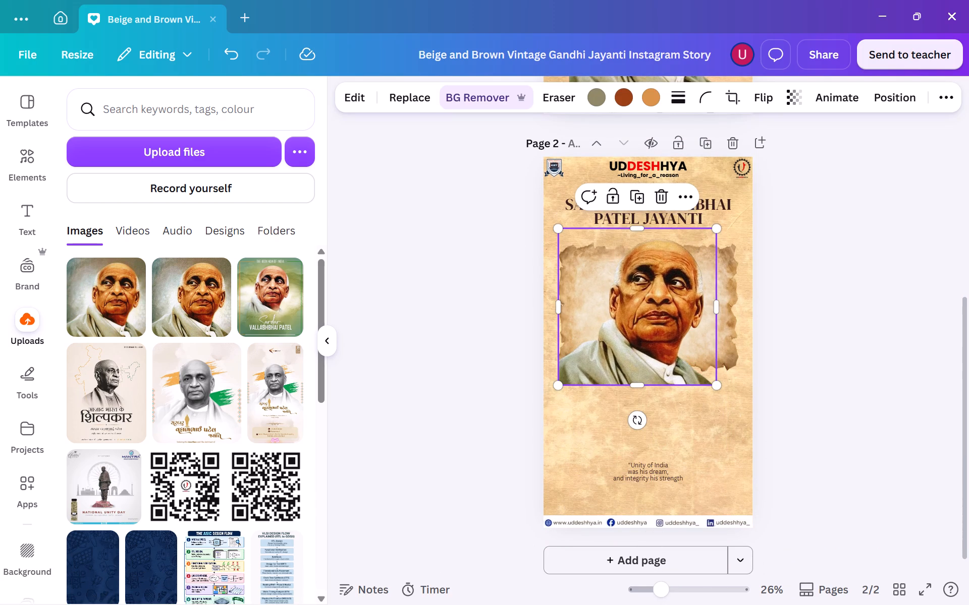
{"action": "left_click_drag", "start_coordinate": [718, 229], "coordinate": [687, 263]}
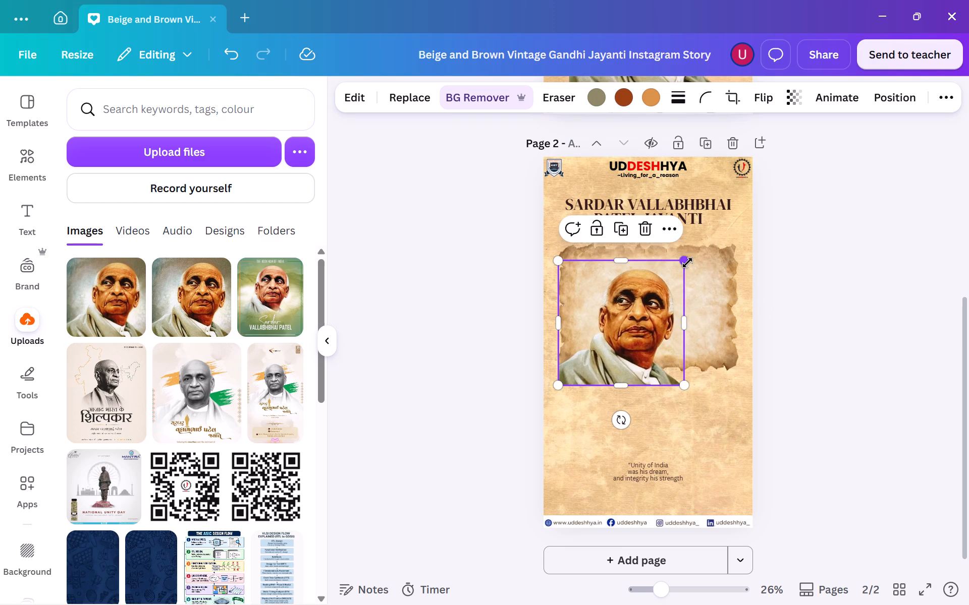
{"action": "left_click", "coordinate": [889, 371]}
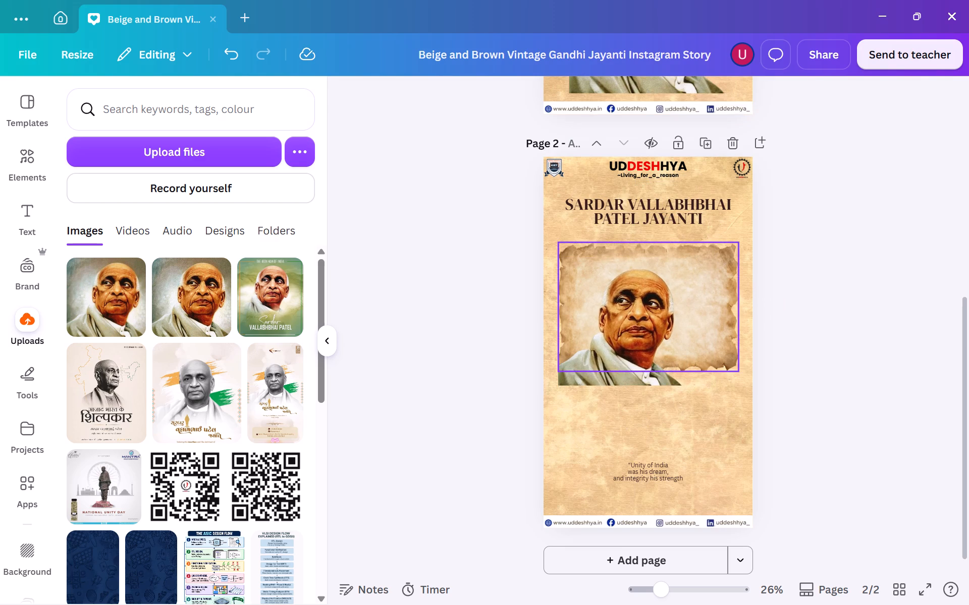
Centre the portrait horizontally on the parchment, aligning its top edge with the parchment's top edge.
{"action": "left_click_drag", "start_coordinate": [633, 313], "coordinate": [656, 294]}
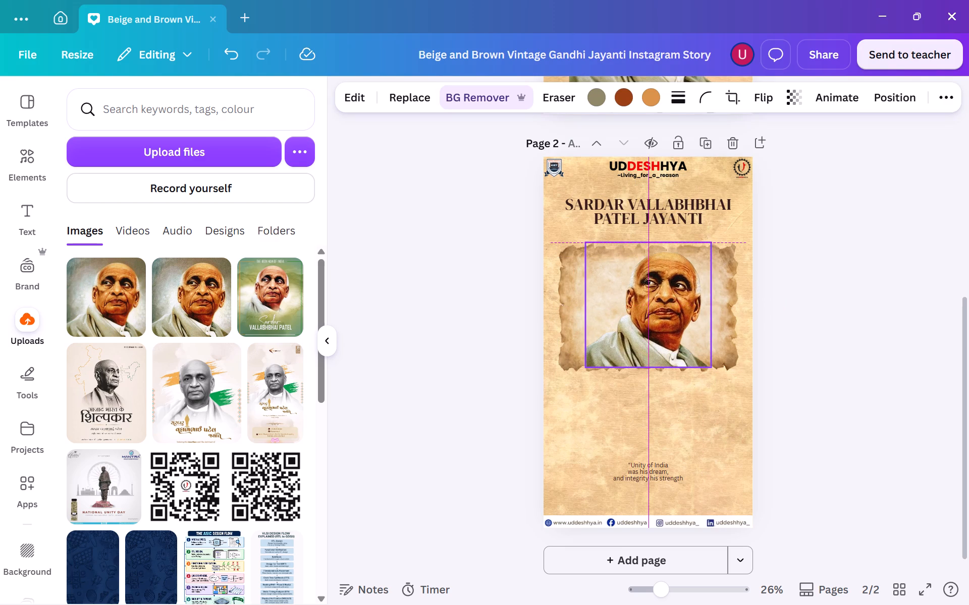
{"action": "left_click_drag", "start_coordinate": [656, 294], "coordinate": [655, 296]}
{"action": "left_click", "coordinate": [805, 335]}
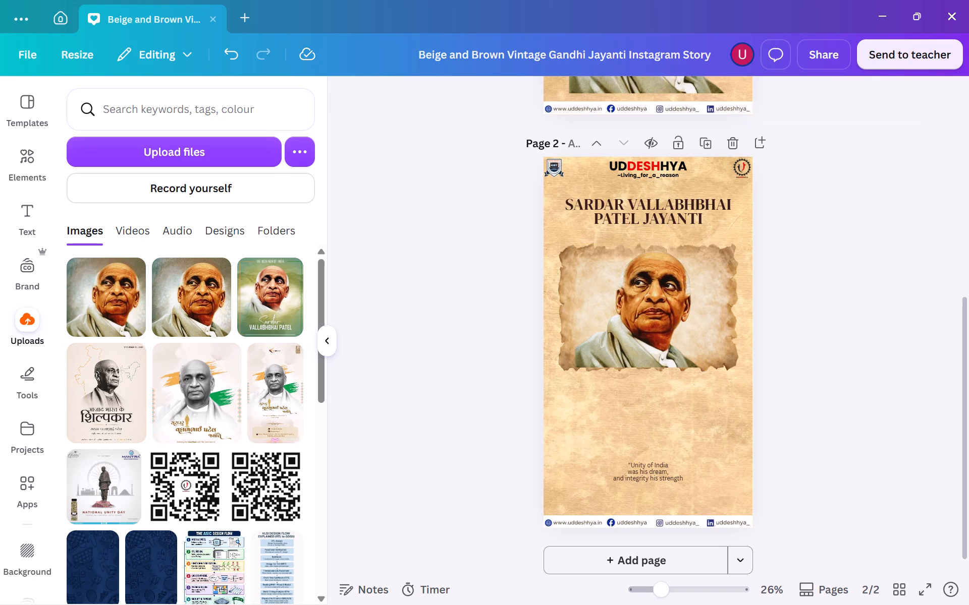
{"action": "left_click", "coordinate": [650, 345]}
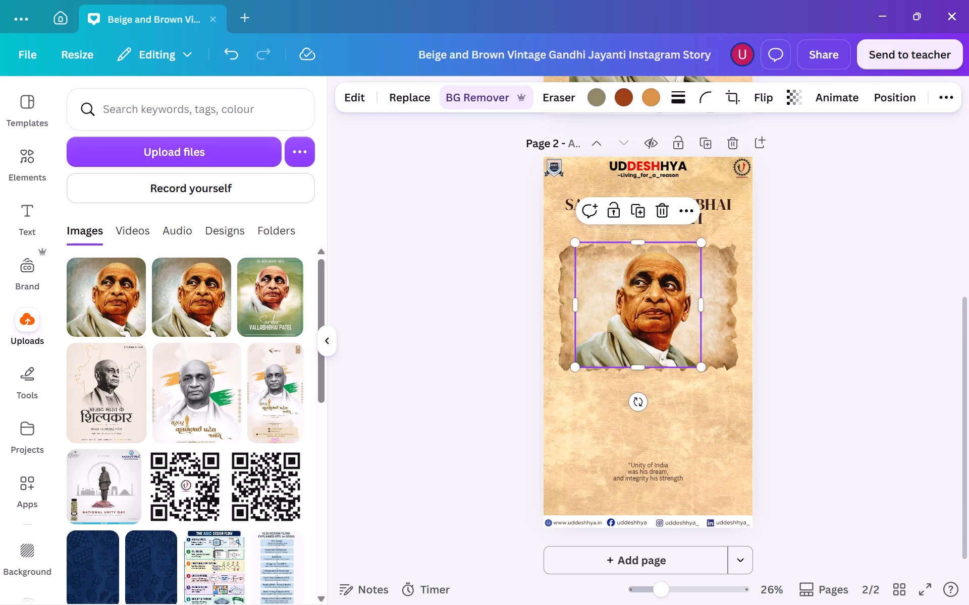
{"action": "left_click_drag", "start_coordinate": [650, 345], "coordinate": [656, 343]}
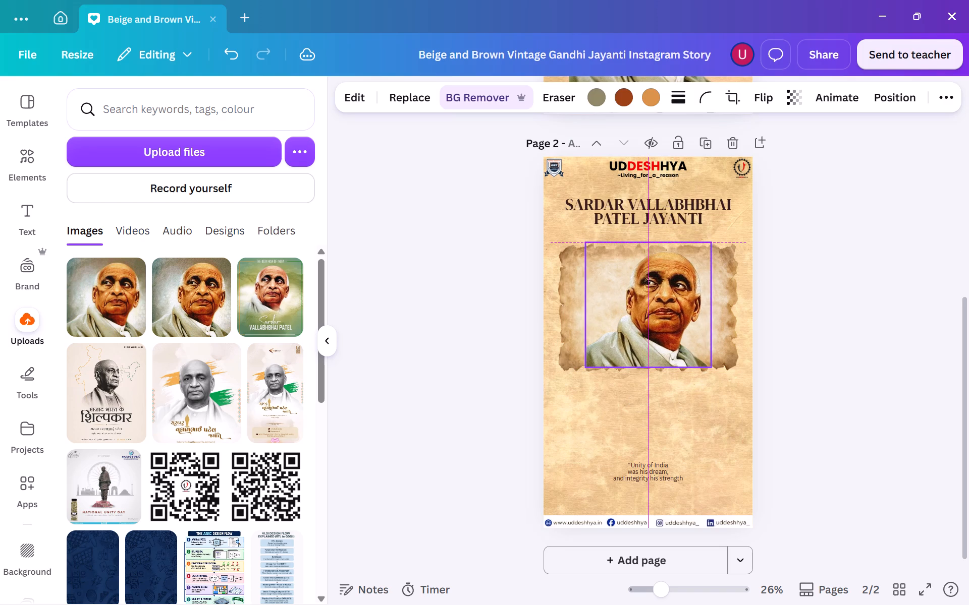
{"action": "left_click_drag", "start_coordinate": [656, 343], "coordinate": [655, 342]}
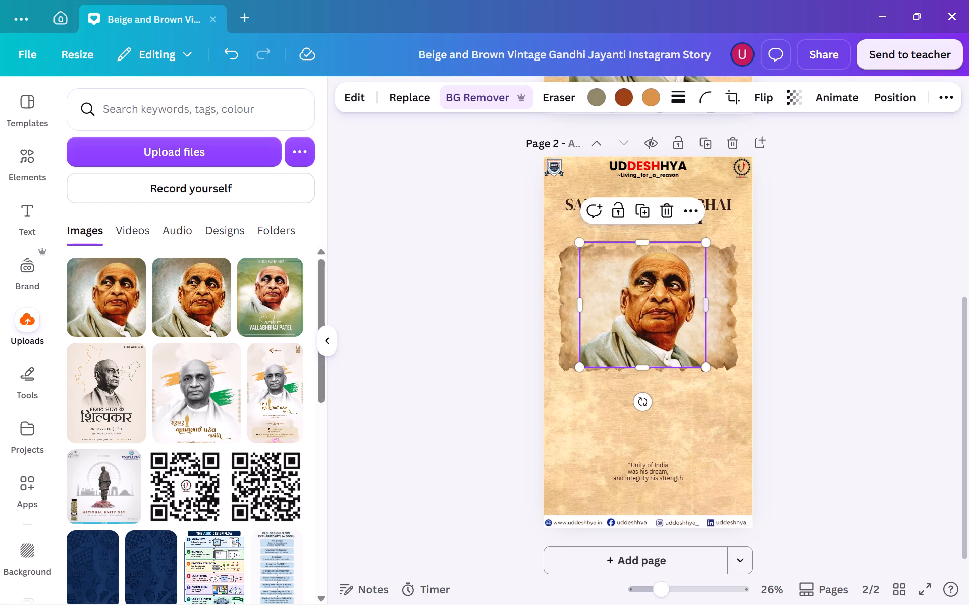
{"action": "left_click", "coordinate": [665, 328]}
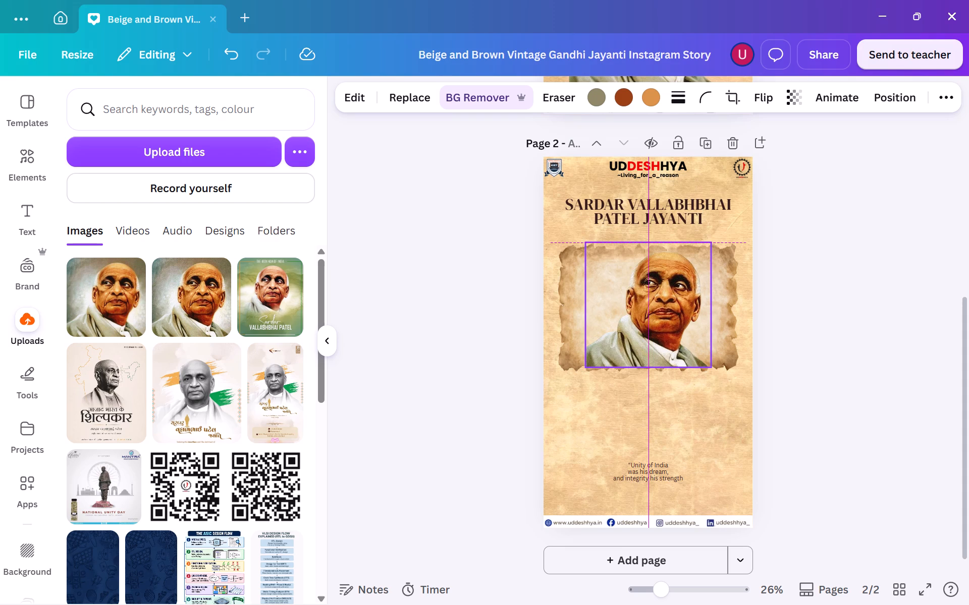
{"action": "left_click", "coordinate": [831, 356]}
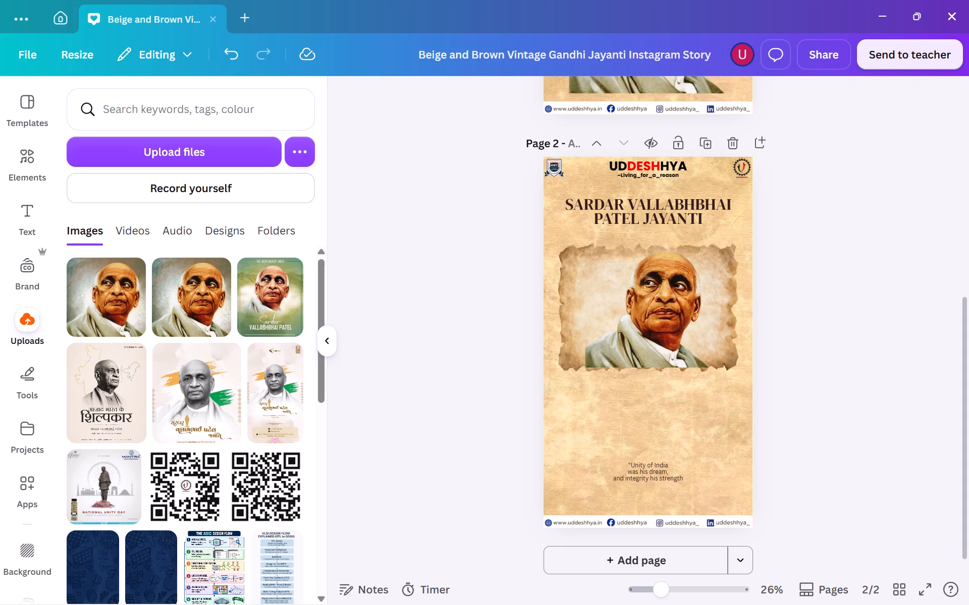
Trim the portrait's bottom edge very slightly, to a height of about 642.
{"action": "left_click", "coordinate": [675, 346]}
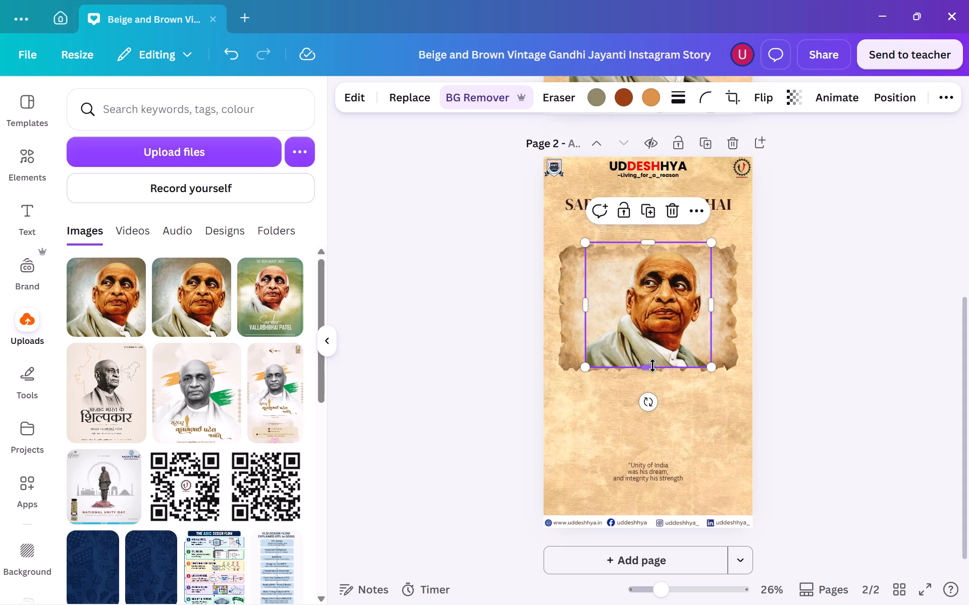
{"action": "left_click", "coordinate": [653, 366]}
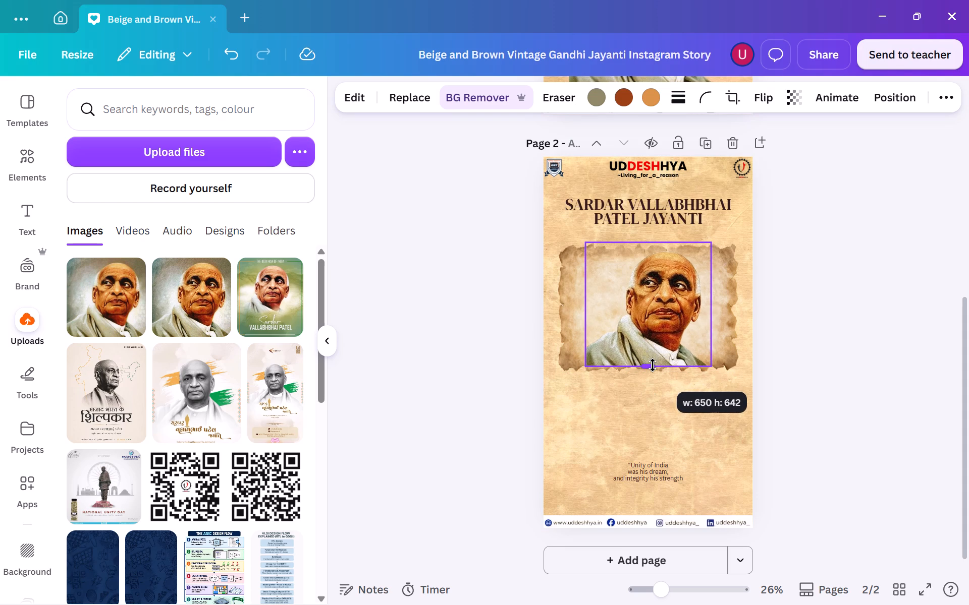
{"action": "left_click", "coordinate": [899, 416]}
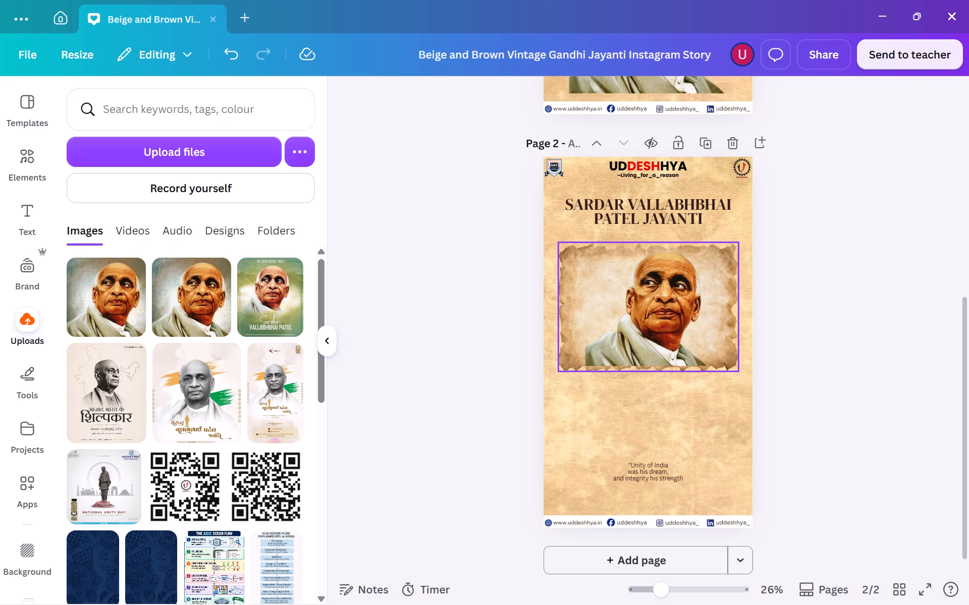
{"action": "left_click", "coordinate": [830, 381]}
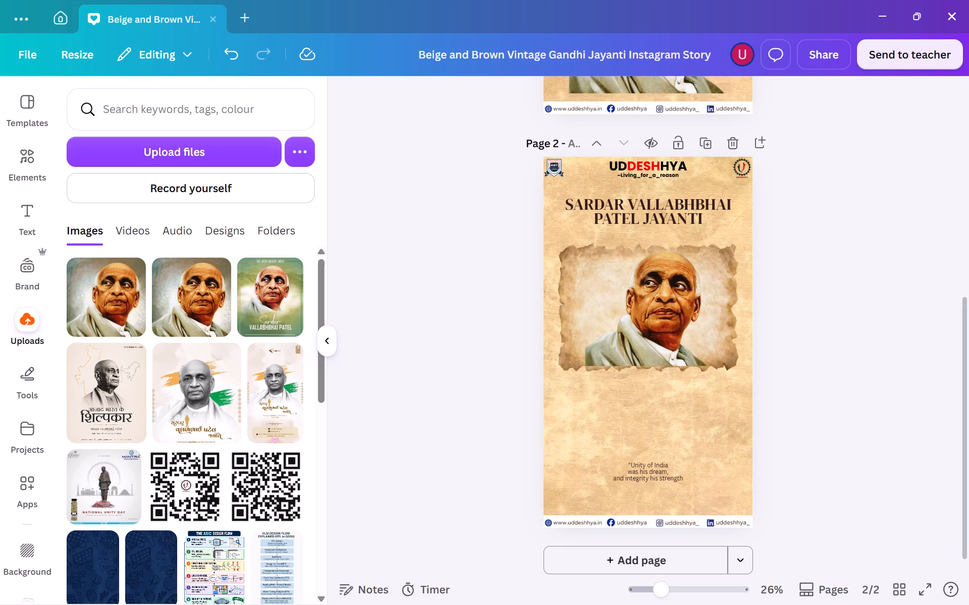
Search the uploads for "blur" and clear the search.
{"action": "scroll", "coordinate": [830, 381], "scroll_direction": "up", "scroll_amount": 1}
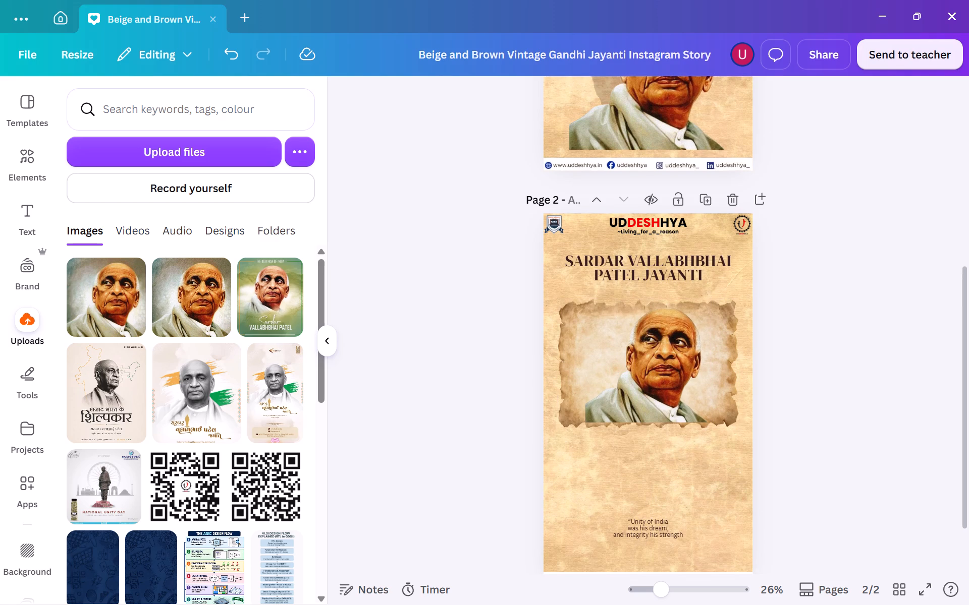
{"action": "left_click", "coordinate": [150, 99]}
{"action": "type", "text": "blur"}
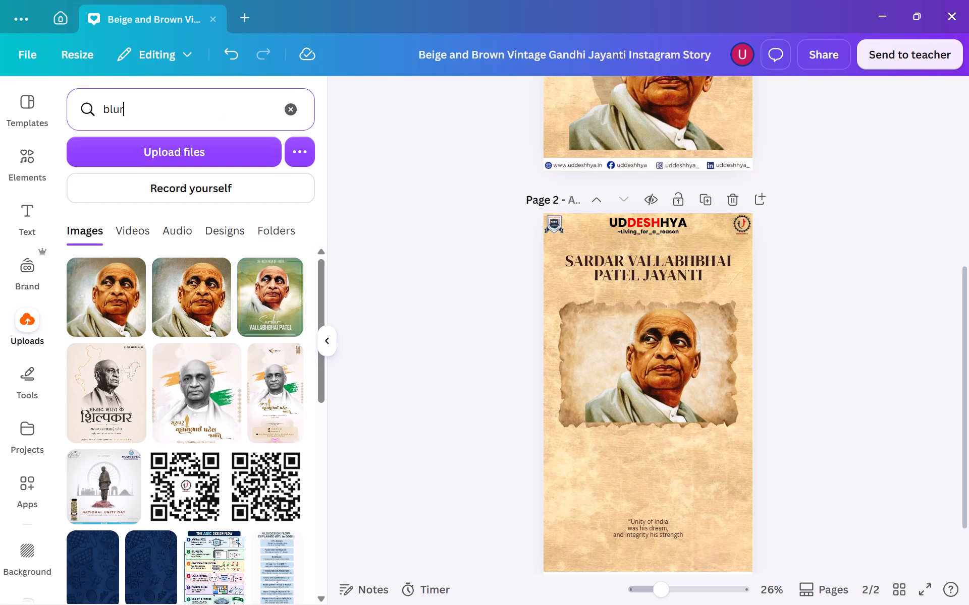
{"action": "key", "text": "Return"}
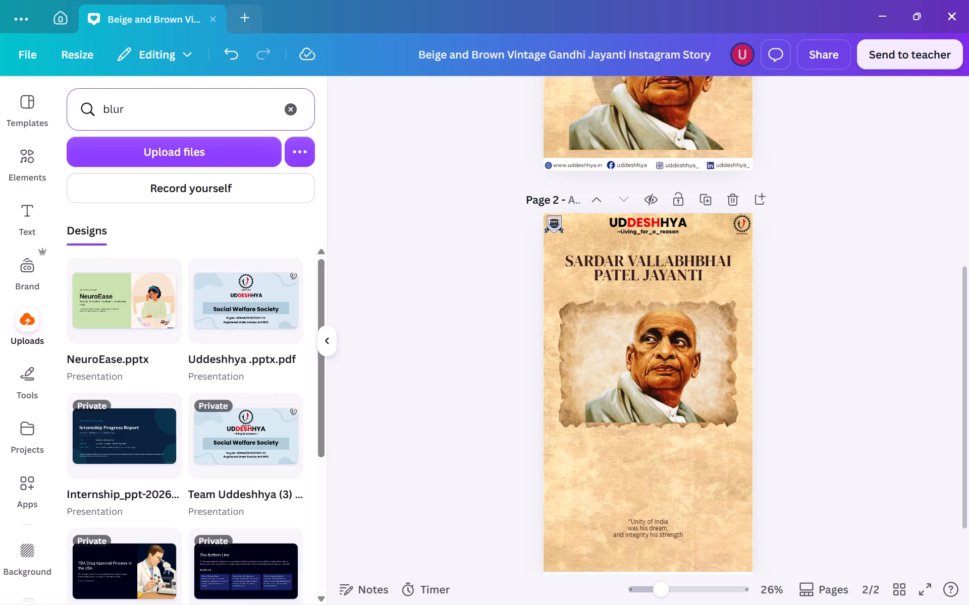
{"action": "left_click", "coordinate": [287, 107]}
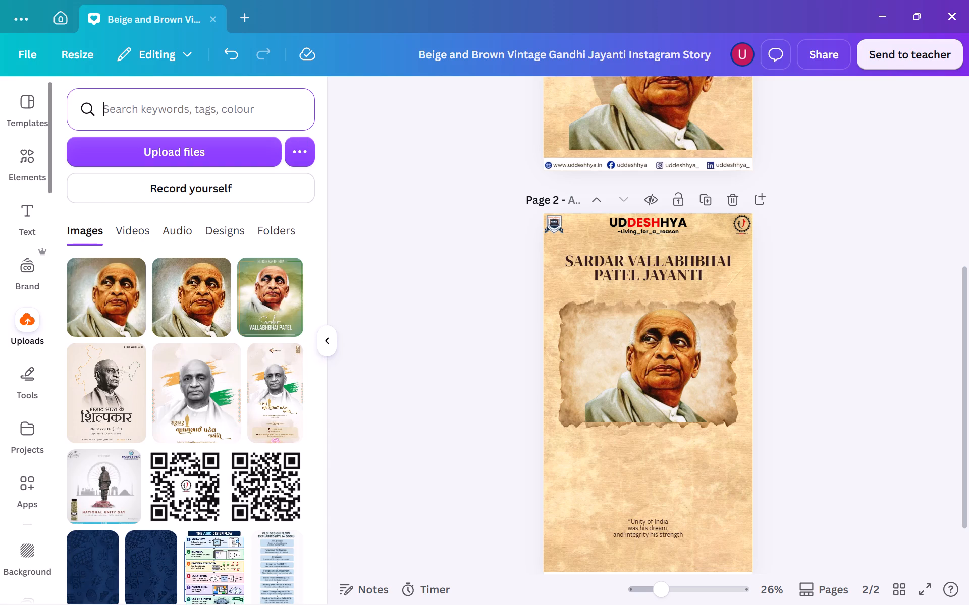
Search the elements library for "blur background".
{"action": "left_click", "coordinate": [24, 175]}
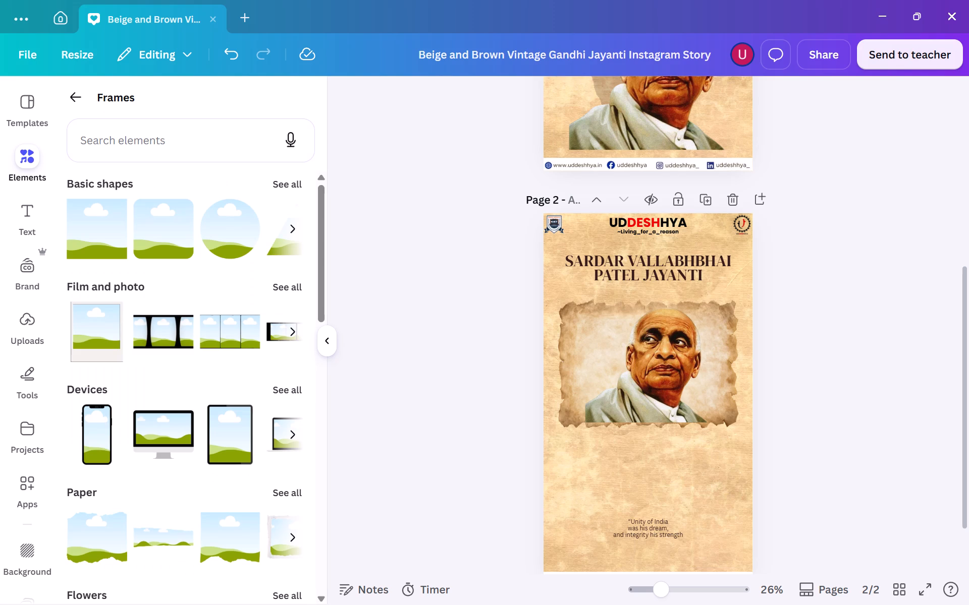
{"action": "left_click", "coordinate": [71, 88]}
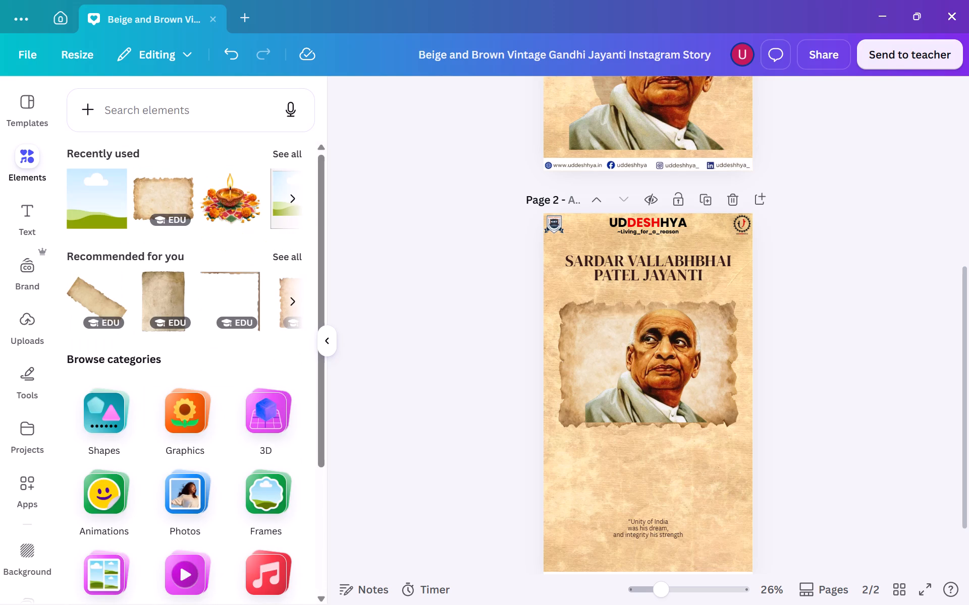
{"action": "left_click", "coordinate": [160, 125]}
{"action": "left_click", "coordinate": [172, 104]}
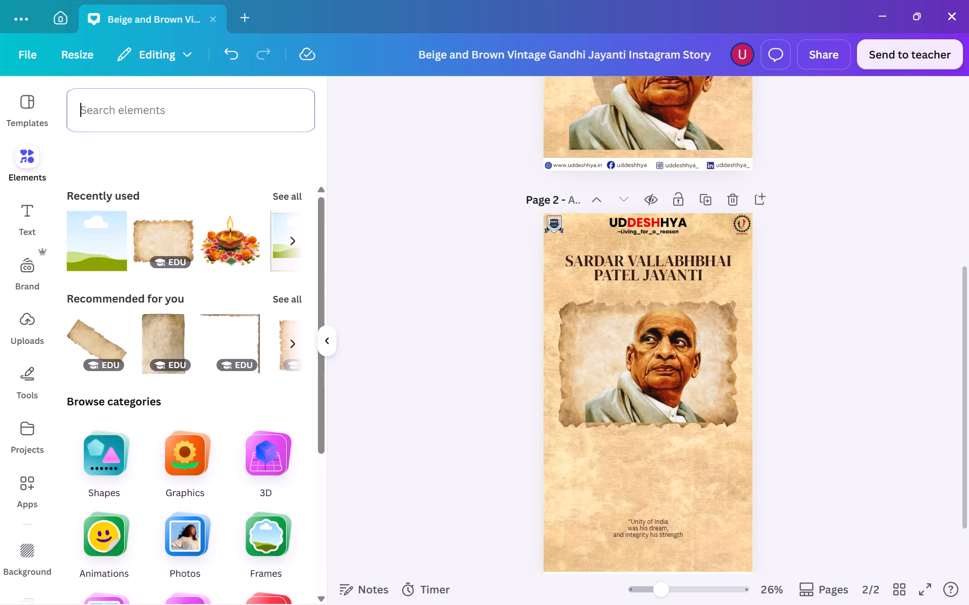
{"action": "type", "text": "blur"}
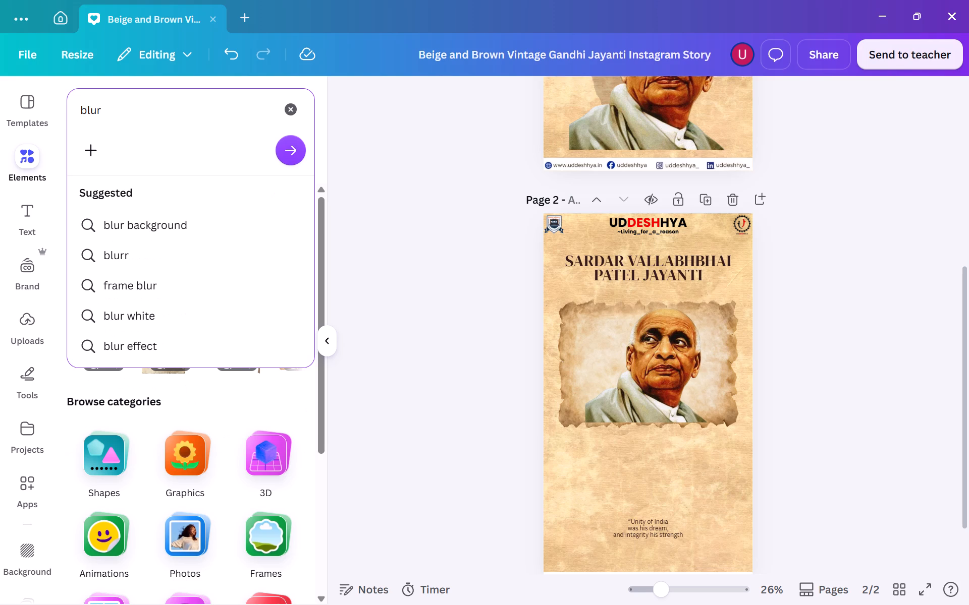
{"action": "left_click", "coordinate": [117, 222]}
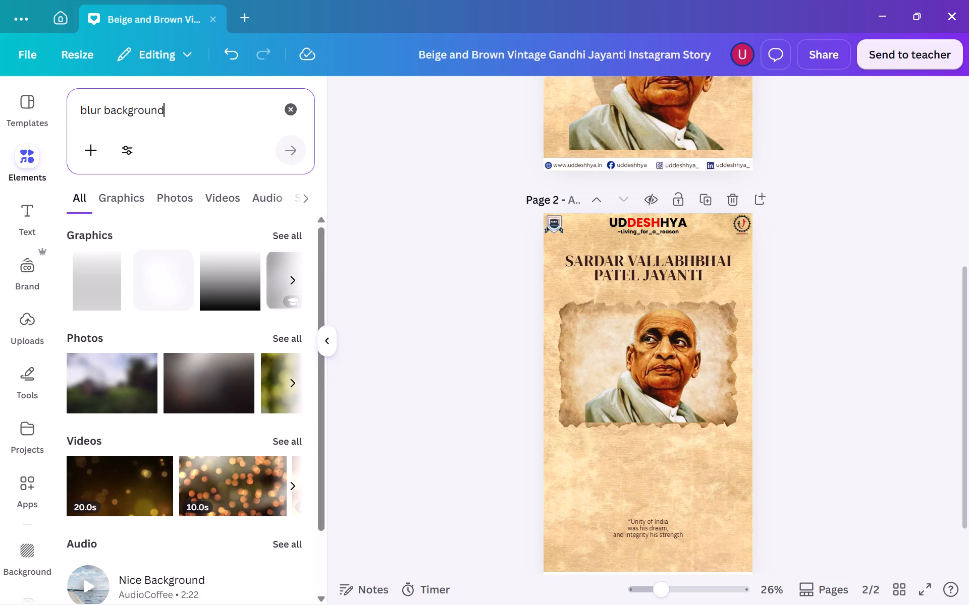
Examine the blur background graphics for one that could soften the portrait's bottom edge.
{"action": "scroll", "coordinate": [257, 295], "scroll_direction": "left", "scroll_amount": 6}
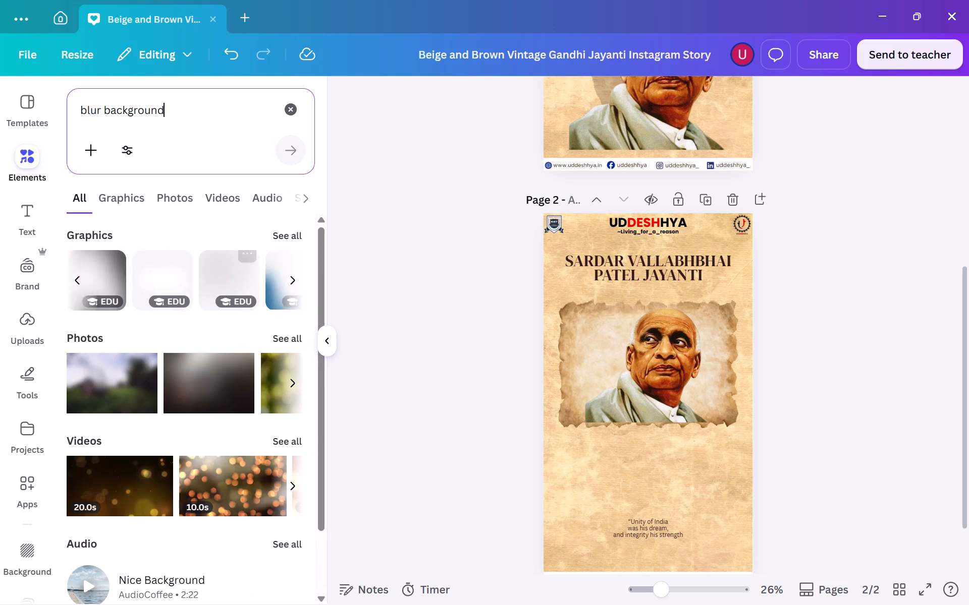
{"action": "scroll", "coordinate": [257, 295], "scroll_direction": "left", "scroll_amount": 6}
{"action": "scroll", "coordinate": [257, 295], "scroll_direction": "right", "scroll_amount": 1}
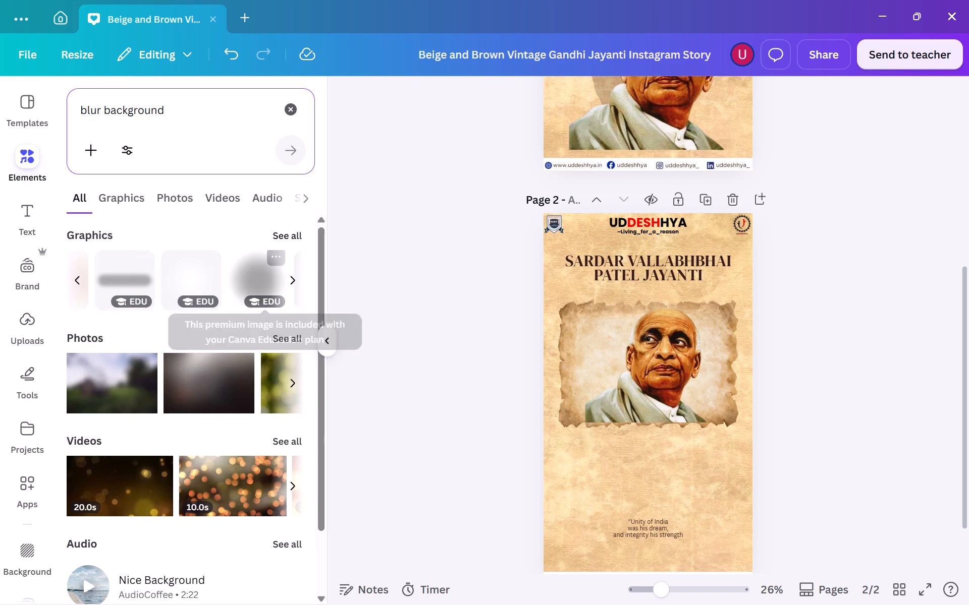
{"action": "left_click", "coordinate": [293, 230]}
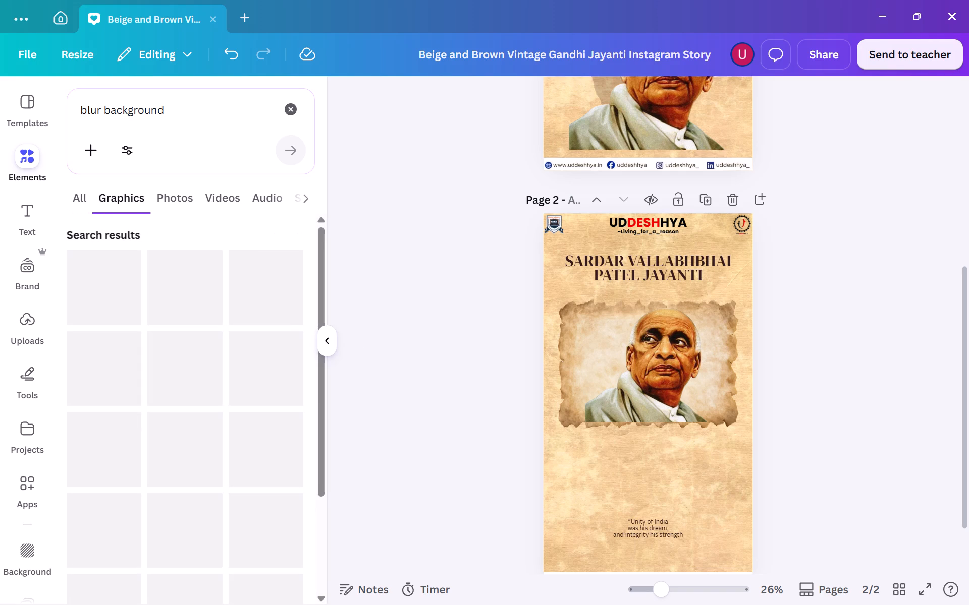
{"action": "scroll", "coordinate": [190, 369], "scroll_direction": "down", "scroll_amount": 2}
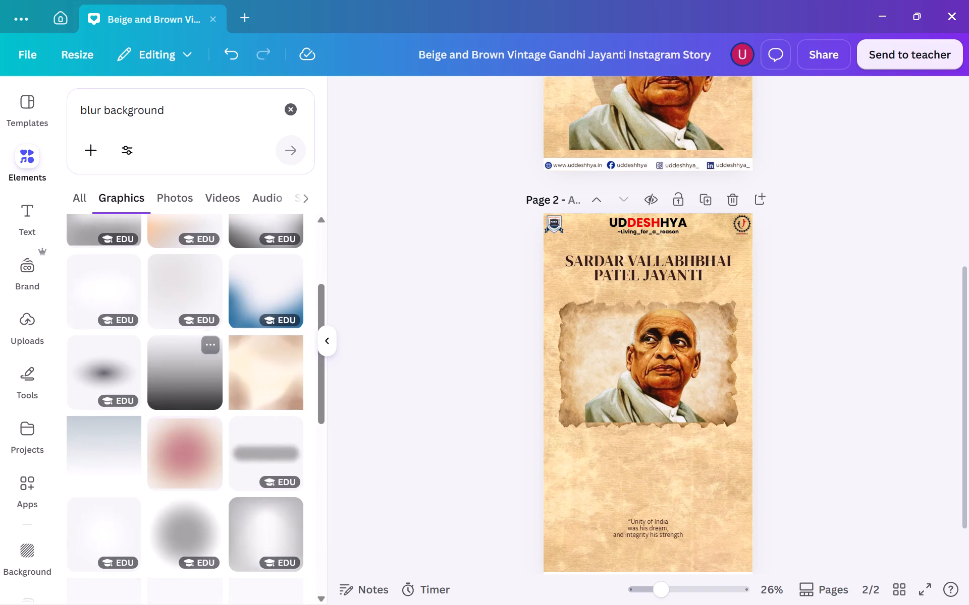
{"action": "scroll", "coordinate": [190, 369], "scroll_direction": "down", "scroll_amount": 2}
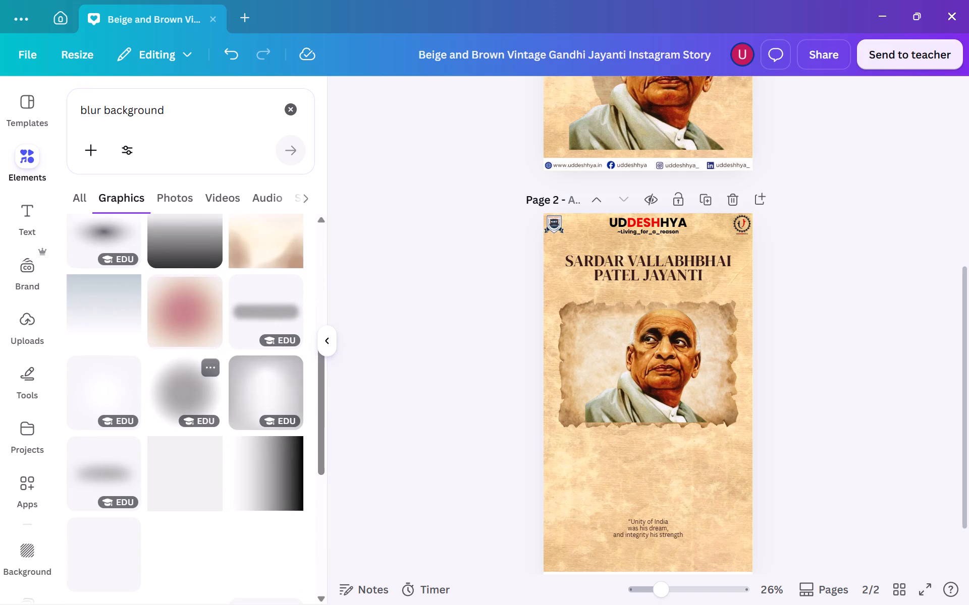
{"action": "scroll", "coordinate": [190, 369], "scroll_direction": "down", "scroll_amount": 3}
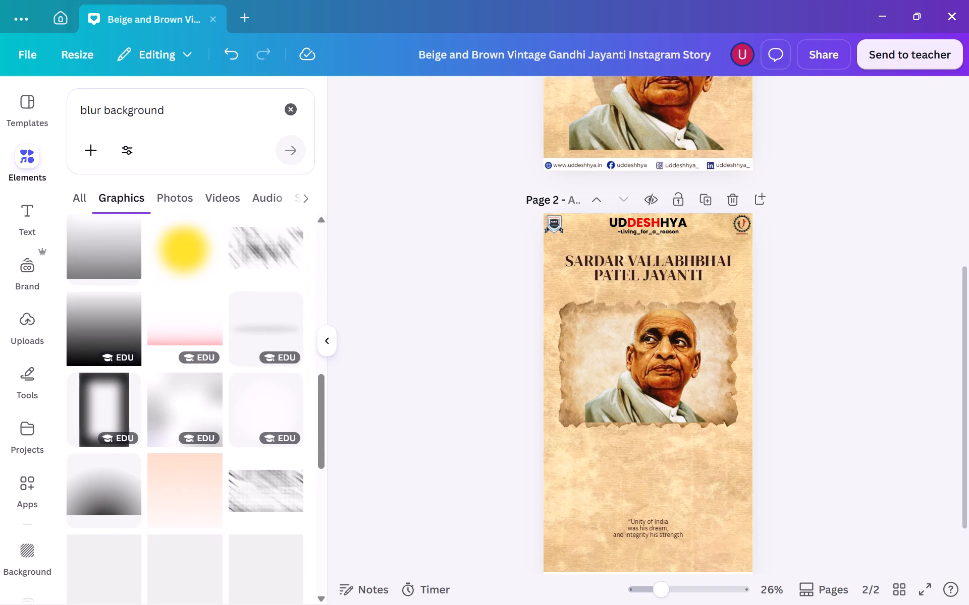
{"action": "scroll", "coordinate": [190, 369], "scroll_direction": "up", "scroll_amount": 11}
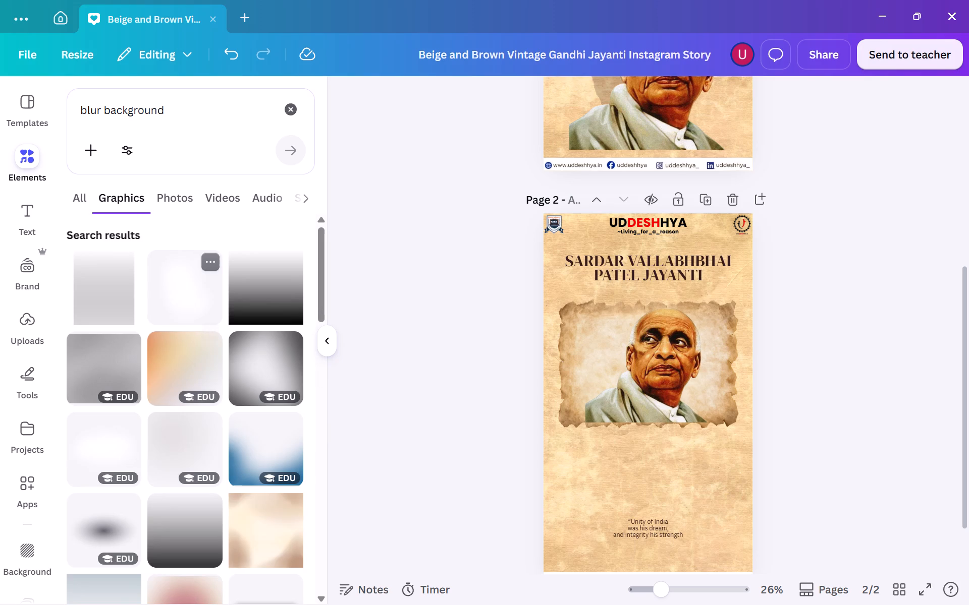
Search the elements library for "shadow black" and show all matching graphics.
{"action": "left_click", "coordinate": [283, 110]}
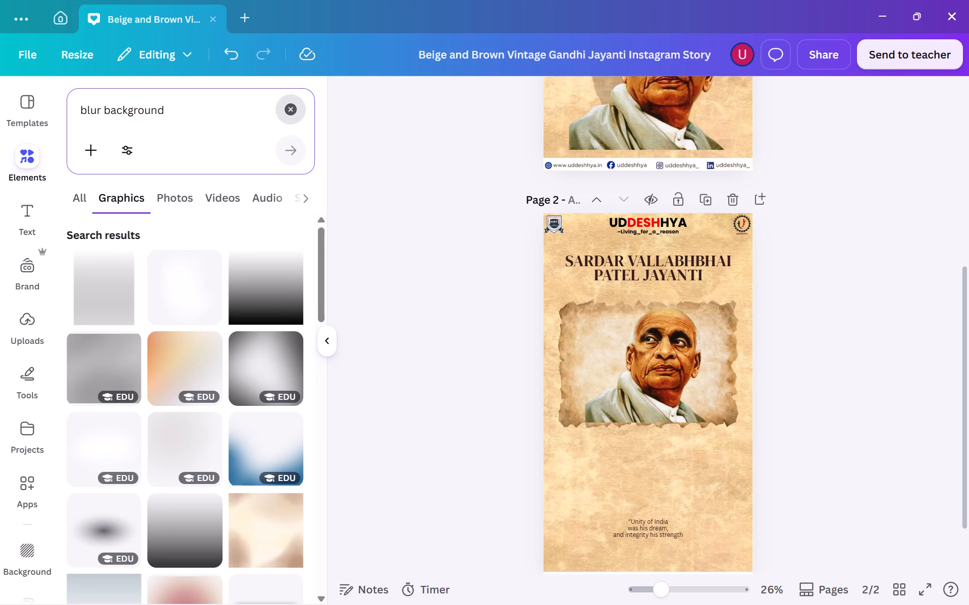
{"action": "type", "text": "sh"}
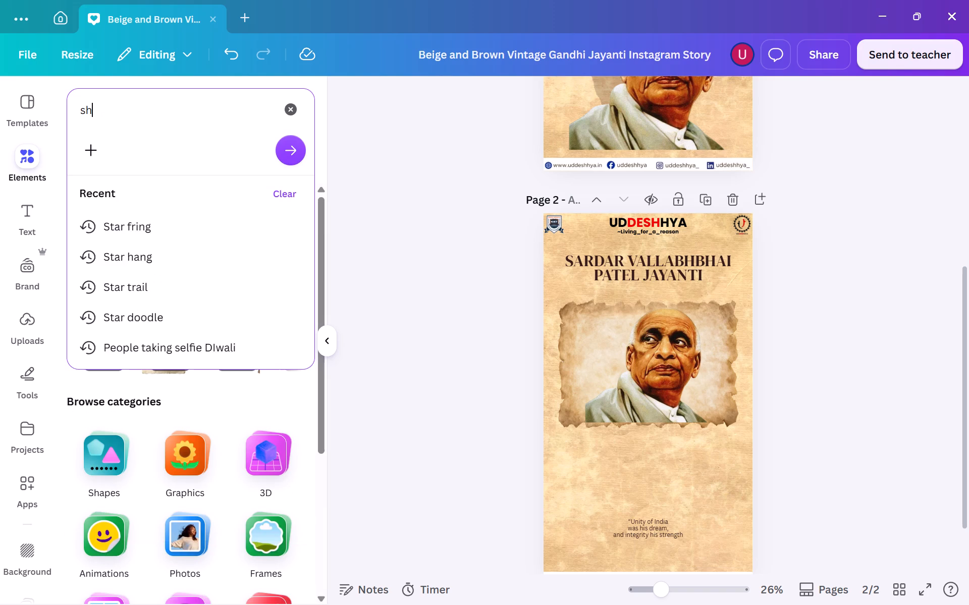
{"action": "key", "text": "a"}
{"action": "type", "text": "dow"}
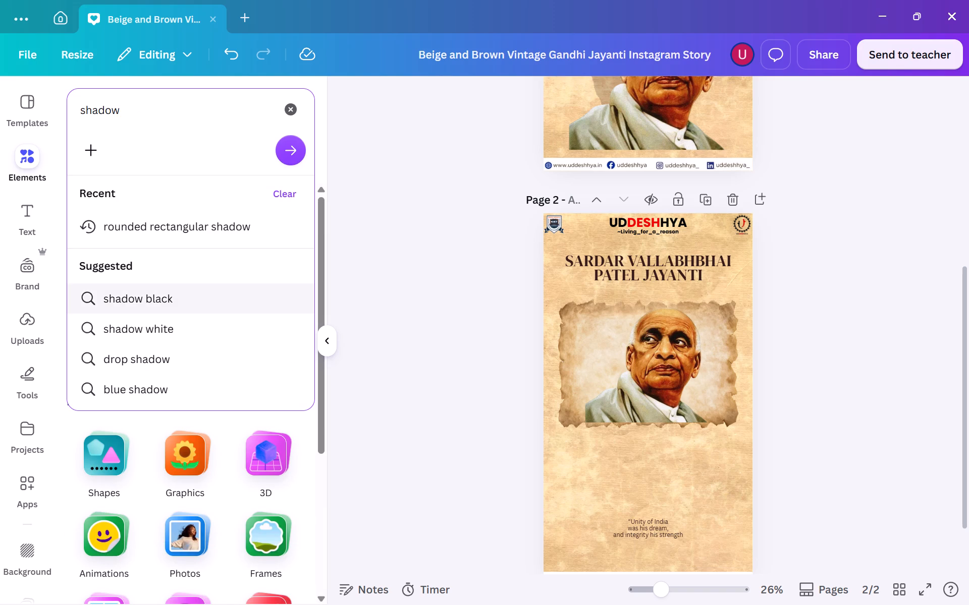
{"action": "left_click", "coordinate": [121, 297]}
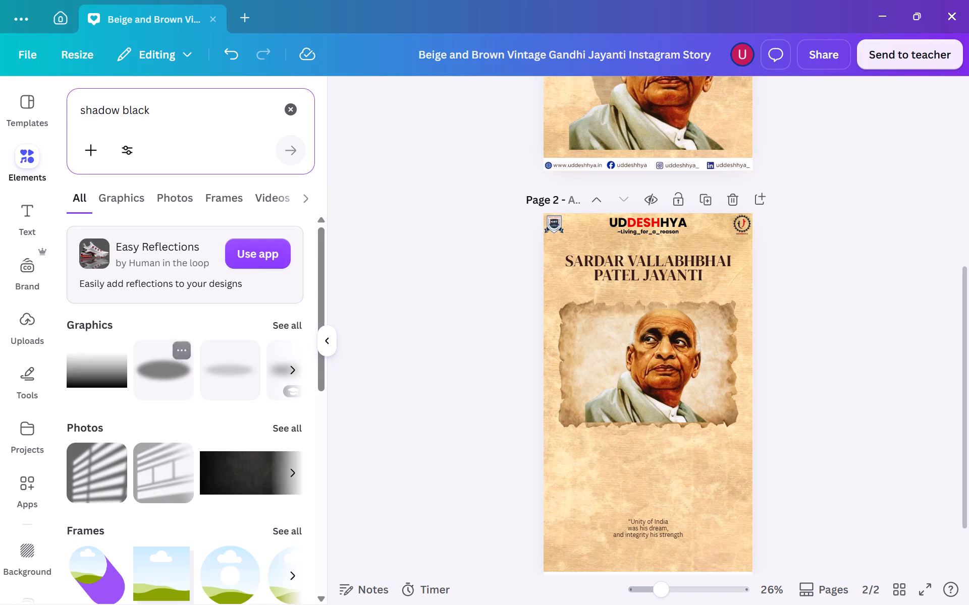
{"action": "left_click", "coordinate": [295, 321]}
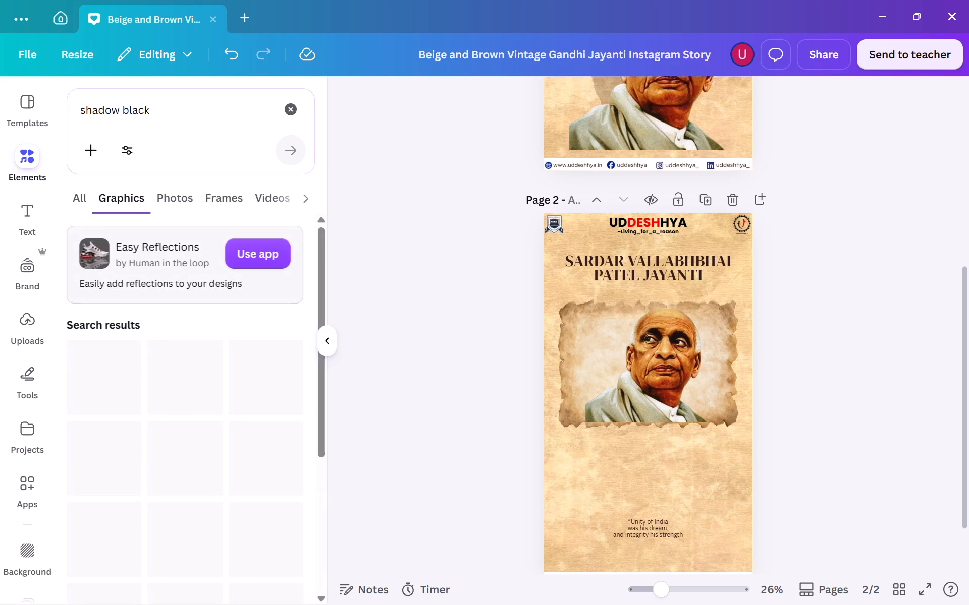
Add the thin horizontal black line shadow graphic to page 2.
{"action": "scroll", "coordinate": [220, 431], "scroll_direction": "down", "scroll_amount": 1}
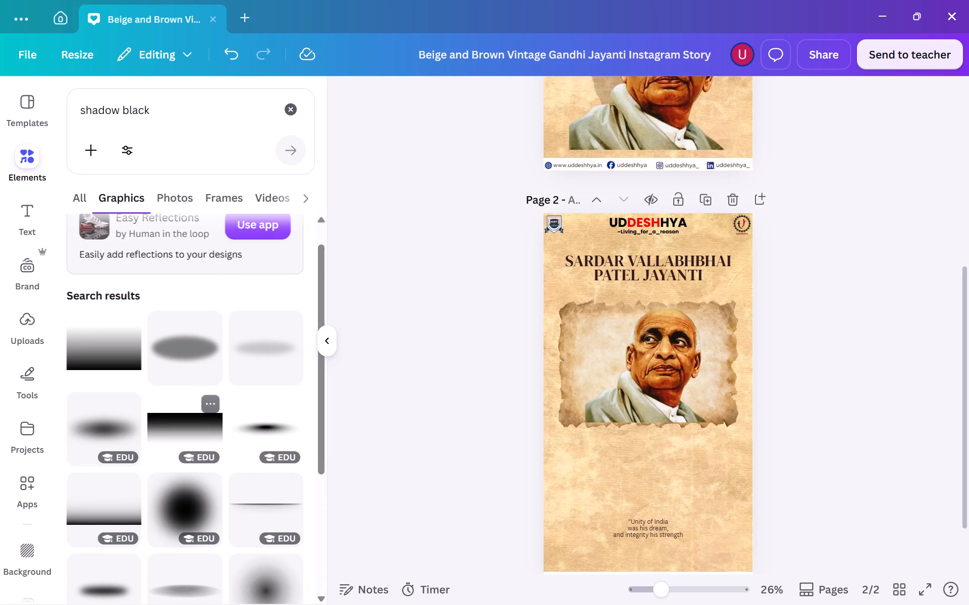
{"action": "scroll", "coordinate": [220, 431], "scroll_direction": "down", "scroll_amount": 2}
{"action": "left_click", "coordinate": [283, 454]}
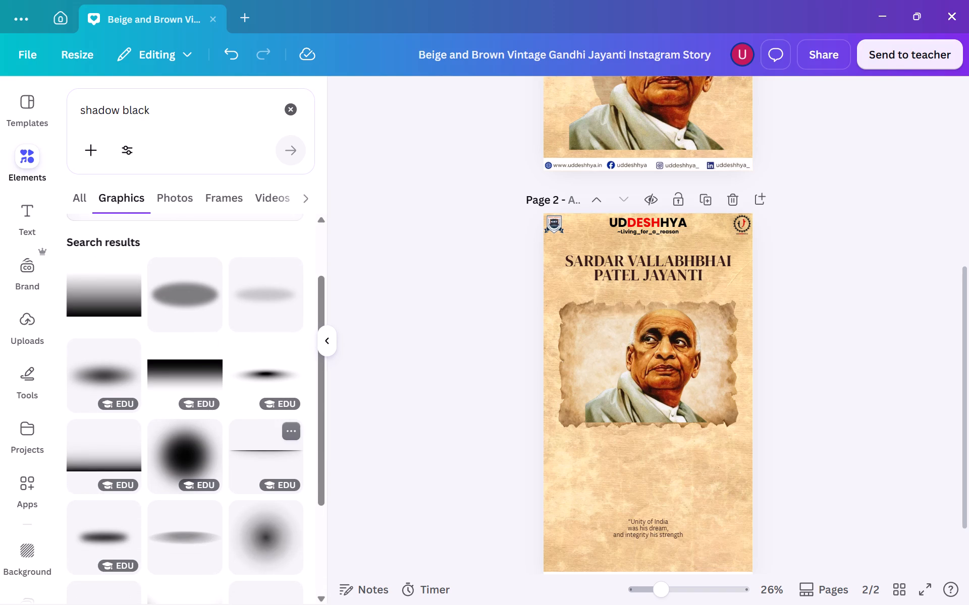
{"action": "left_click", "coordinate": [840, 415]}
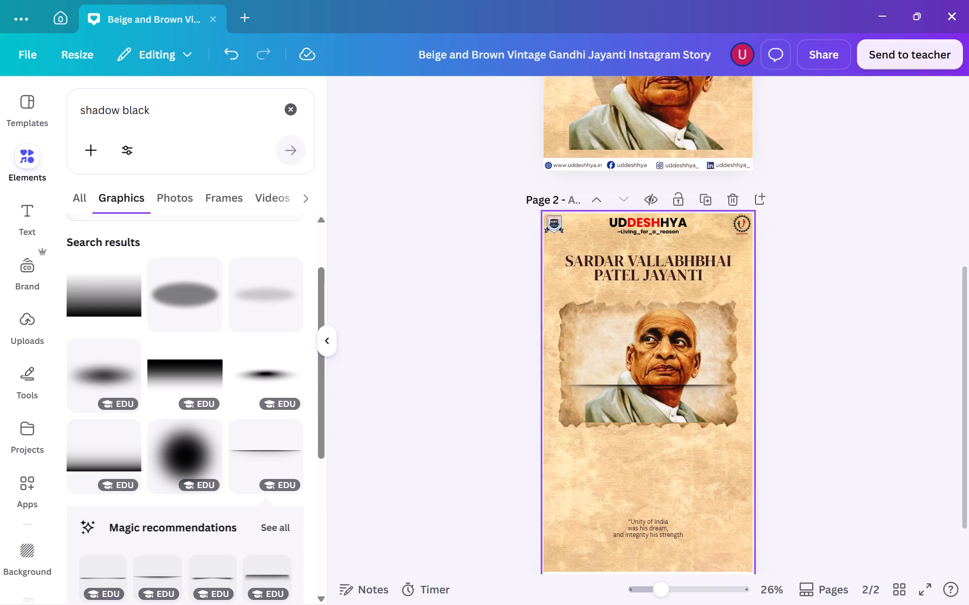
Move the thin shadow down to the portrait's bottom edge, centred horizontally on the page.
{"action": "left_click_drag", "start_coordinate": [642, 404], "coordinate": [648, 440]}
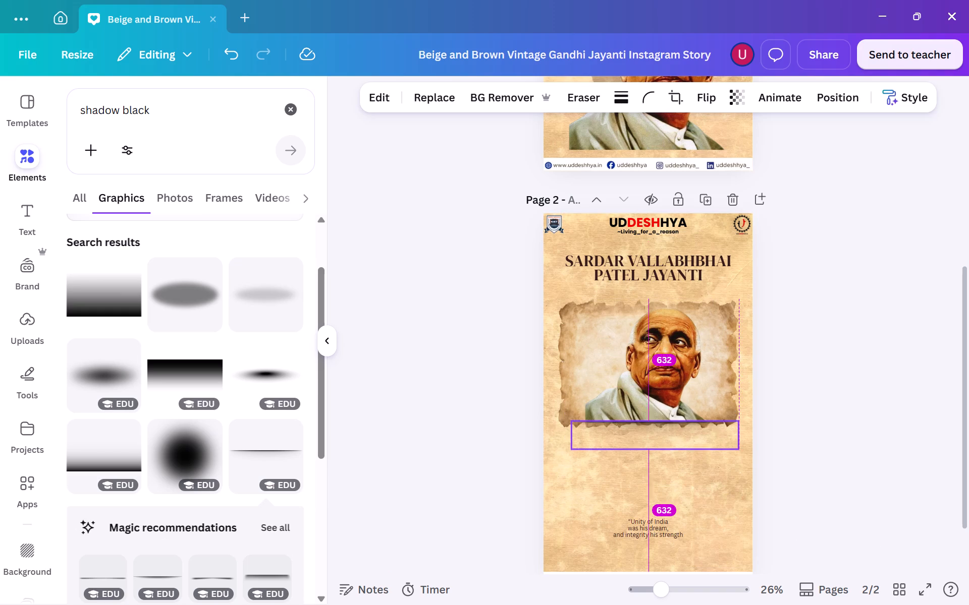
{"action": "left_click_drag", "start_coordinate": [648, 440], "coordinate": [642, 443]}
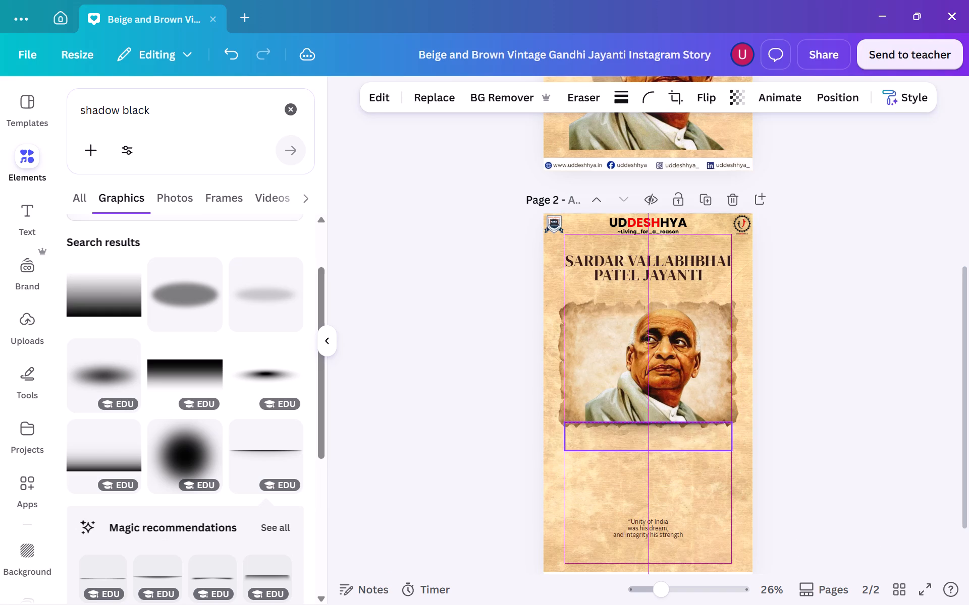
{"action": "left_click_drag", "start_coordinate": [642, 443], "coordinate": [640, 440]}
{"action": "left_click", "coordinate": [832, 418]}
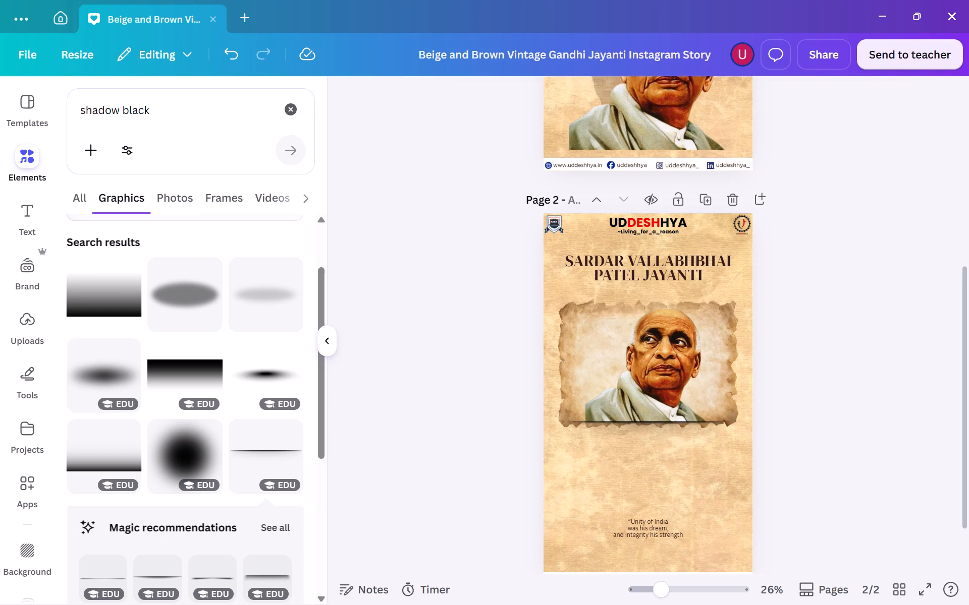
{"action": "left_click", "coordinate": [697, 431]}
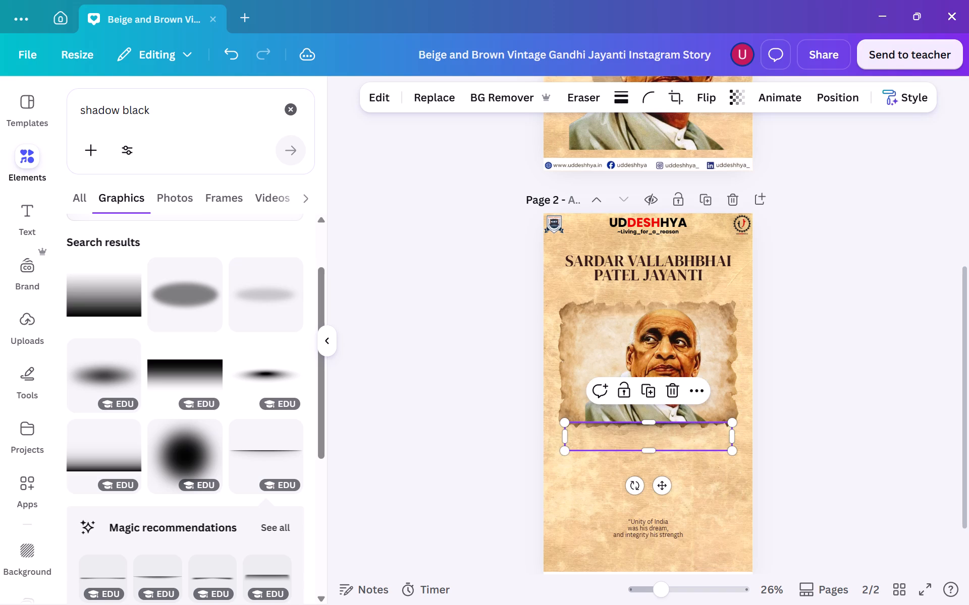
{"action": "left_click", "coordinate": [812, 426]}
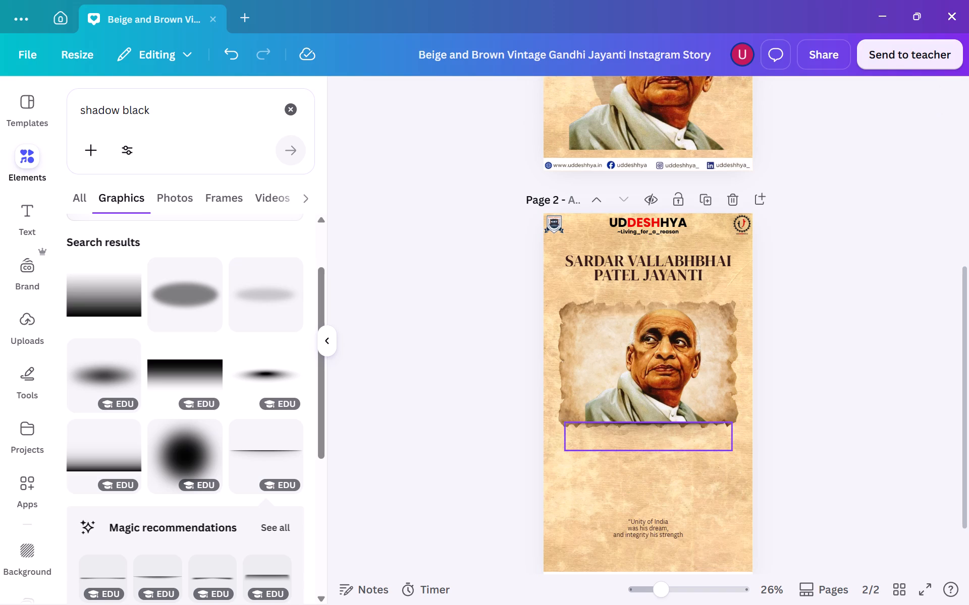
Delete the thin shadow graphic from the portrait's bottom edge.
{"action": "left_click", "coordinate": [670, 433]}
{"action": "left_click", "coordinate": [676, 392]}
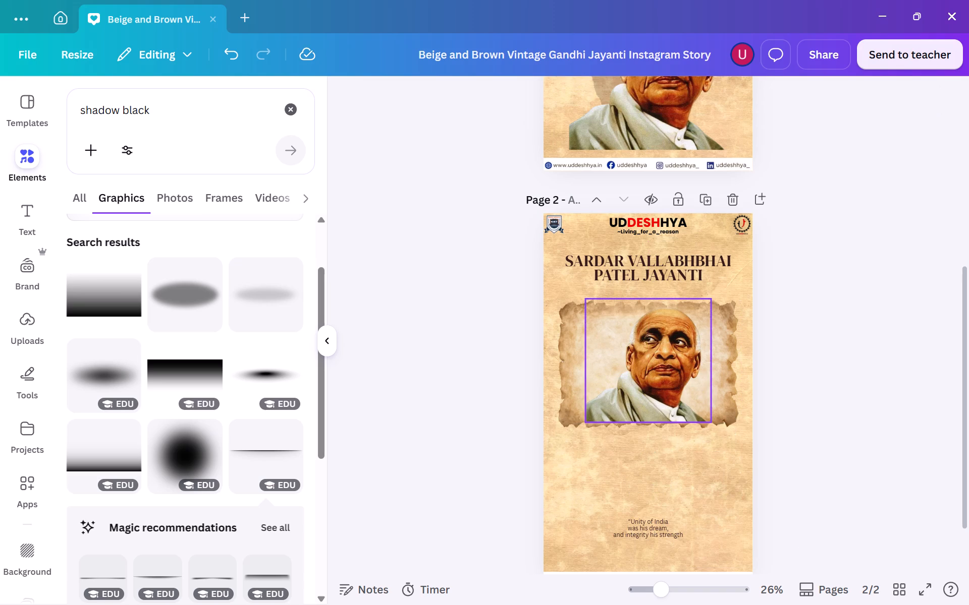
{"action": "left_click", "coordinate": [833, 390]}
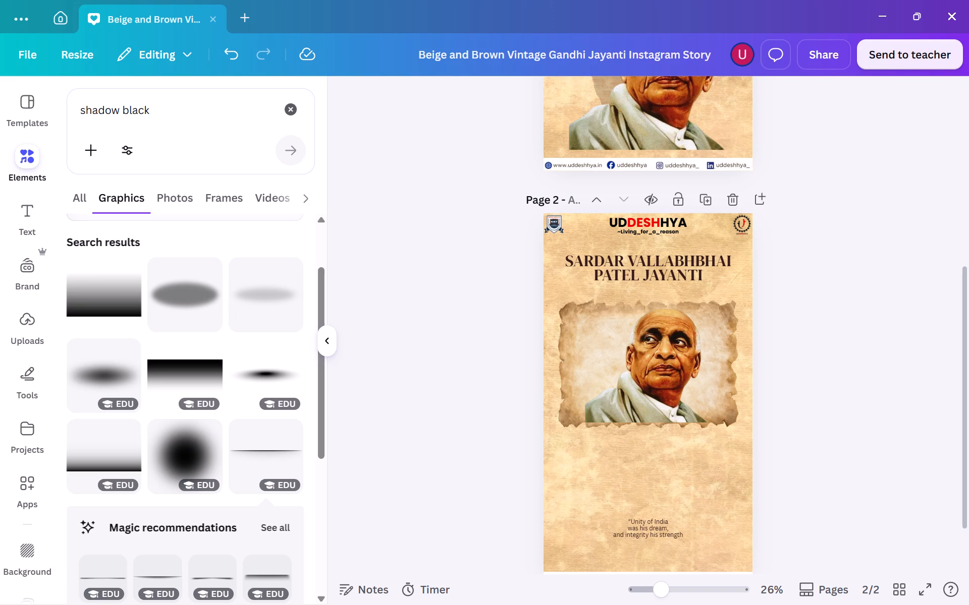
Examine the remaining black shadow graphics for an alternative to place under the portrait.
{"action": "scroll", "coordinate": [150, 497], "scroll_direction": "down", "scroll_amount": 4}
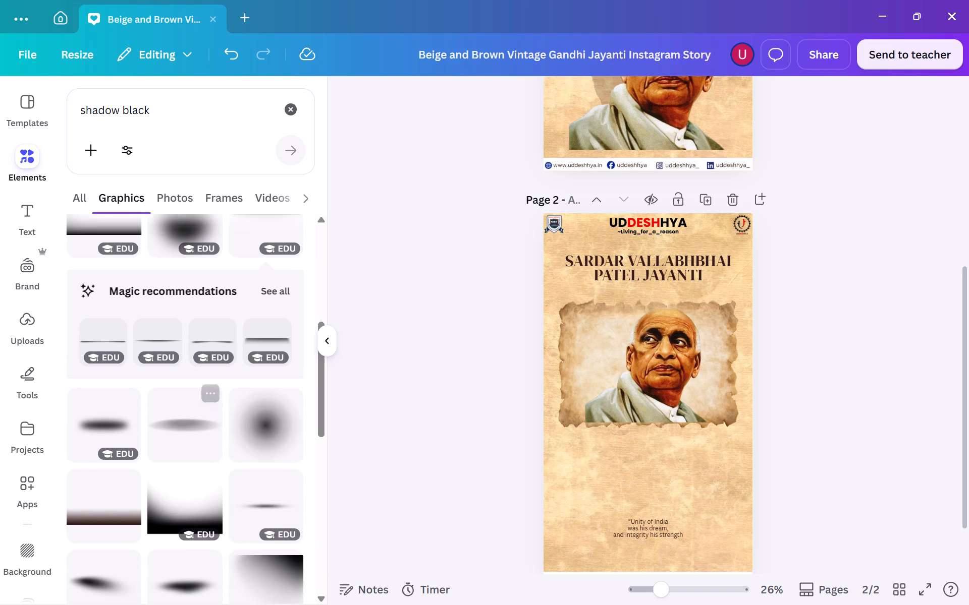
{"action": "scroll", "coordinate": [150, 497], "scroll_direction": "down", "scroll_amount": 2}
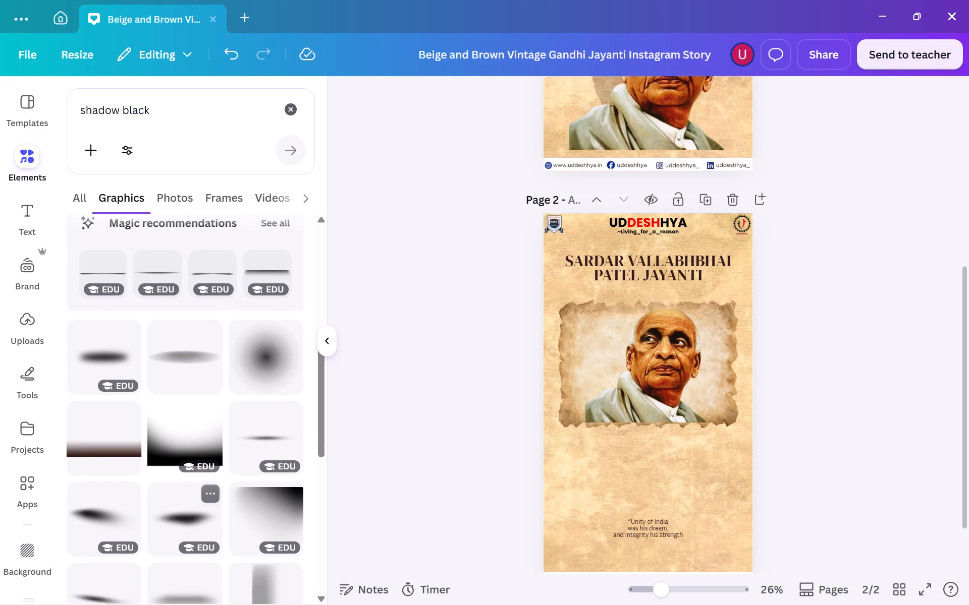
{"action": "scroll", "coordinate": [150, 497], "scroll_direction": "down", "scroll_amount": 2}
{"action": "scroll", "coordinate": [150, 497], "scroll_direction": "up", "scroll_amount": 3}
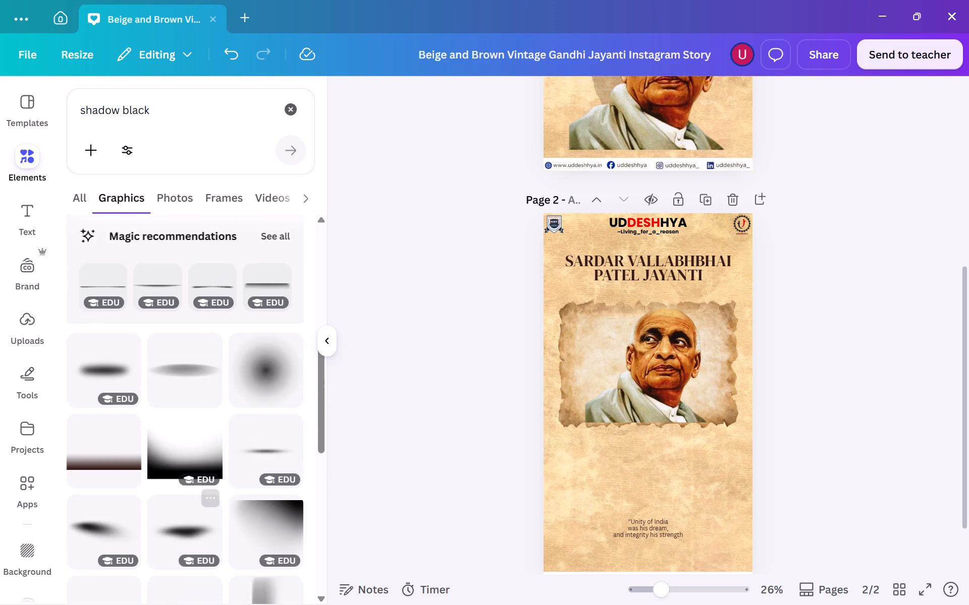
{"action": "scroll", "coordinate": [150, 497], "scroll_direction": "up", "scroll_amount": 3}
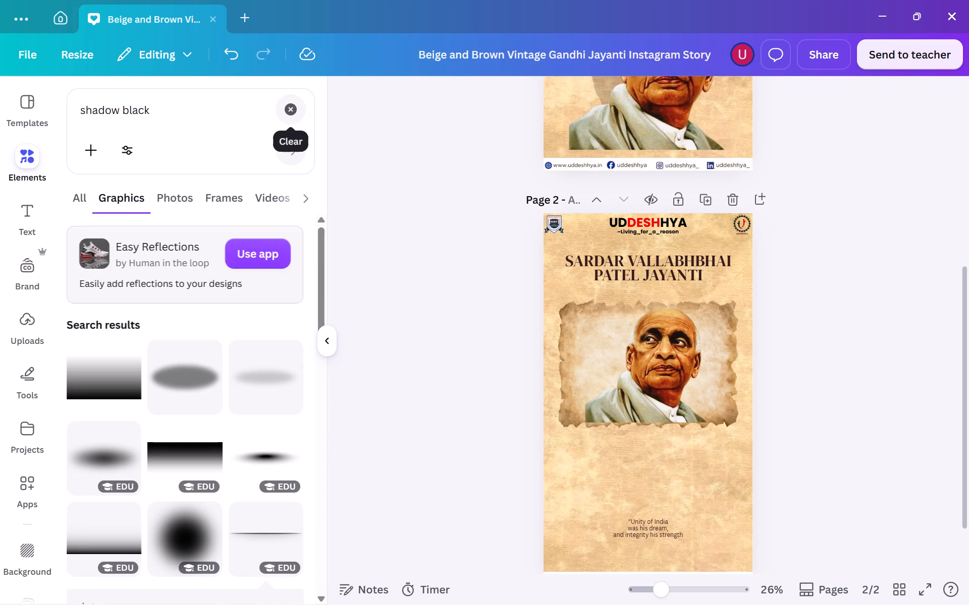
Search the element library for "paper tear" and show only the graphics results.
{"action": "left_click", "coordinate": [293, 113]}
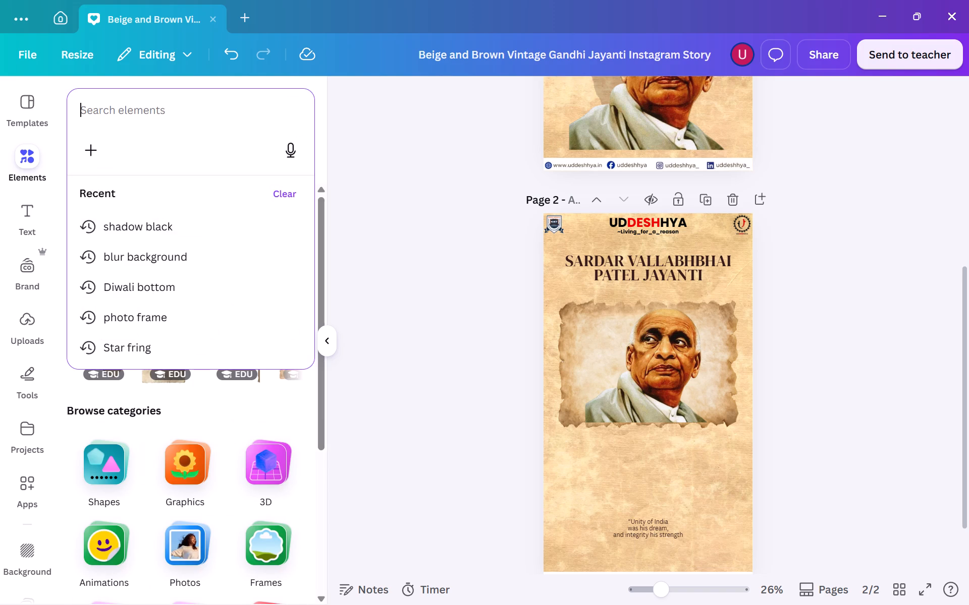
{"action": "type", "text": "pa"}
{"action": "type", "text": "er"}
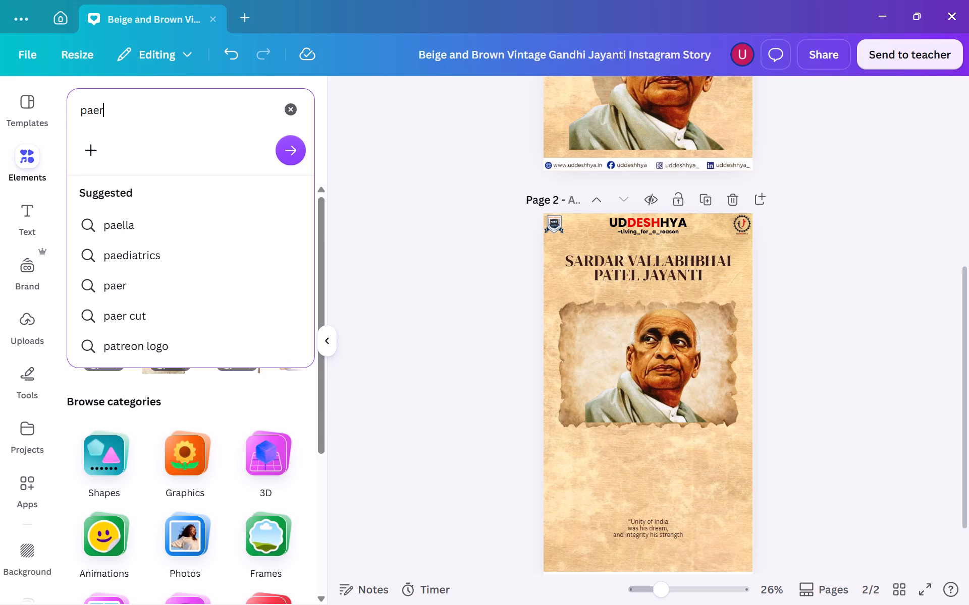
{"action": "key", "text": "BackSpace"}
{"action": "key", "text": "BackSpace"}
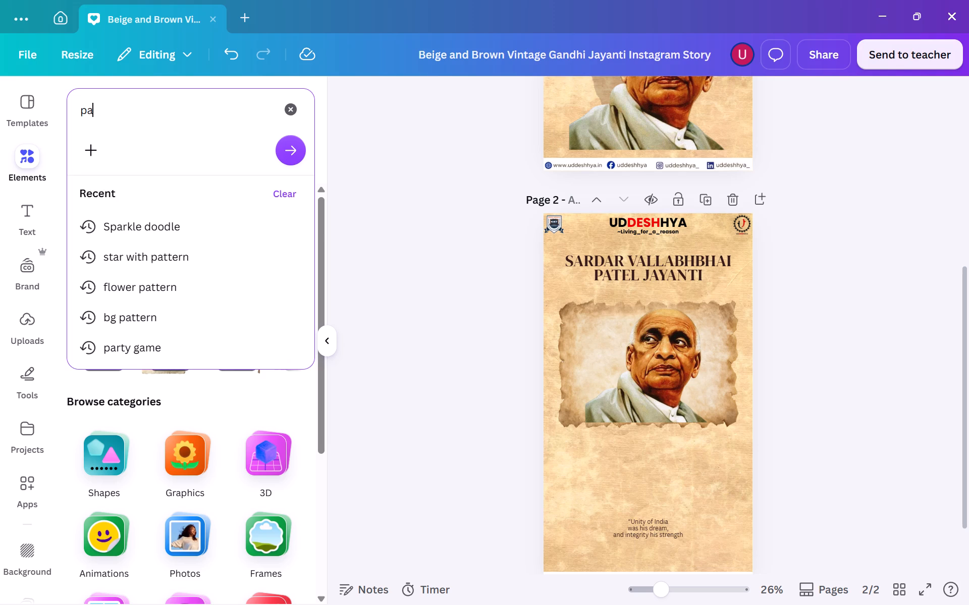
{"action": "type", "text": "per"}
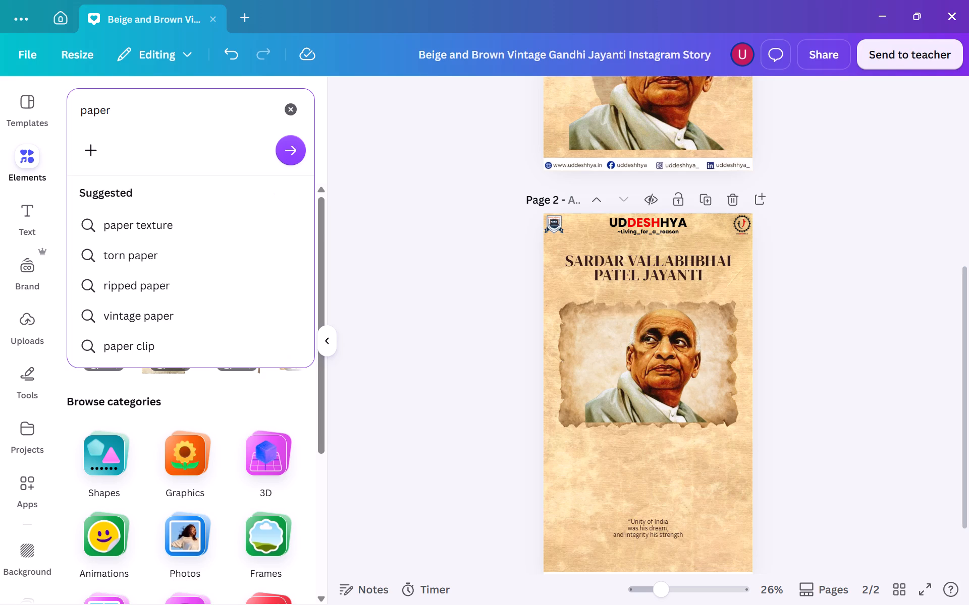
{"action": "key", "text": "space"}
{"action": "type", "text": "tear"}
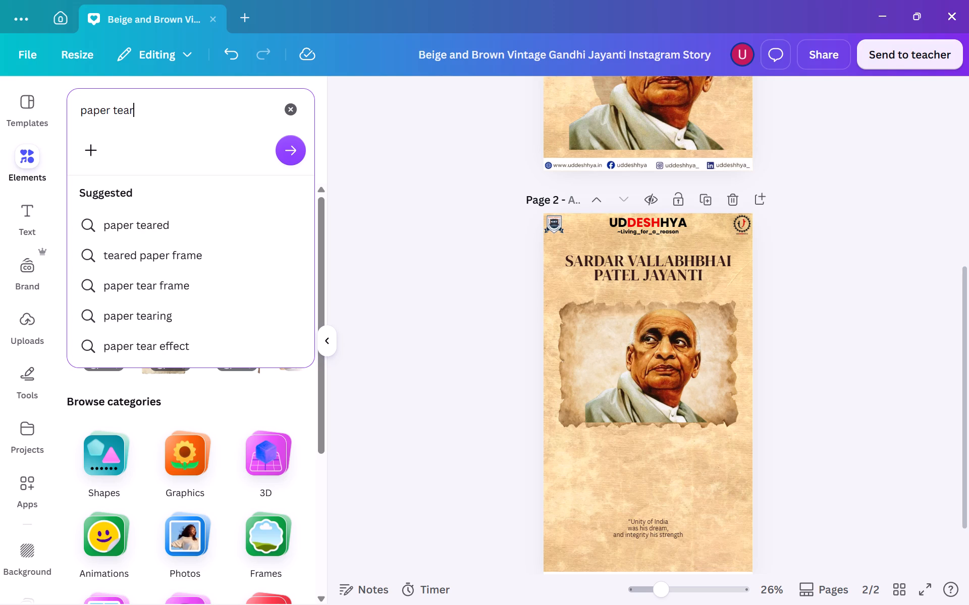
{"action": "key", "text": "Return"}
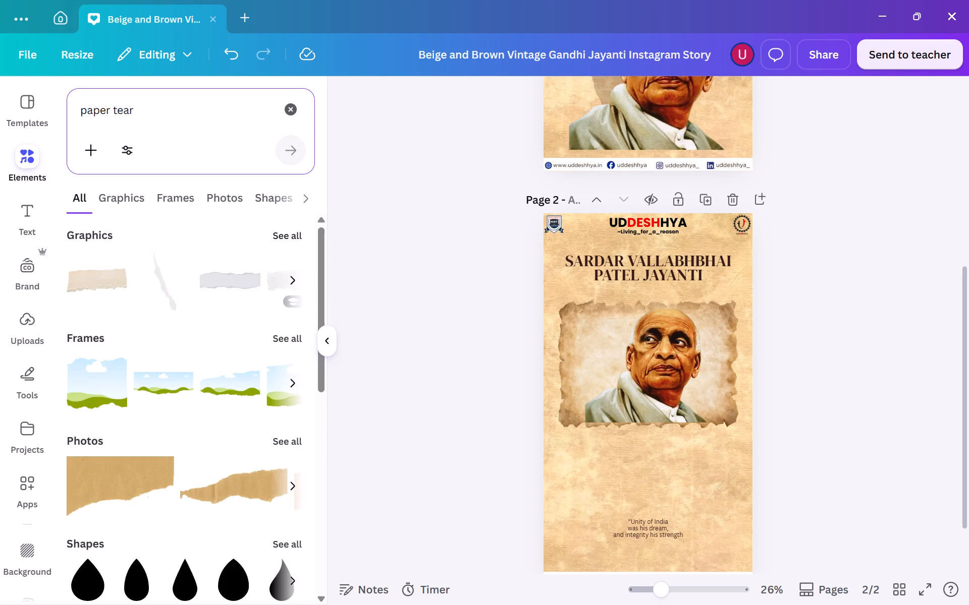
{"action": "left_click", "coordinate": [297, 241]}
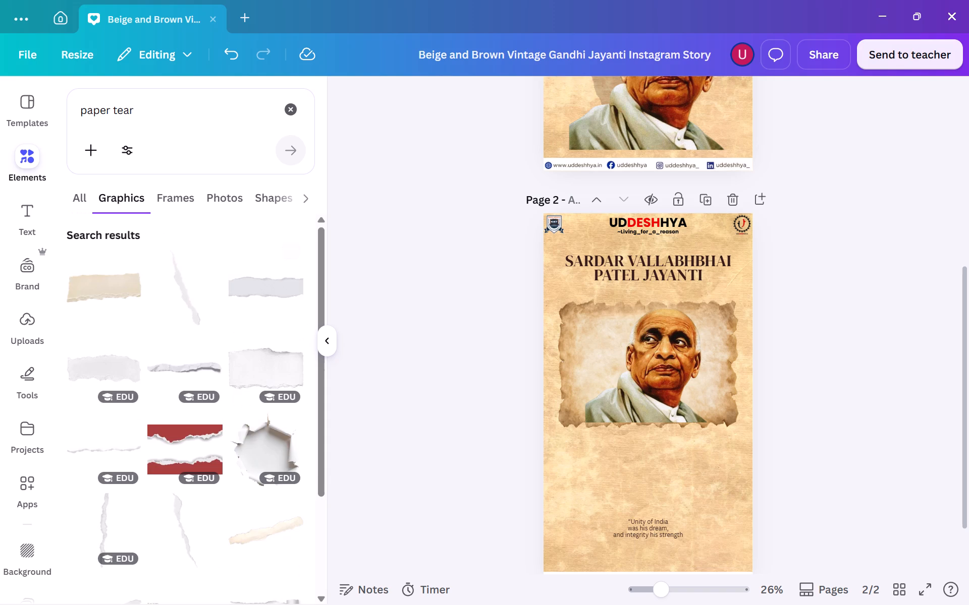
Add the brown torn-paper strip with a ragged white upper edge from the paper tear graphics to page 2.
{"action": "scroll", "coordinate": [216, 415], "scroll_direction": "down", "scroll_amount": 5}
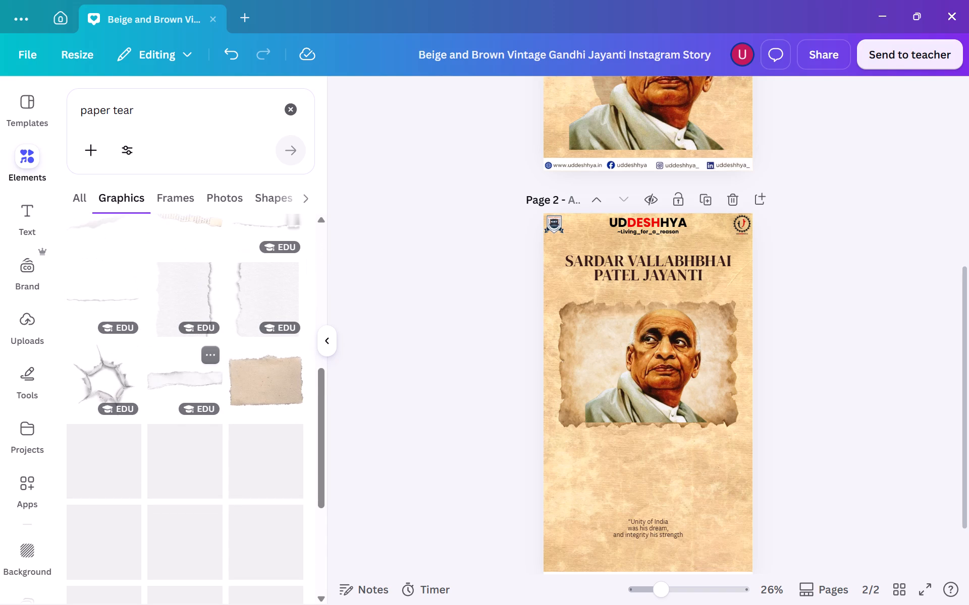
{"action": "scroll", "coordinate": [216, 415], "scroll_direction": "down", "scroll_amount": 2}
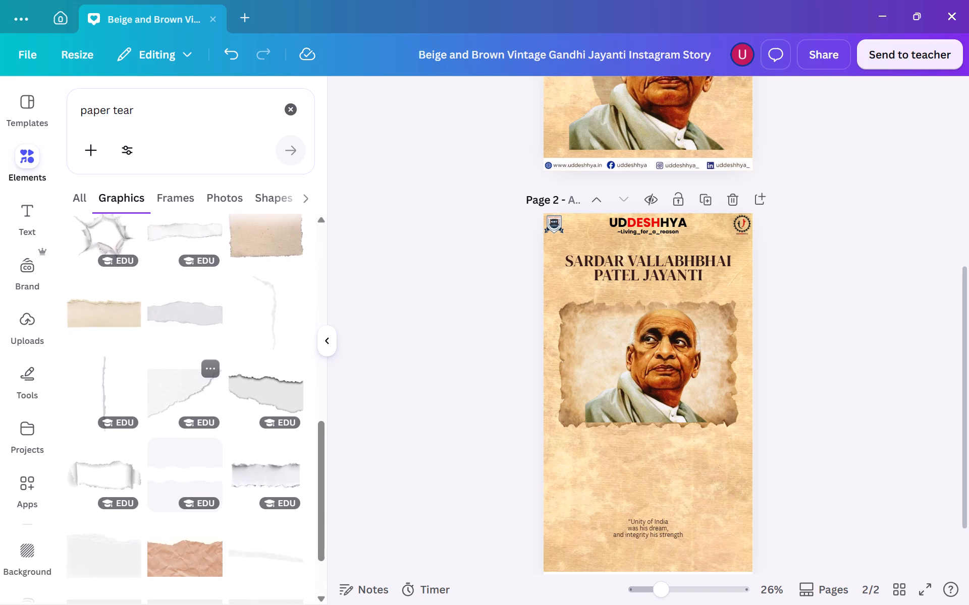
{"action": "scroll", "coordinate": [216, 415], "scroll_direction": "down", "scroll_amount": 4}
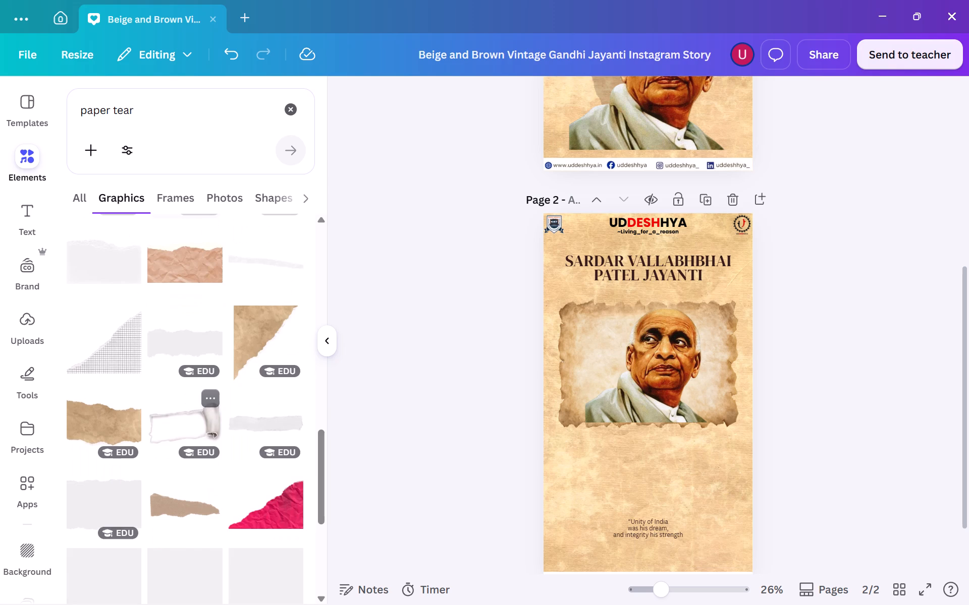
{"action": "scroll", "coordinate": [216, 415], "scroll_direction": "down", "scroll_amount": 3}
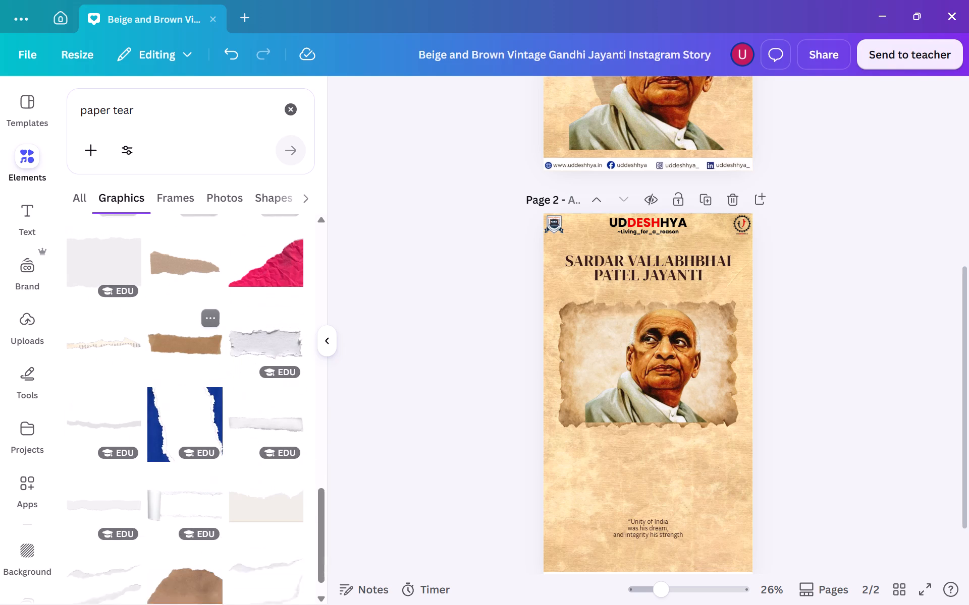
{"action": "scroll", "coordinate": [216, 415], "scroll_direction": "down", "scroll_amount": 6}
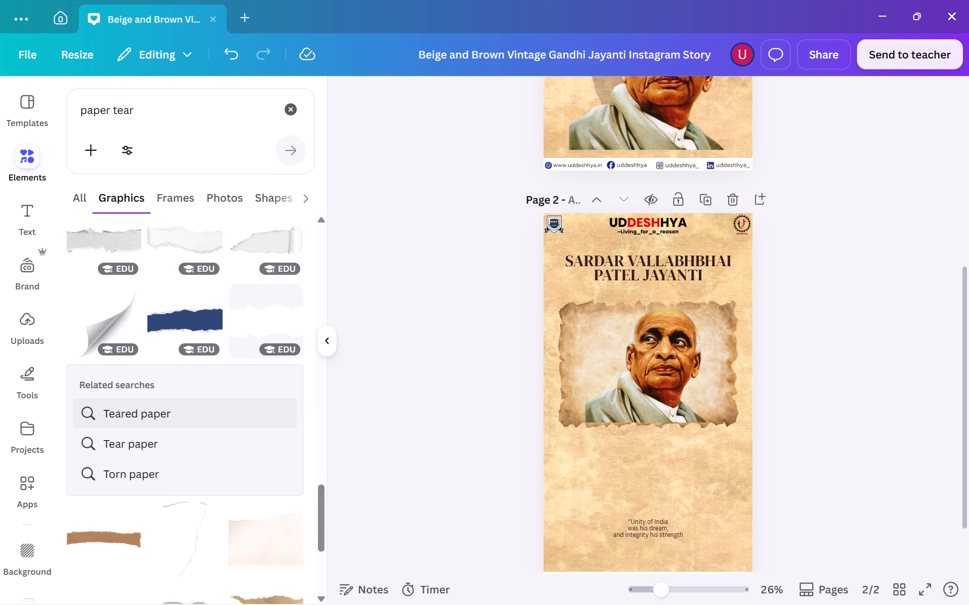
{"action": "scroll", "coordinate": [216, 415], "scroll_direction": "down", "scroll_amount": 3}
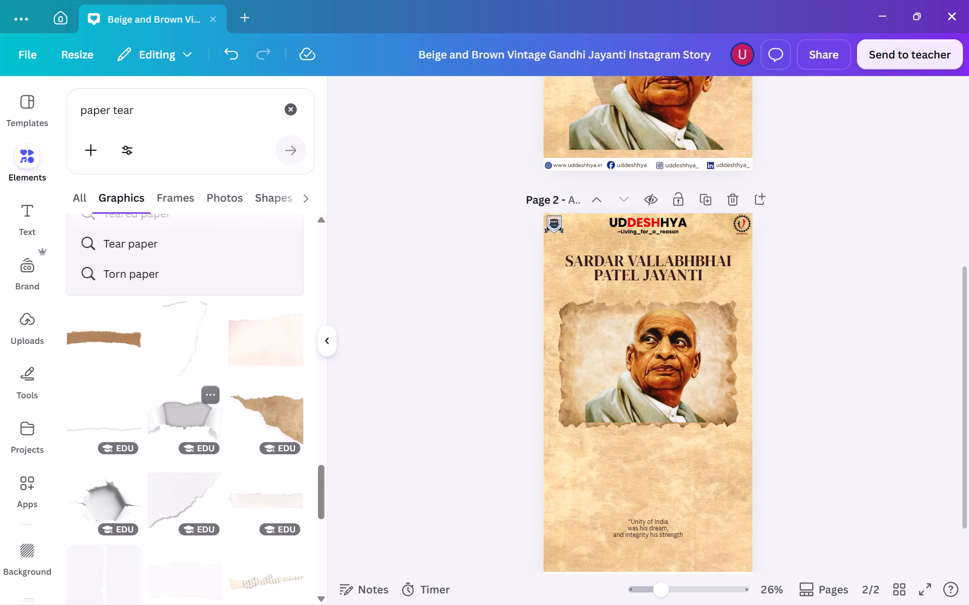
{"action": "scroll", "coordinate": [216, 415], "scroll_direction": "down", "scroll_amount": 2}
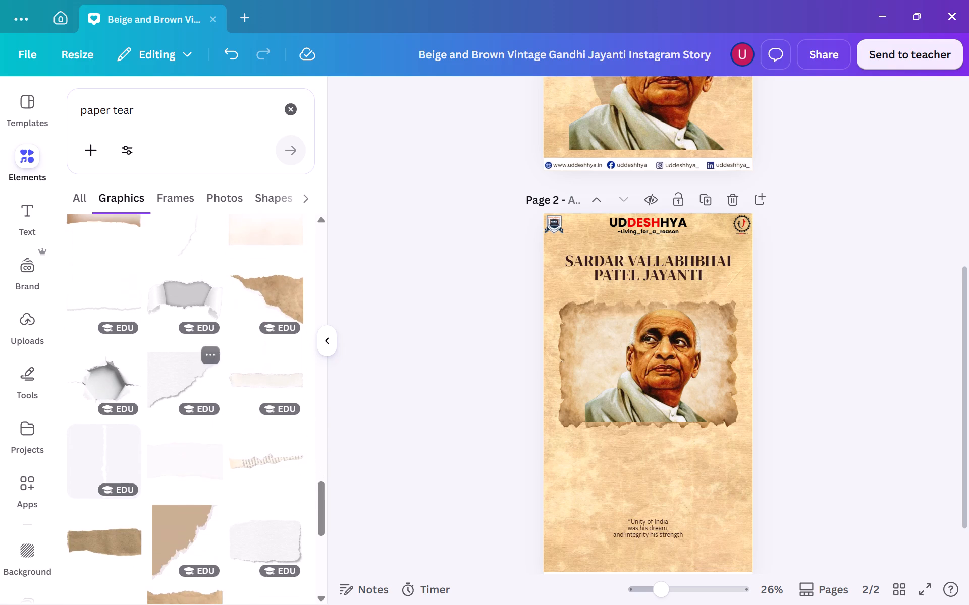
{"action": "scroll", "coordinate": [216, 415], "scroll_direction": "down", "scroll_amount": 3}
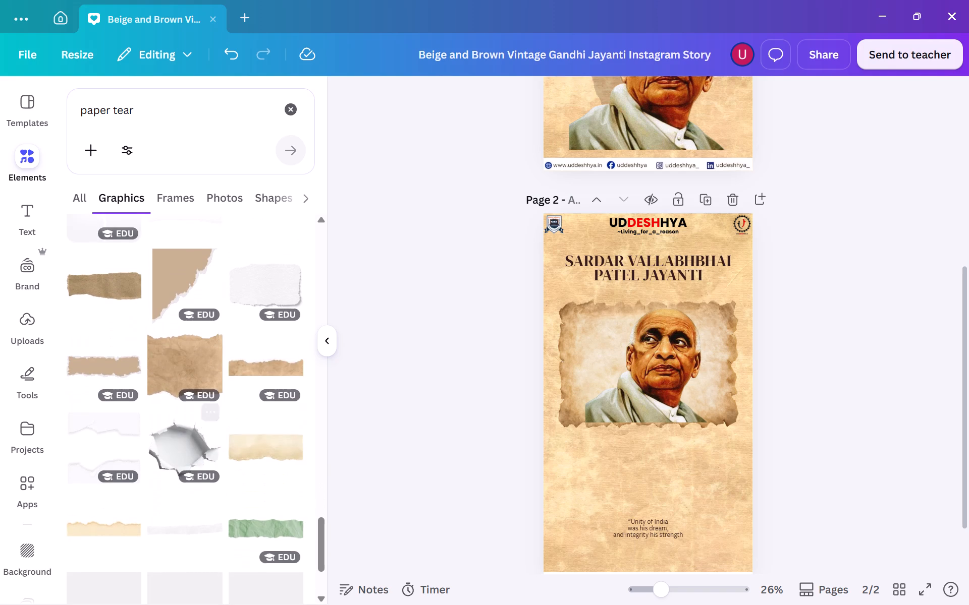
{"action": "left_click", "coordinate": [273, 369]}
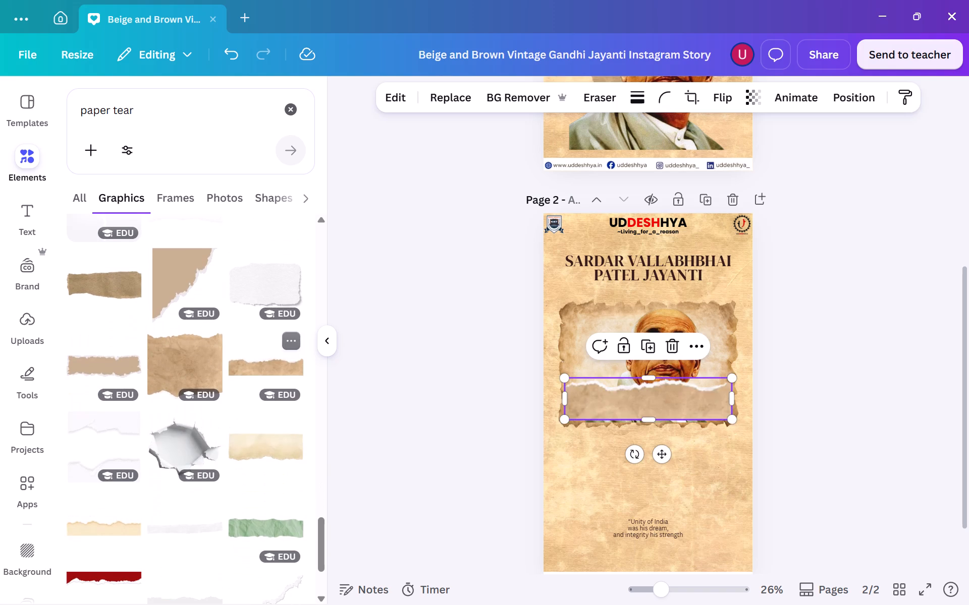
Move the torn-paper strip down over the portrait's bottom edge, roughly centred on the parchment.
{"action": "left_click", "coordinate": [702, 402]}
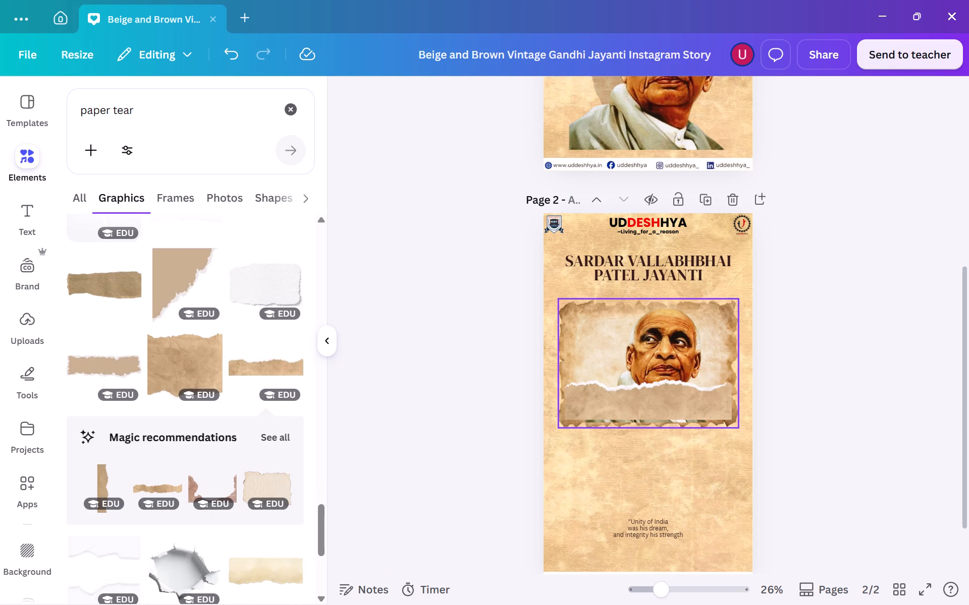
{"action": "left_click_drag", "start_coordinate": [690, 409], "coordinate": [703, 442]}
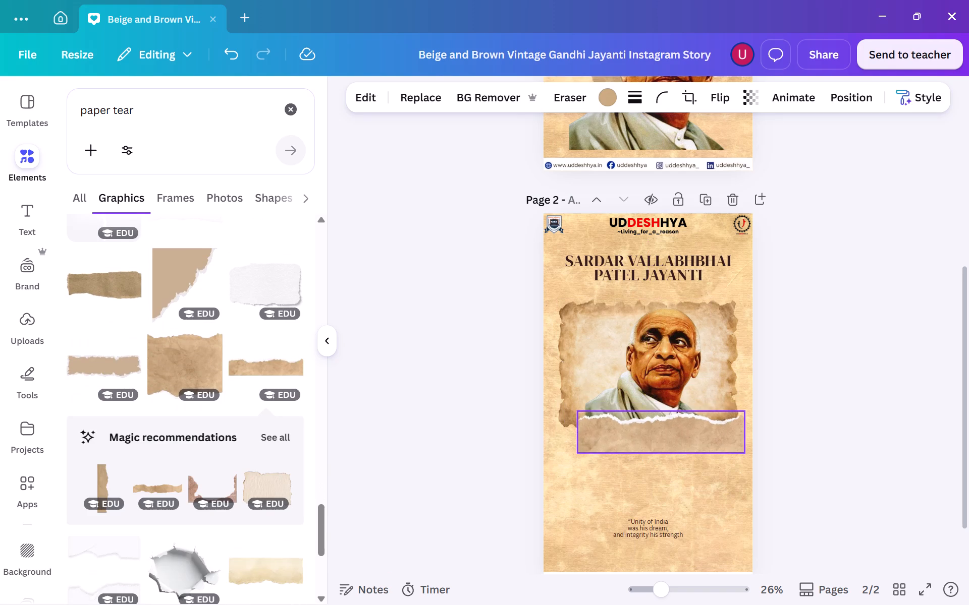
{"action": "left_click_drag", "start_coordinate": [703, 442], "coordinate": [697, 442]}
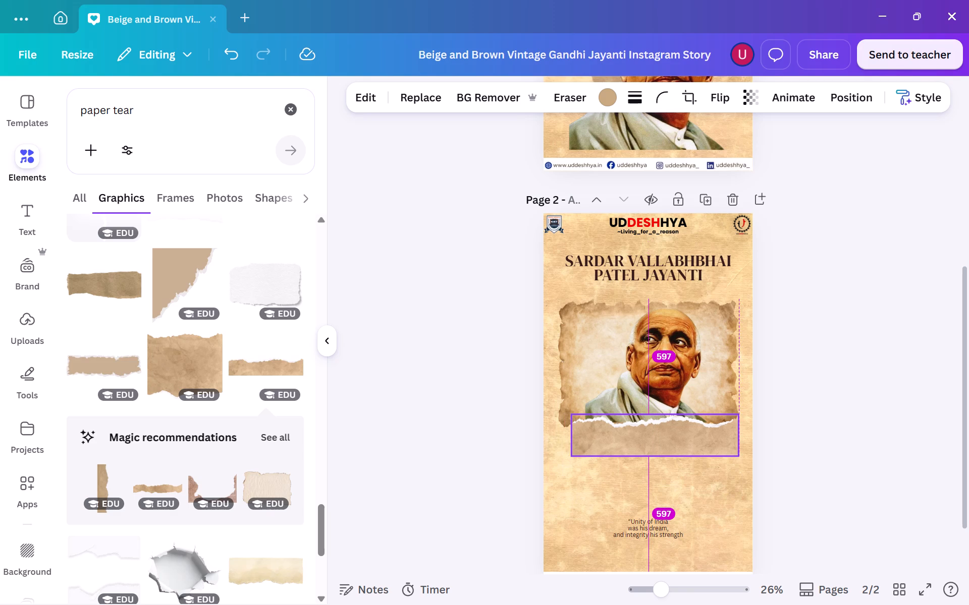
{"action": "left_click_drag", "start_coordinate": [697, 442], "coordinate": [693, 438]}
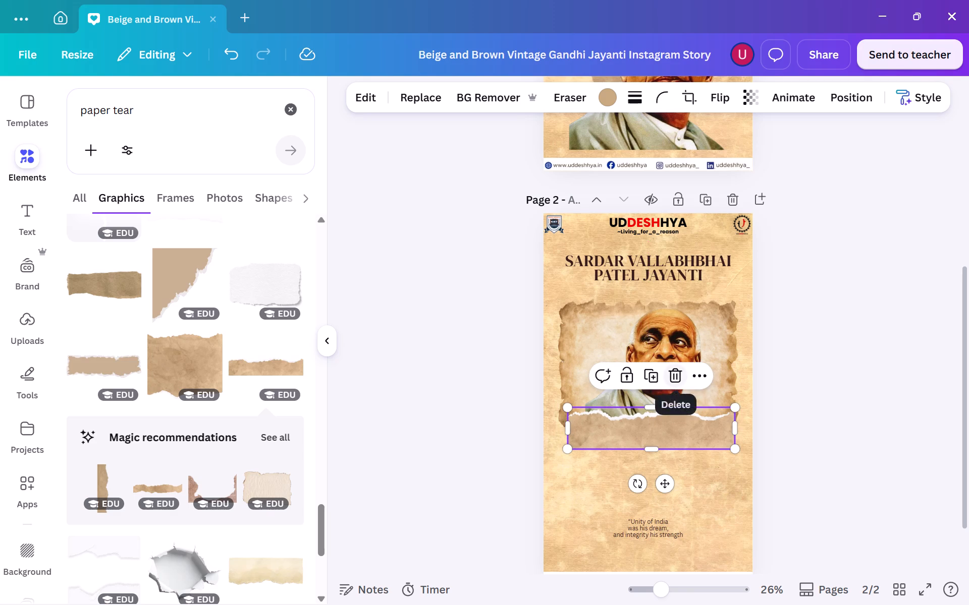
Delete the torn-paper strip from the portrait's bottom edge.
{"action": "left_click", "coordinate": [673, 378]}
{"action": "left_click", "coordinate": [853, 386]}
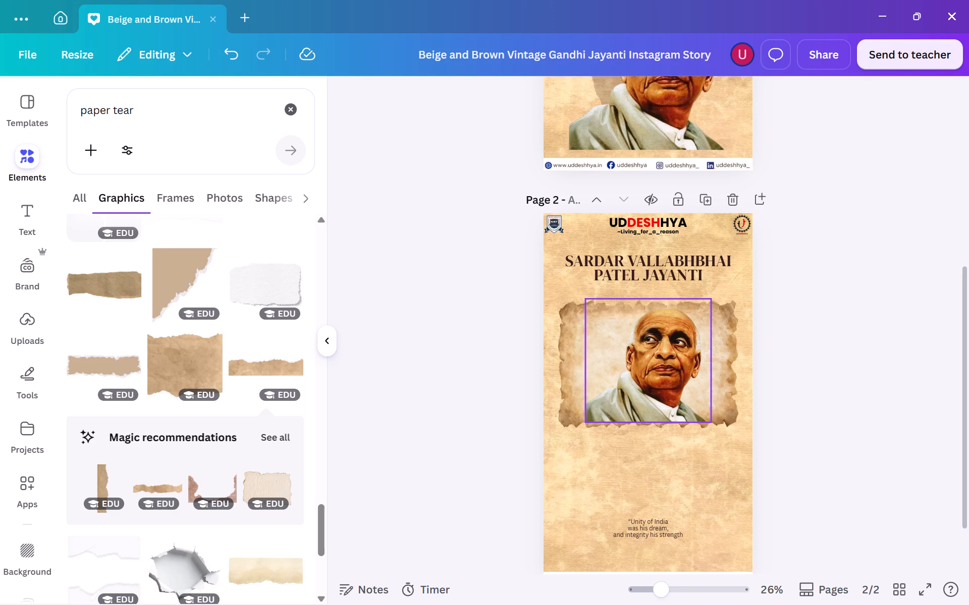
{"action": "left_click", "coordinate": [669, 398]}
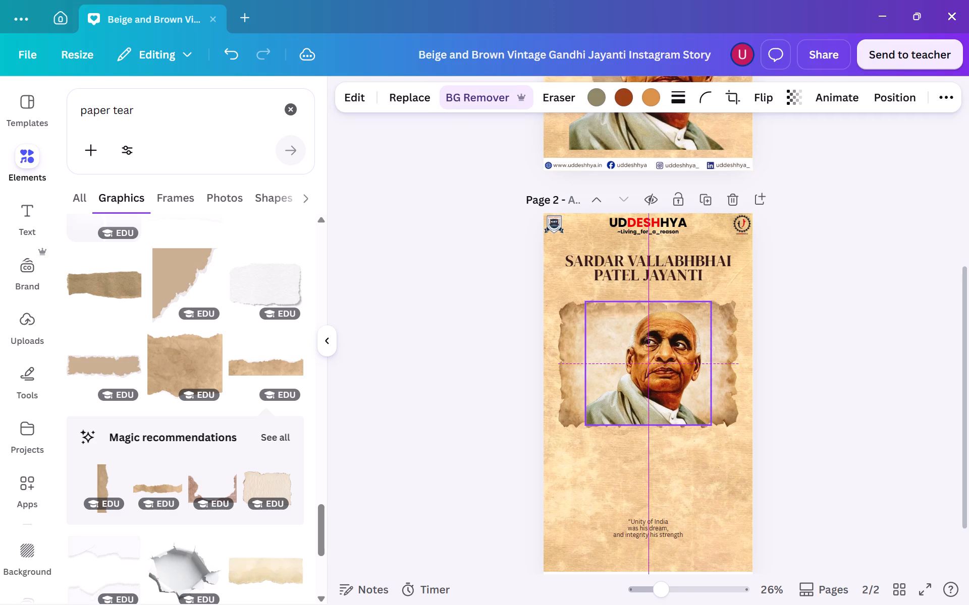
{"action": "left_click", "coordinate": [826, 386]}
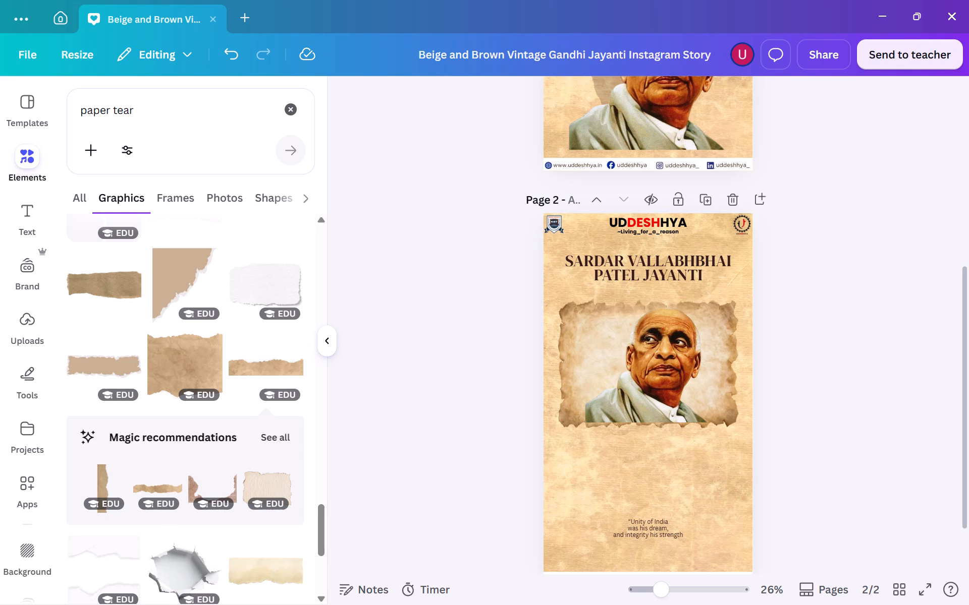
Search the element library for "blur" and show only the graphics results.
{"action": "left_click", "coordinate": [300, 106]}
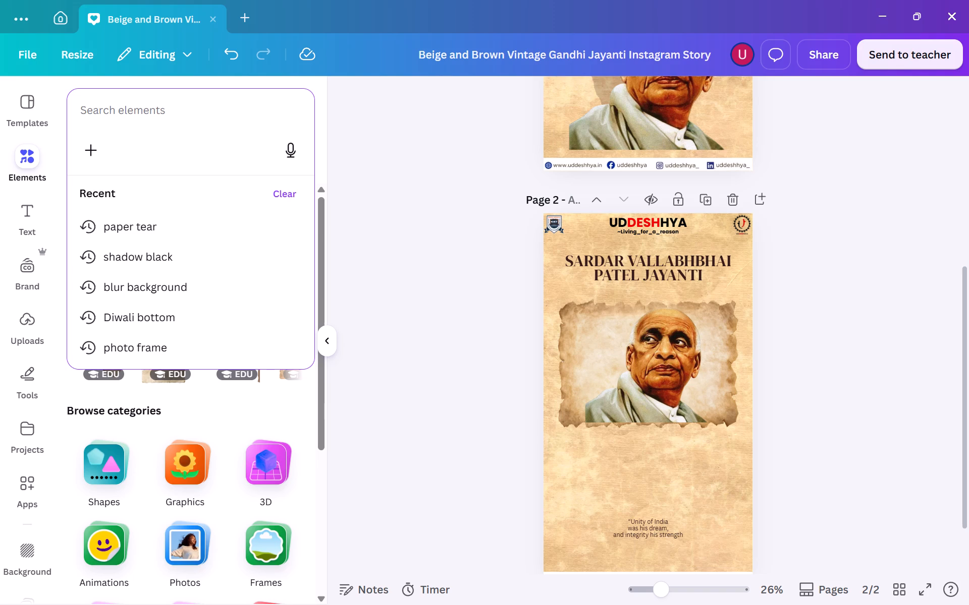
{"action": "type", "text": "blur"}
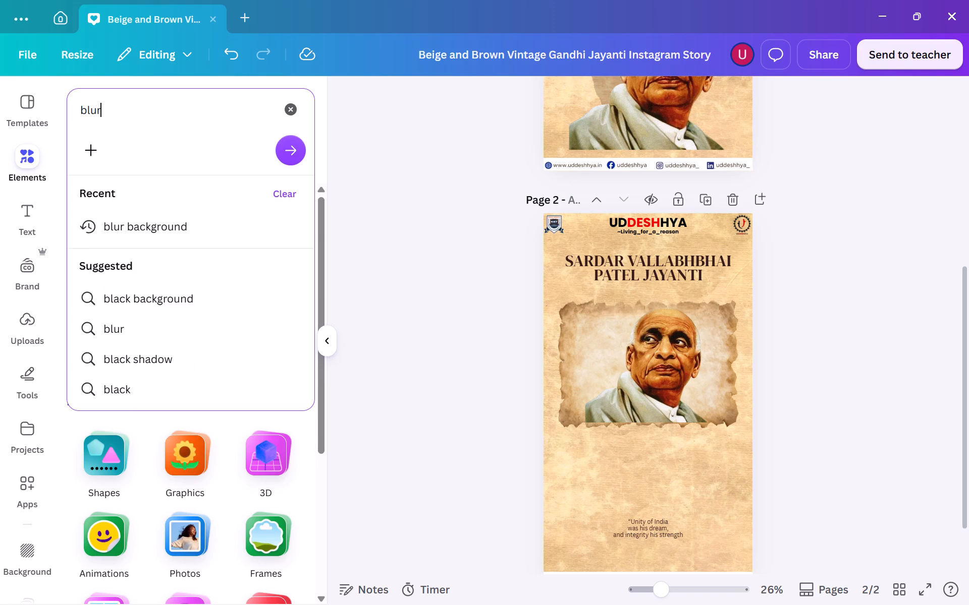
{"action": "key", "text": "Return"}
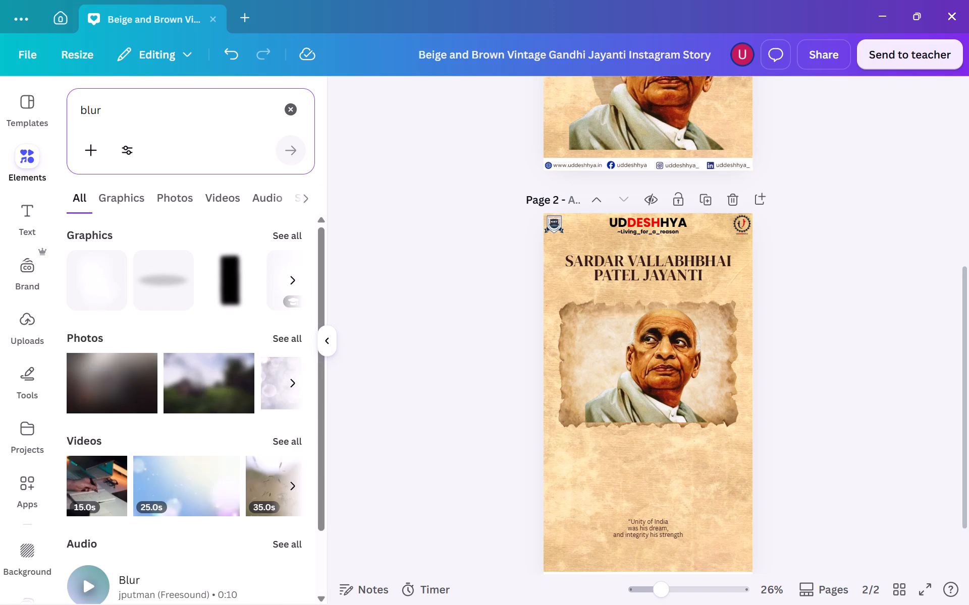
{"action": "left_click", "coordinate": [279, 235]}
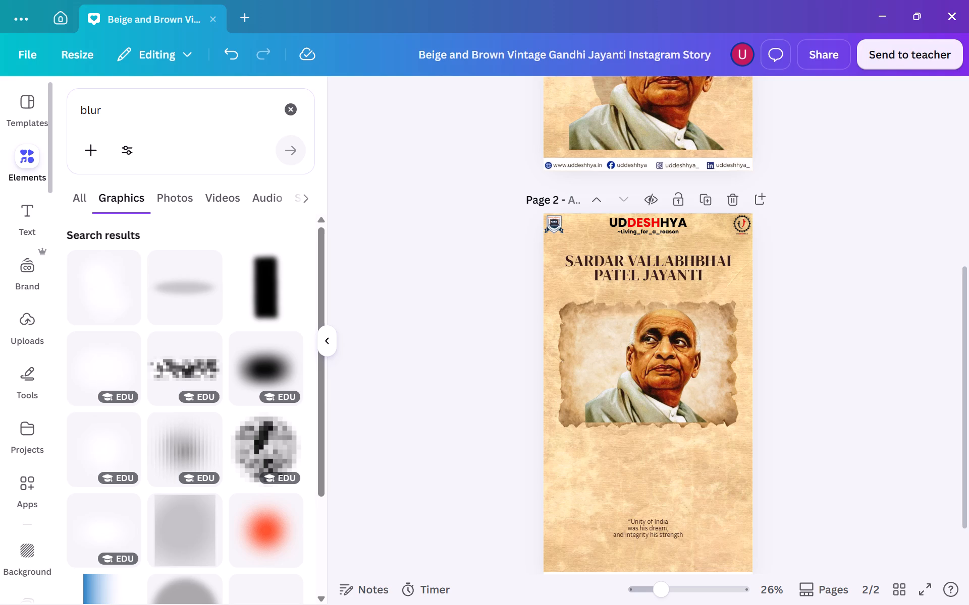
Add the first soft white blur graphic from the results to page 2.
{"action": "left_click", "coordinate": [58, 308]}
{"action": "left_click", "coordinate": [107, 303]}
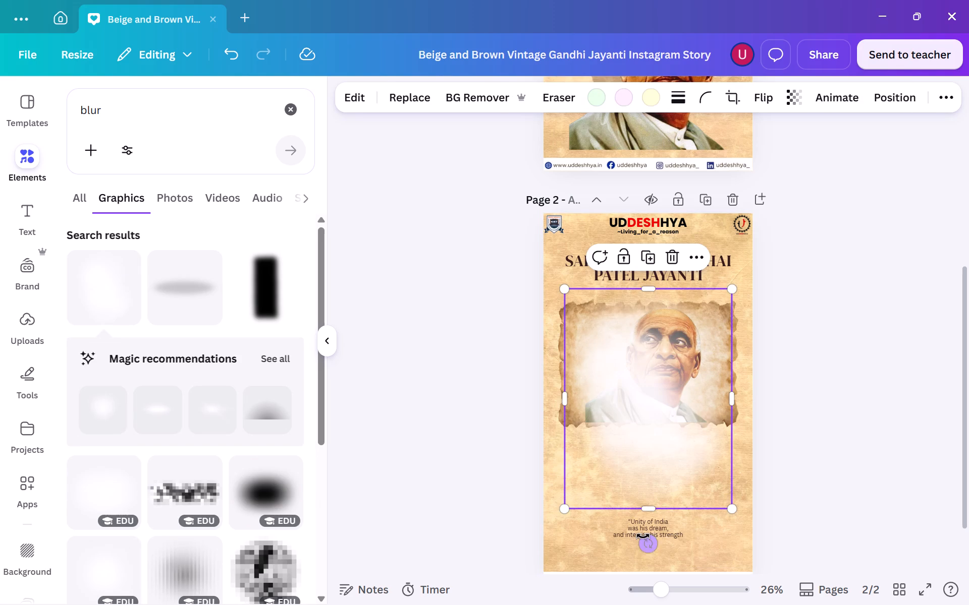
Shrink the white blur graphic to about 394 by 519 and rotate it a quarter turn so it lies horizontally below the portrait.
{"action": "left_click_drag", "start_coordinate": [647, 535], "coordinate": [752, 429]}
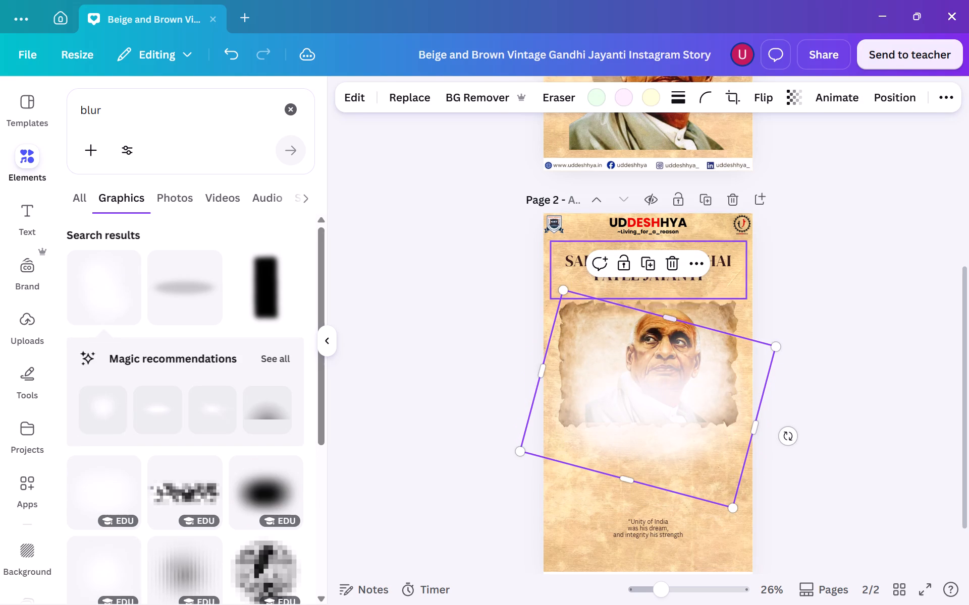
{"action": "left_click_drag", "start_coordinate": [562, 285], "coordinate": [661, 380]}
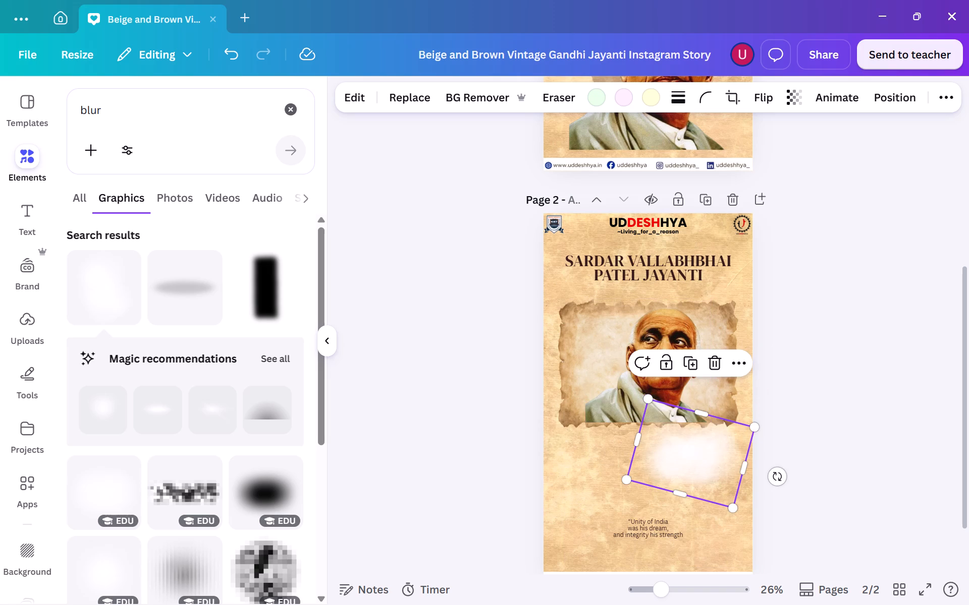
{"action": "left_click_drag", "start_coordinate": [733, 508], "coordinate": [755, 478]}
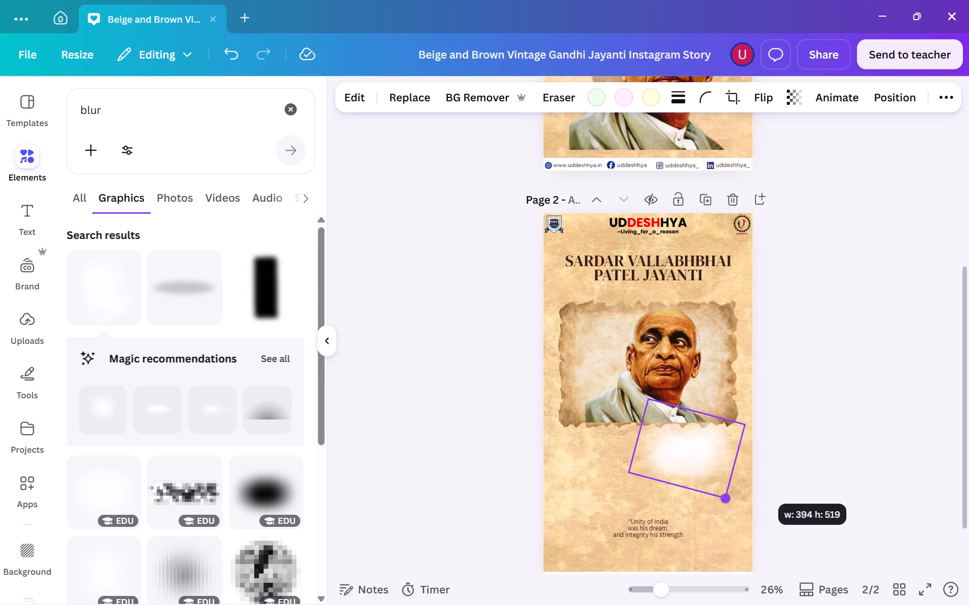
{"action": "left_click_drag", "start_coordinate": [768, 473], "coordinate": [771, 451]}
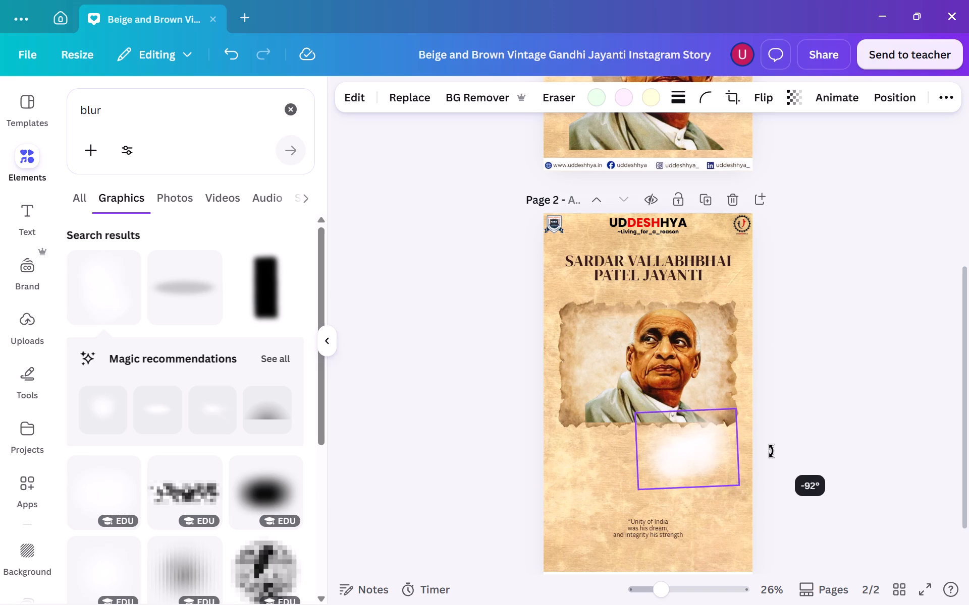
{"action": "left_click_drag", "start_coordinate": [771, 451], "coordinate": [772, 452]}
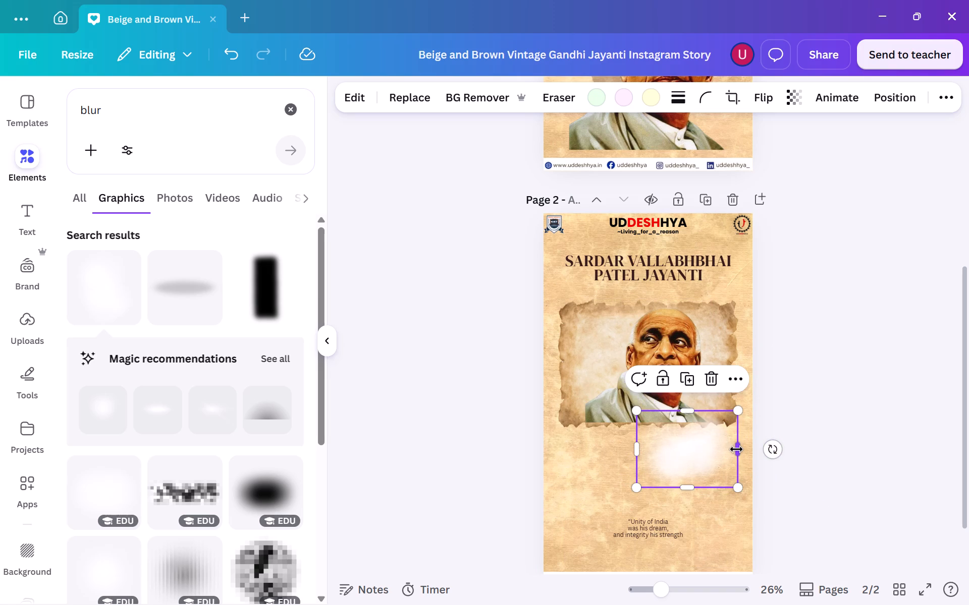
Stretch the white blur past both page sides and flatten it into a band about 199 by 1,771 just below the portrait.
{"action": "left_click_drag", "start_coordinate": [736, 449], "coordinate": [894, 429]}
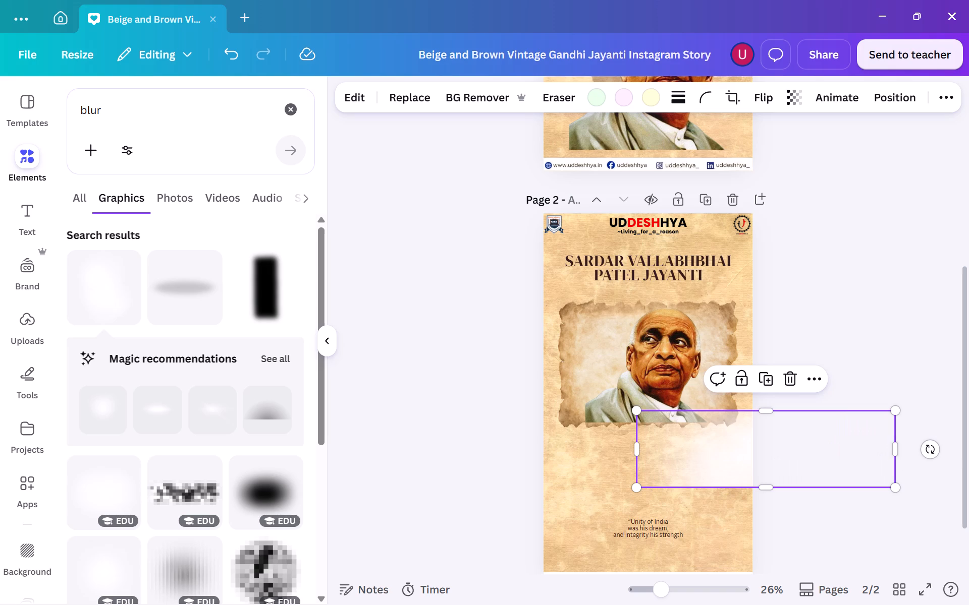
{"action": "left_click_drag", "start_coordinate": [755, 461], "coordinate": [664, 444]}
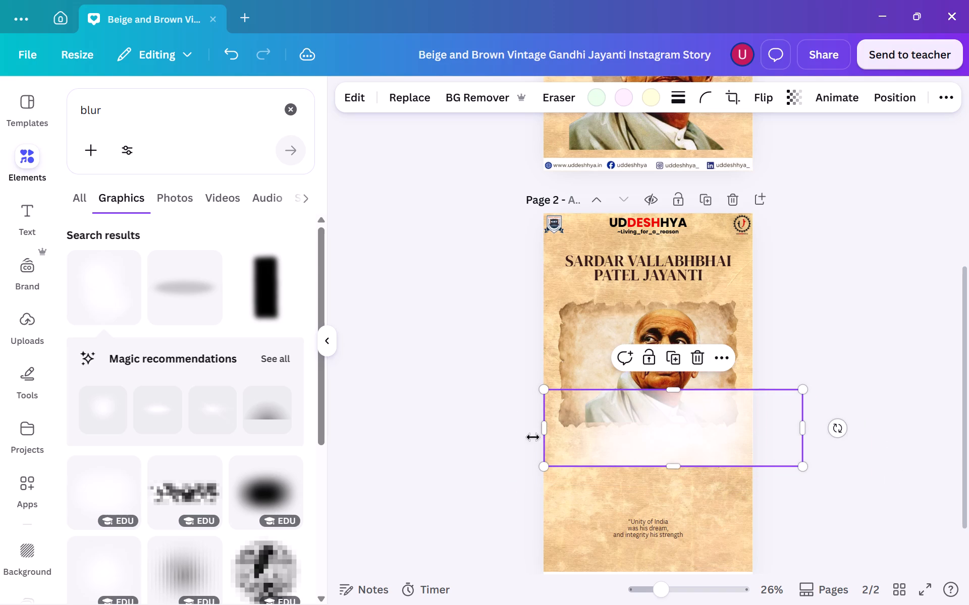
{"action": "left_click_drag", "start_coordinate": [548, 429], "coordinate": [464, 418]}
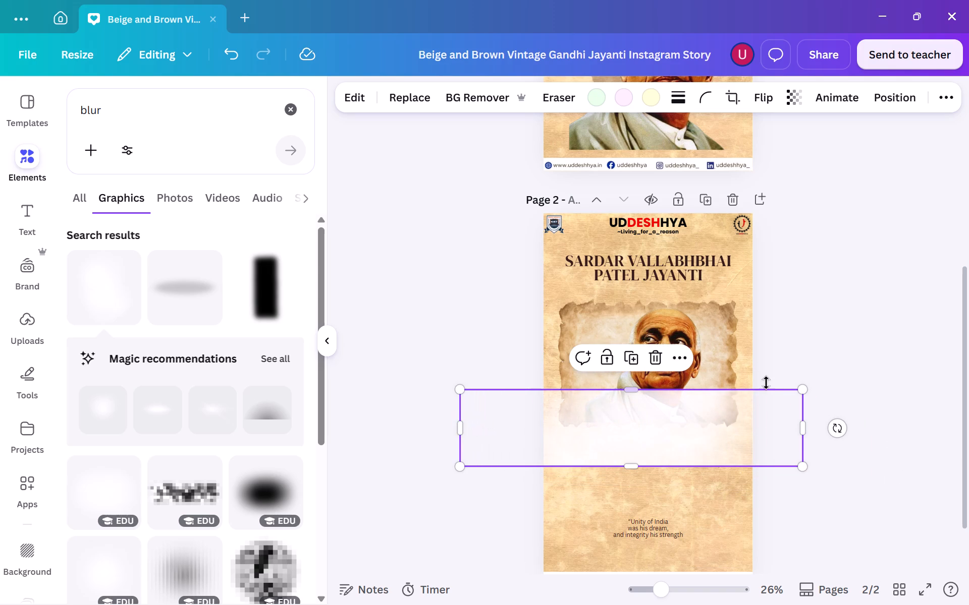
{"action": "left_click_drag", "start_coordinate": [633, 390], "coordinate": [634, 431]}
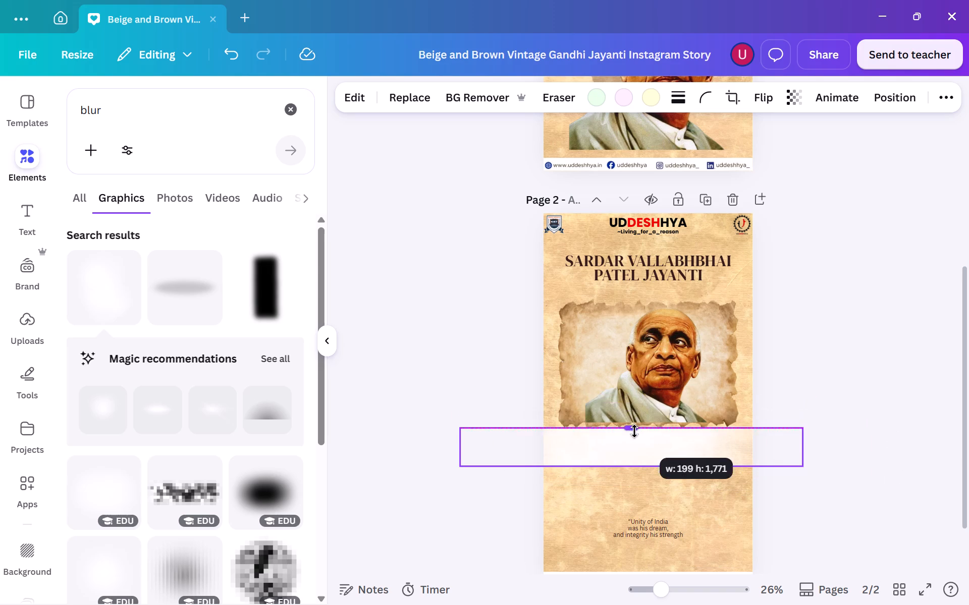
{"action": "left_click_drag", "start_coordinate": [634, 431], "coordinate": [634, 430]}
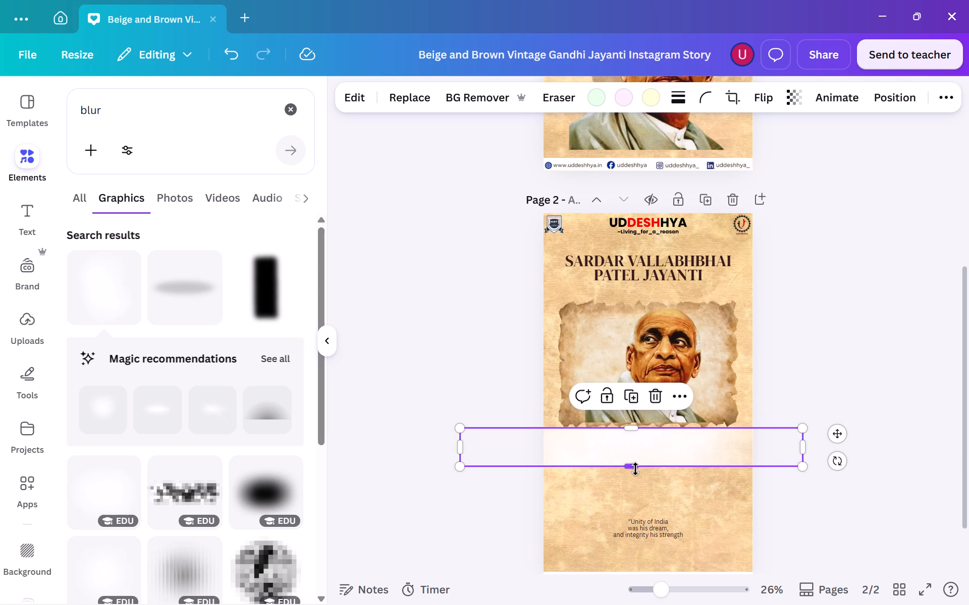
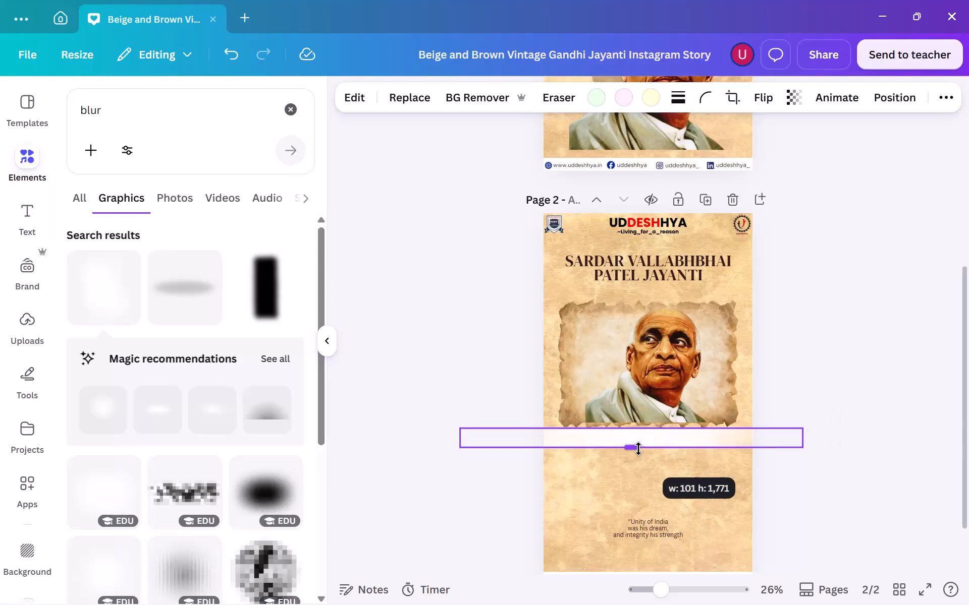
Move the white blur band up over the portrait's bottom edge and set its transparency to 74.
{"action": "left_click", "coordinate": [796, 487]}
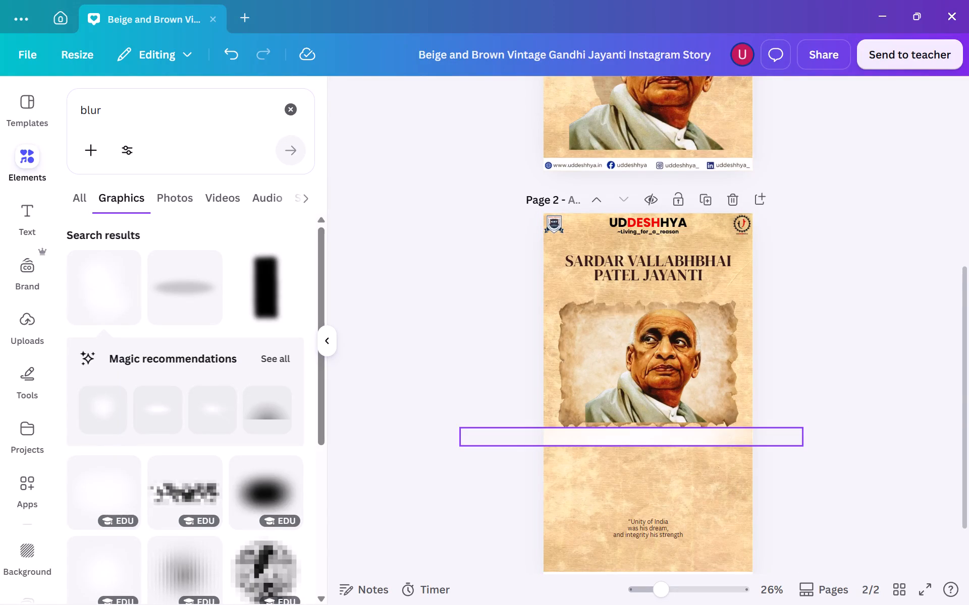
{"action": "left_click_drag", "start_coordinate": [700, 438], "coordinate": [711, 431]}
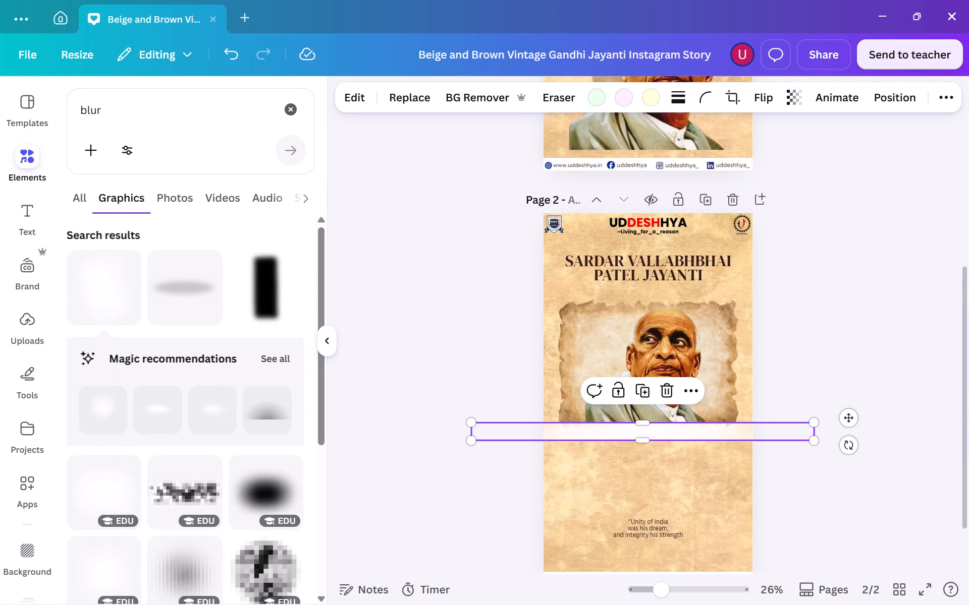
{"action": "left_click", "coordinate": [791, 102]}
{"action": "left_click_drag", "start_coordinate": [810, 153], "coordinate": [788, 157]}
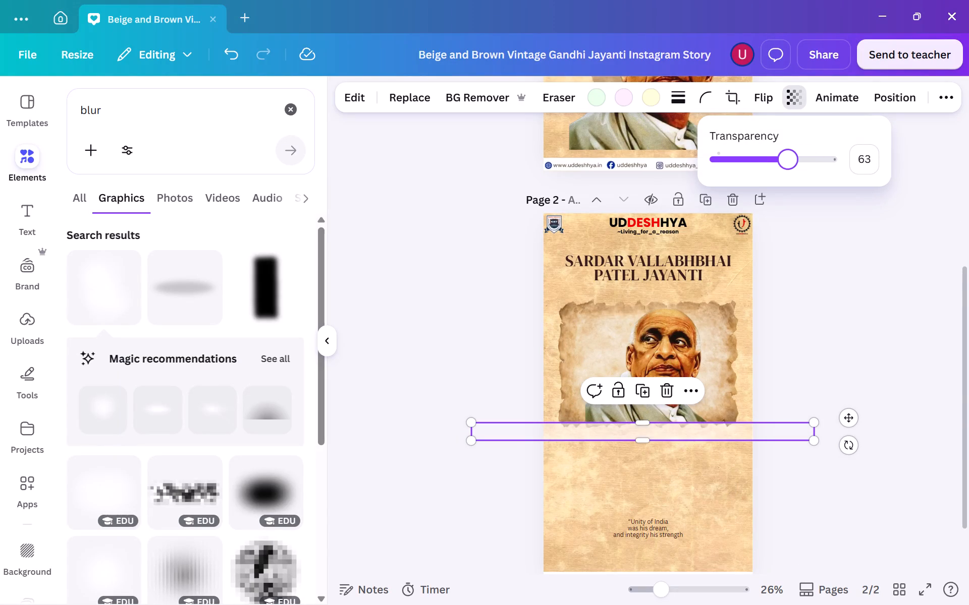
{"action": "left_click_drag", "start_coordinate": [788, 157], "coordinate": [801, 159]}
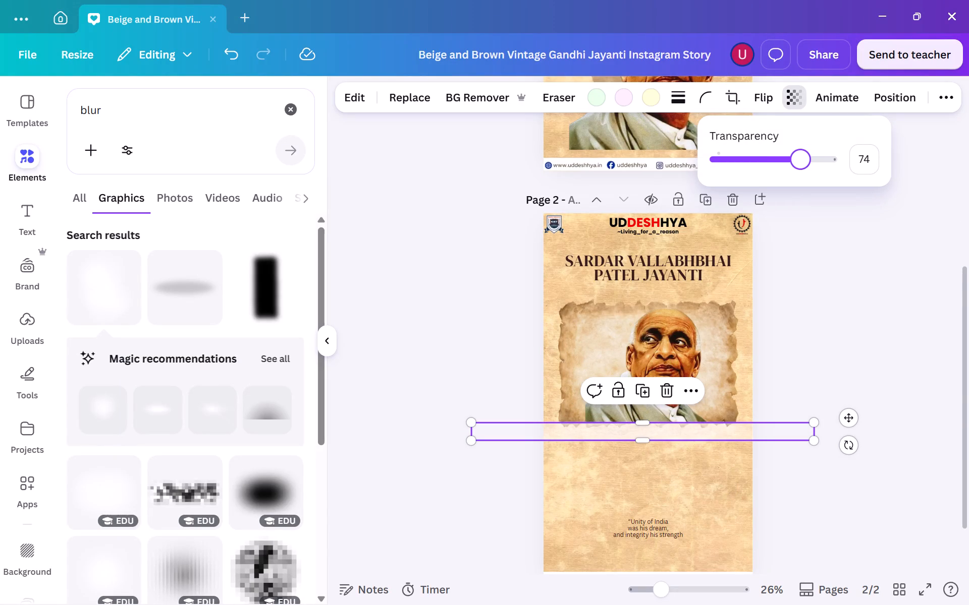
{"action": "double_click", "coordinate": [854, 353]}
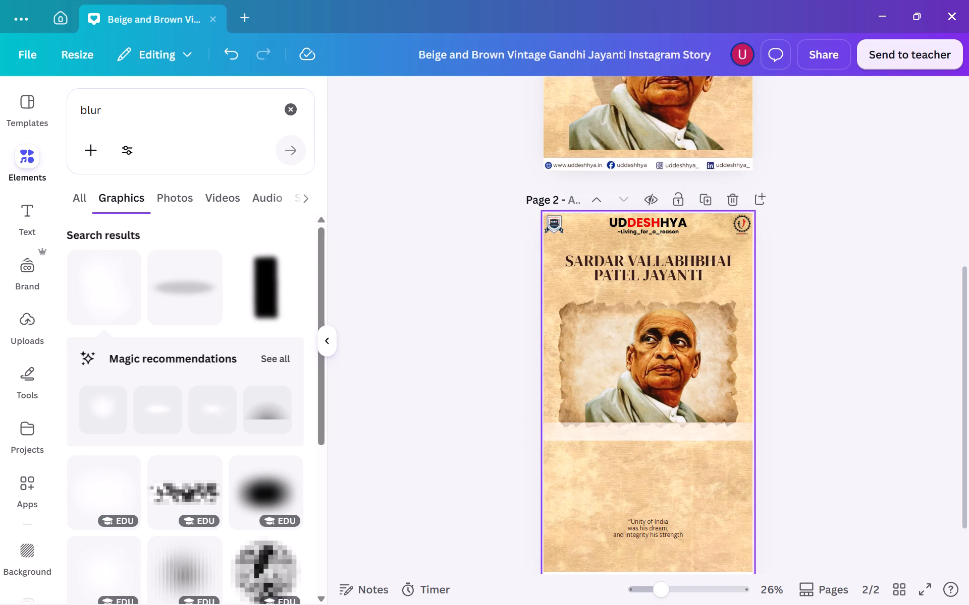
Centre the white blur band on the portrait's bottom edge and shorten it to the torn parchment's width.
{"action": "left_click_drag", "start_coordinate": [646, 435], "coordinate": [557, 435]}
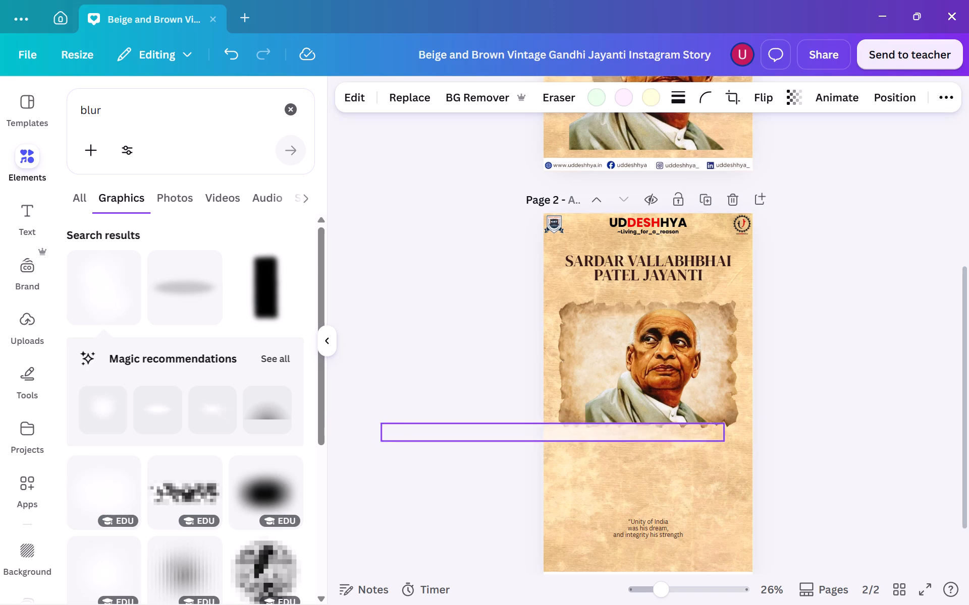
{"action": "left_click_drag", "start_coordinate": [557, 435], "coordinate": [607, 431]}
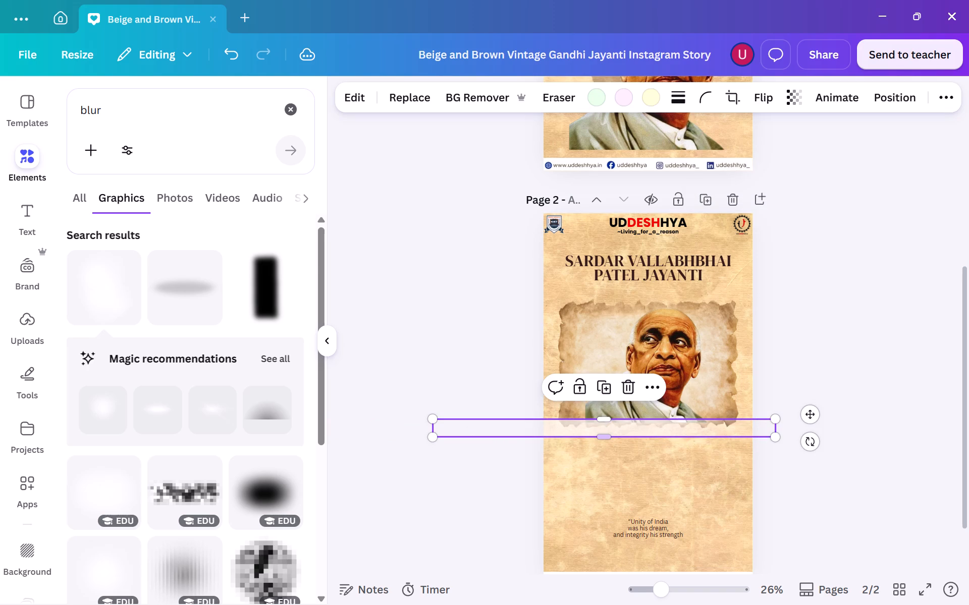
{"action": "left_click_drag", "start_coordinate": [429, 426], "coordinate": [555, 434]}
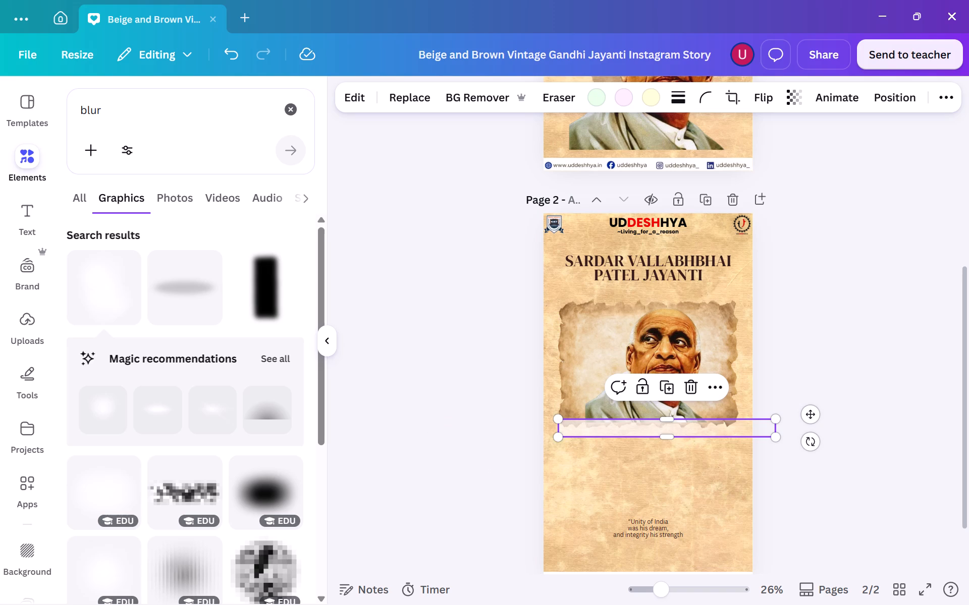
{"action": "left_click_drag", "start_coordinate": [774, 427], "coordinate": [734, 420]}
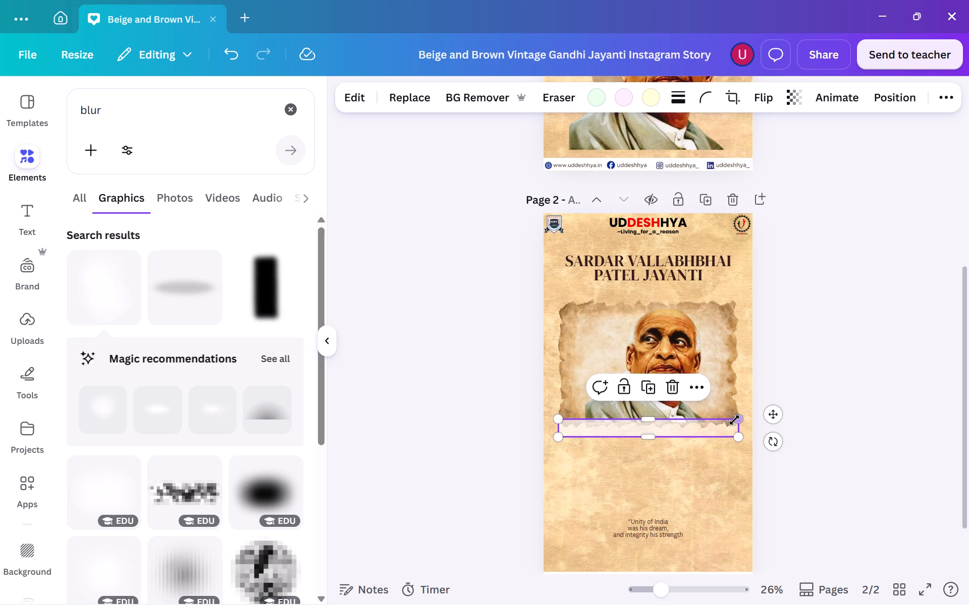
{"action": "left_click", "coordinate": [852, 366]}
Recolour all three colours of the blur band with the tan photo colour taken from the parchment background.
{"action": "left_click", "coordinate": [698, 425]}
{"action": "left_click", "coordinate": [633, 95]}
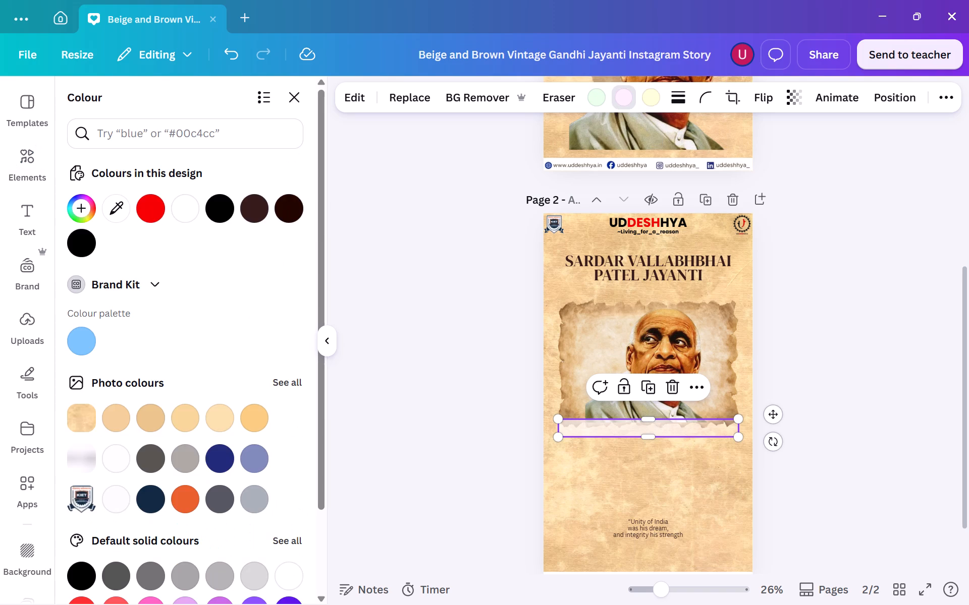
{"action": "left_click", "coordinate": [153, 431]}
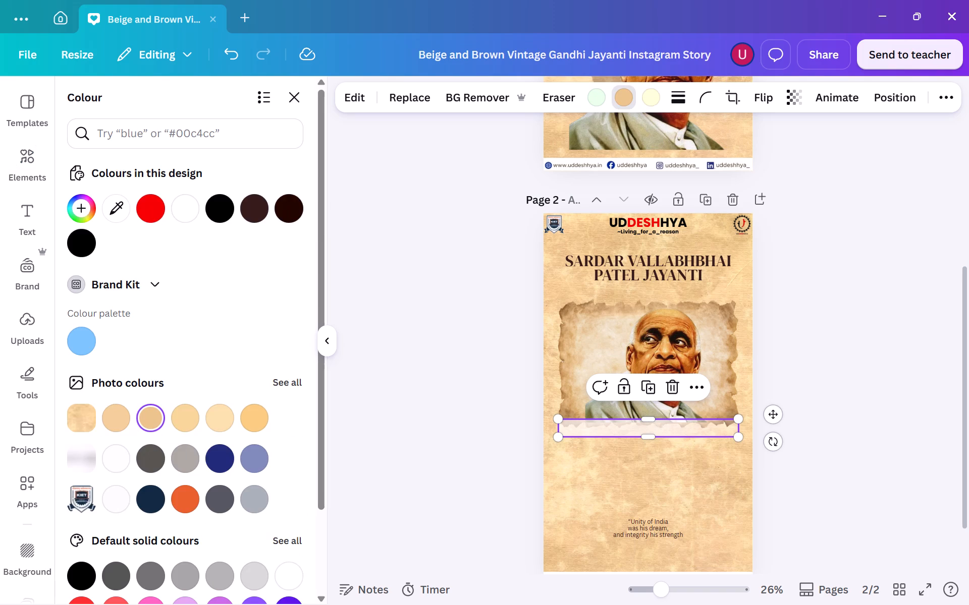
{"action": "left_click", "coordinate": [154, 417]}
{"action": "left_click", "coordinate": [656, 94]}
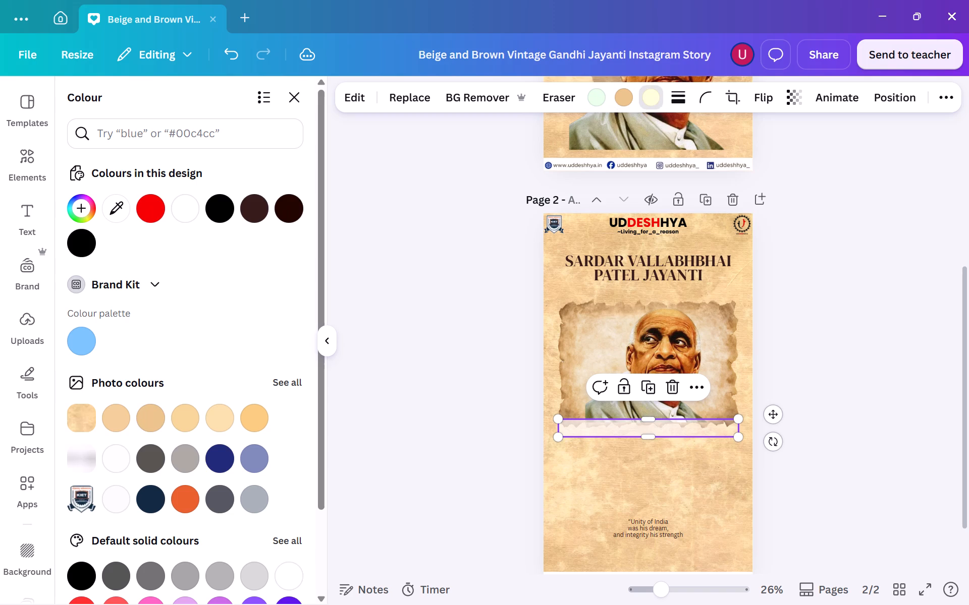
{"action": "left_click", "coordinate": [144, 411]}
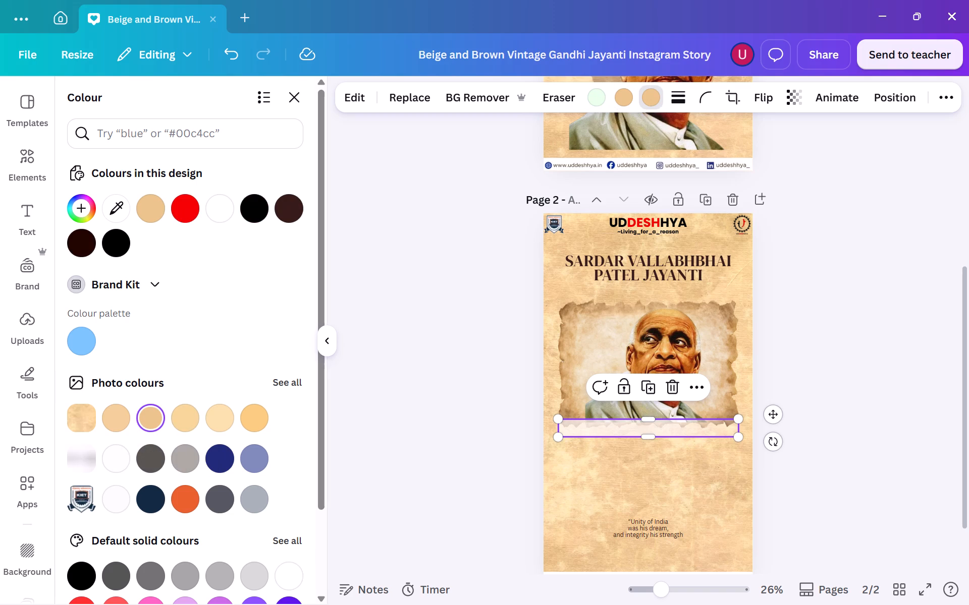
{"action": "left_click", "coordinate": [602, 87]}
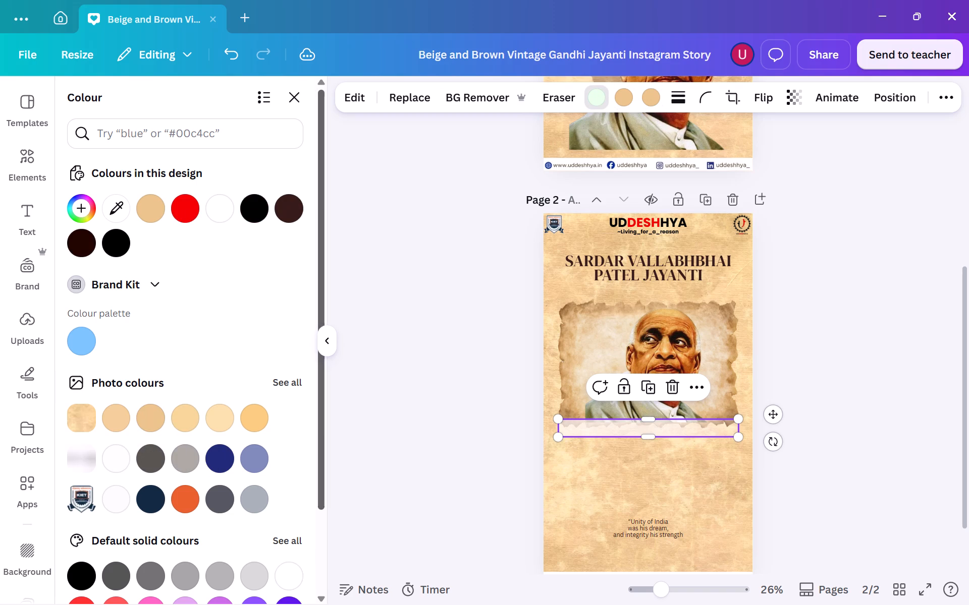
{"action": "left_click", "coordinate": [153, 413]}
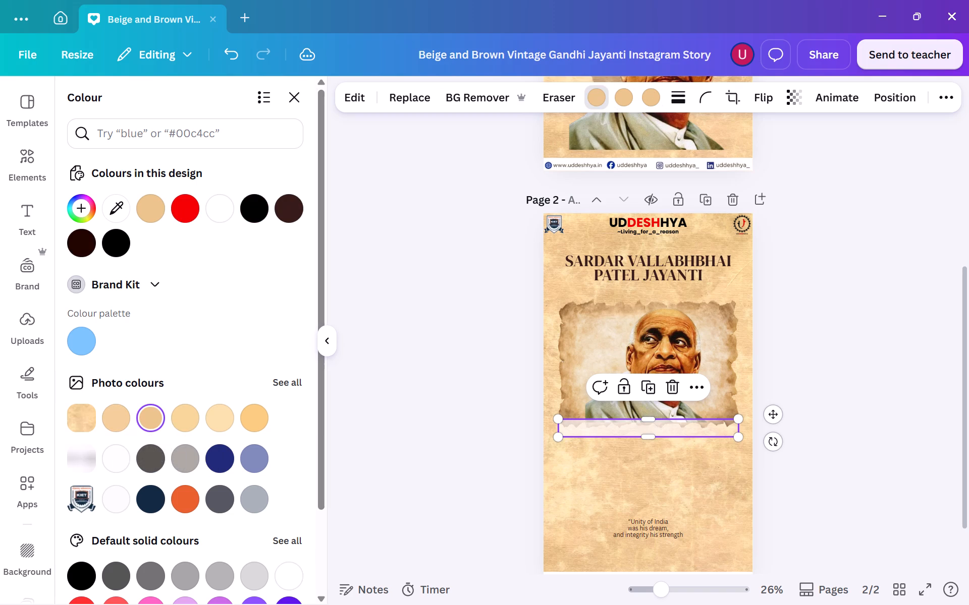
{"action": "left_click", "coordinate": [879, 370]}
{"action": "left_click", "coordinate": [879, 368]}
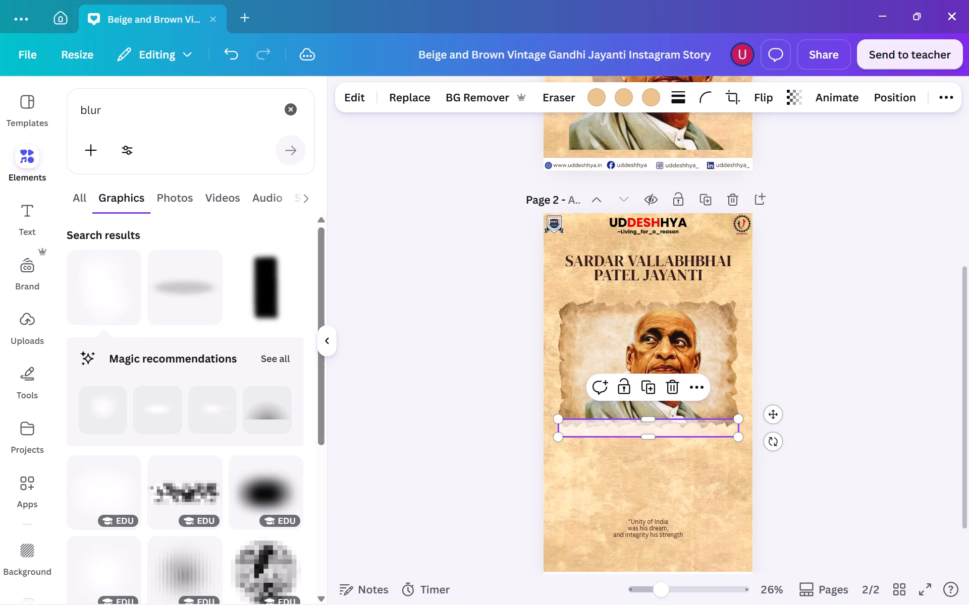
Delete the blur band from the portrait's bottom edge on page 2.
{"action": "left_click", "coordinate": [690, 423]}
{"action": "left_click", "coordinate": [671, 382]}
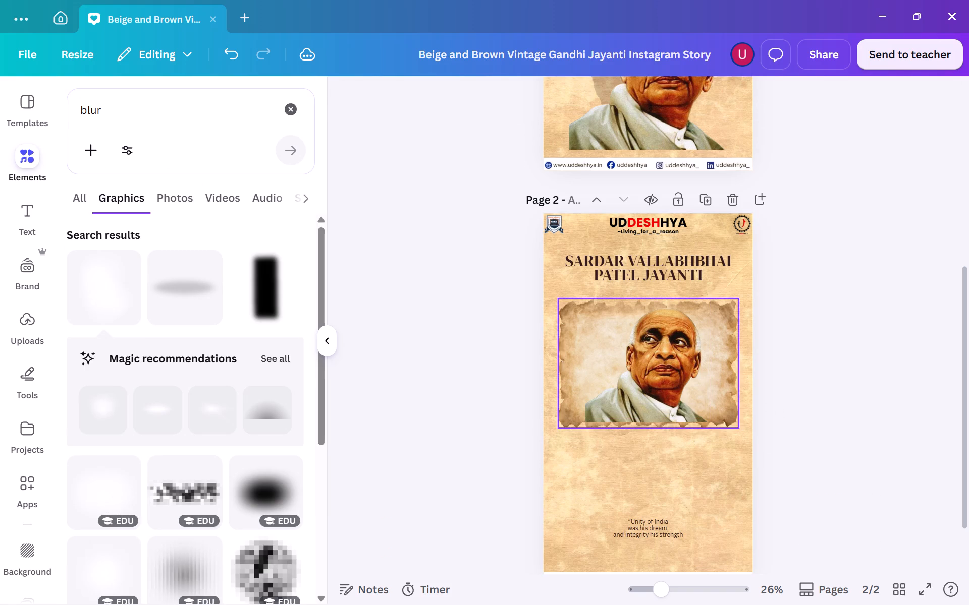
{"action": "left_click", "coordinate": [813, 413]}
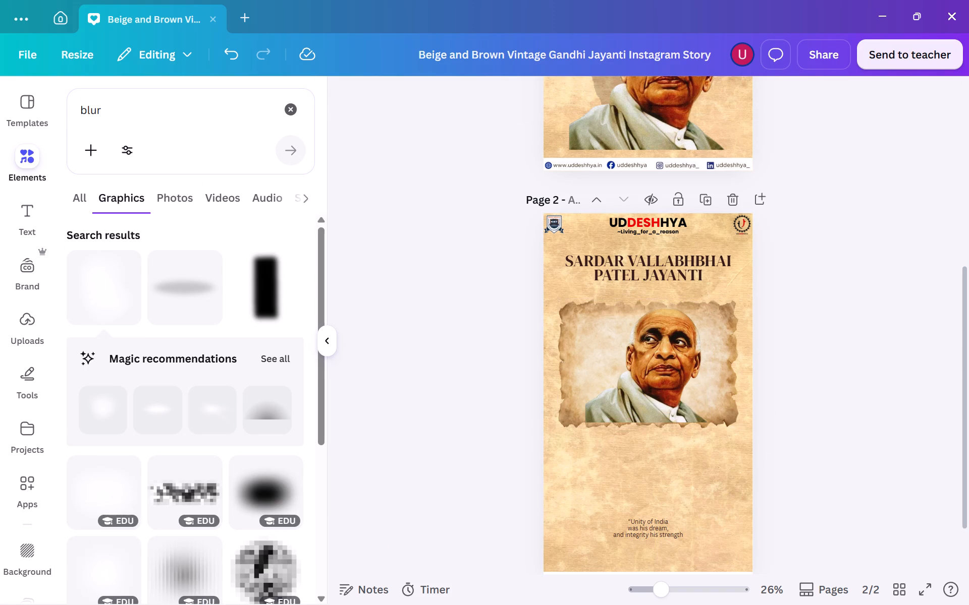
Search the element library for "flower" and show all the photo results.
{"action": "left_click", "coordinate": [291, 108]}
{"action": "type", "text": "flower"}
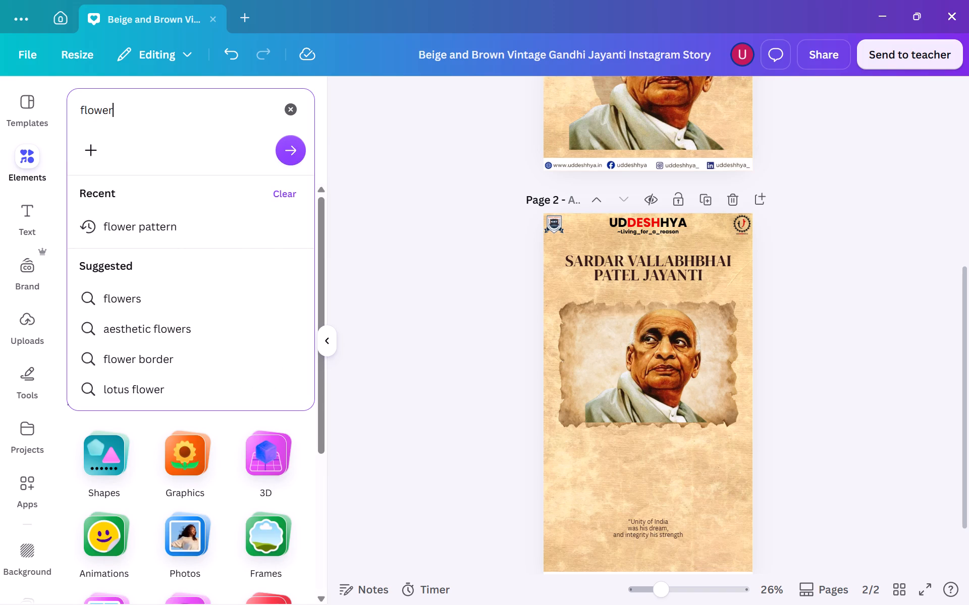
{"action": "key", "text": "Return"}
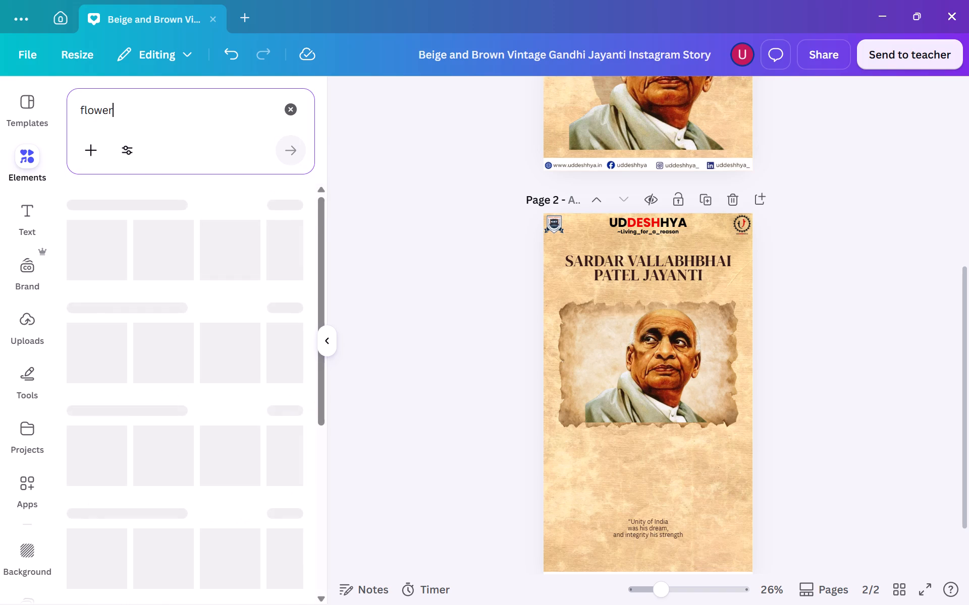
{"action": "scroll", "coordinate": [227, 384], "scroll_direction": "down", "scroll_amount": 2}
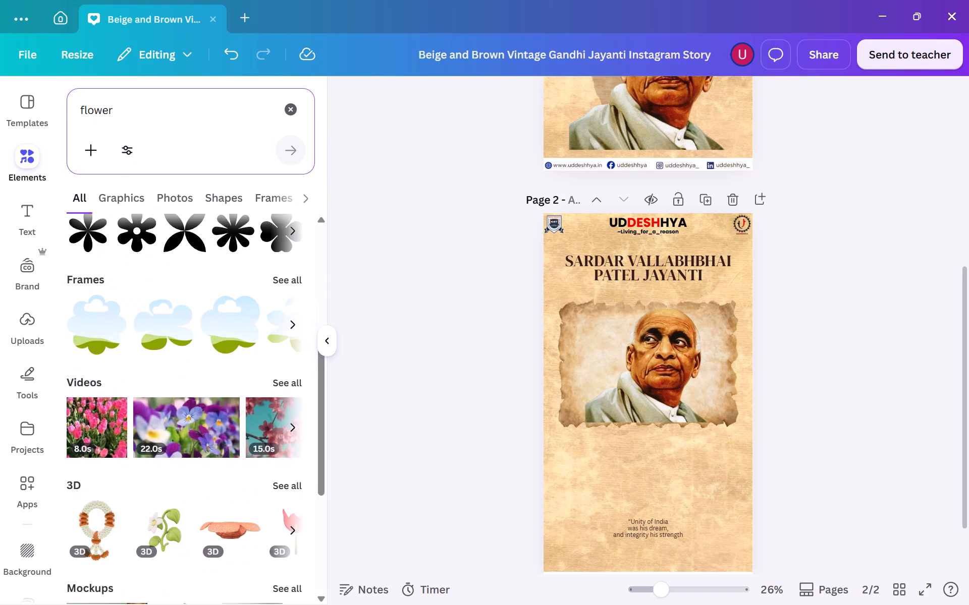
{"action": "scroll", "coordinate": [227, 384], "scroll_direction": "down", "scroll_amount": 1}
{"action": "scroll", "coordinate": [227, 384], "scroll_direction": "up", "scroll_amount": 2}
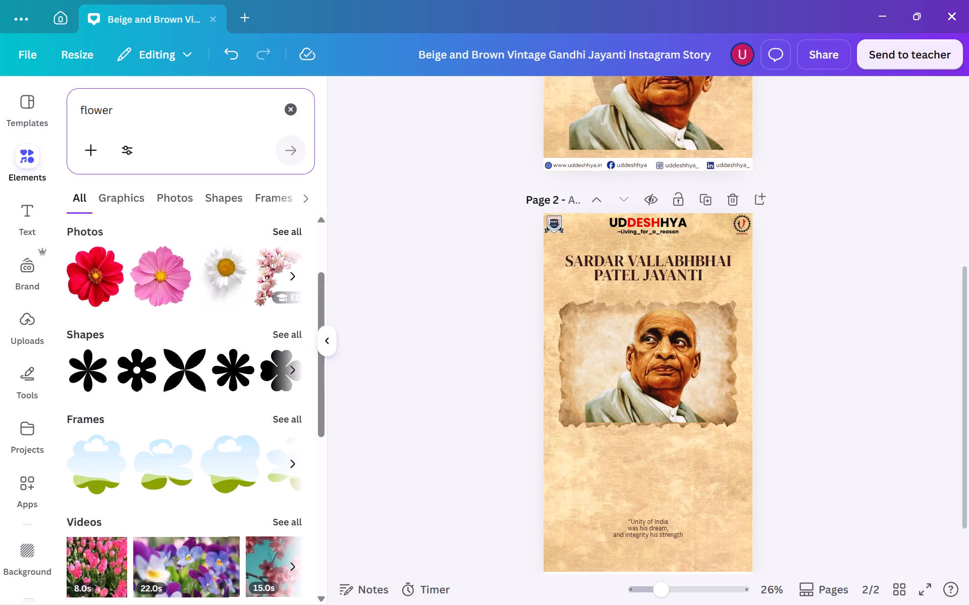
{"action": "left_click", "coordinate": [287, 226]}
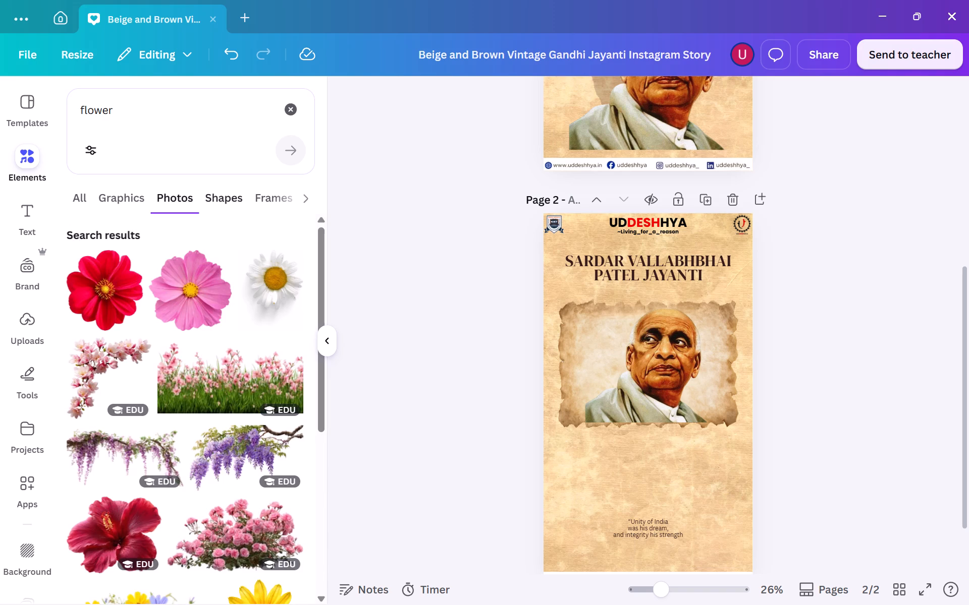
Refine the photo search to the suggested term "side border design flower".
{"action": "left_click", "coordinate": [154, 112]}
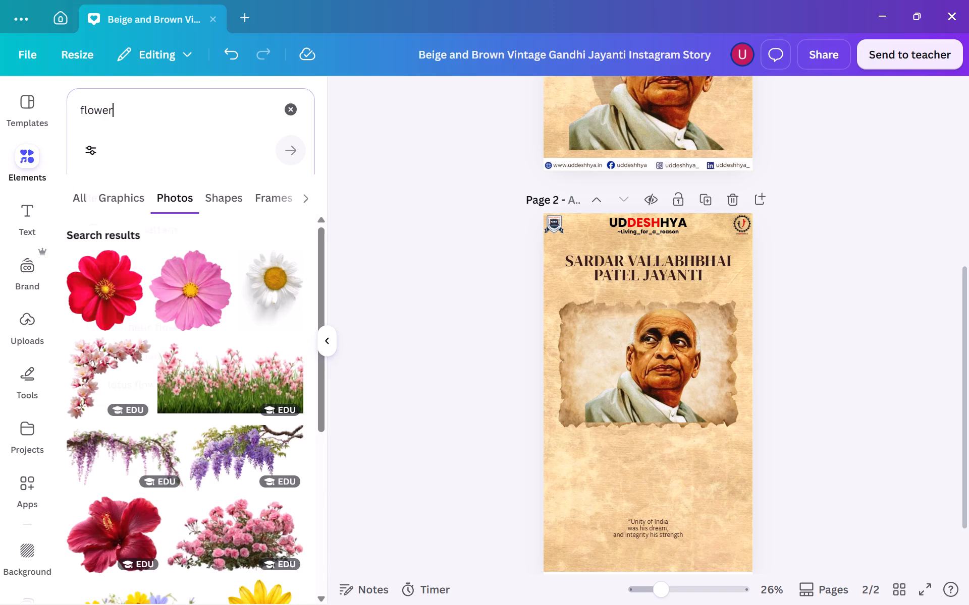
{"action": "key", "text": "space"}
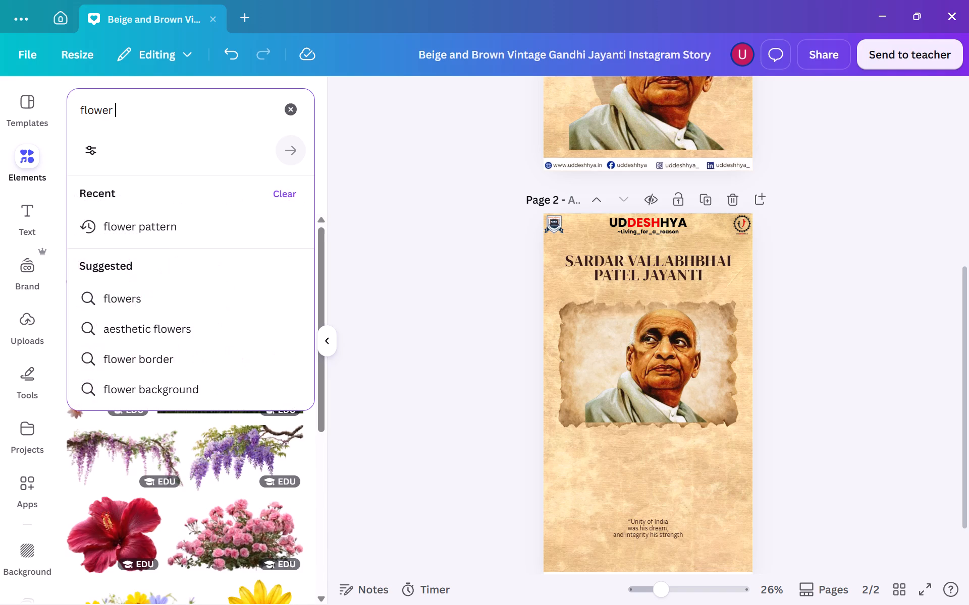
{"action": "type", "text": "side"}
{"action": "key", "text": "space"}
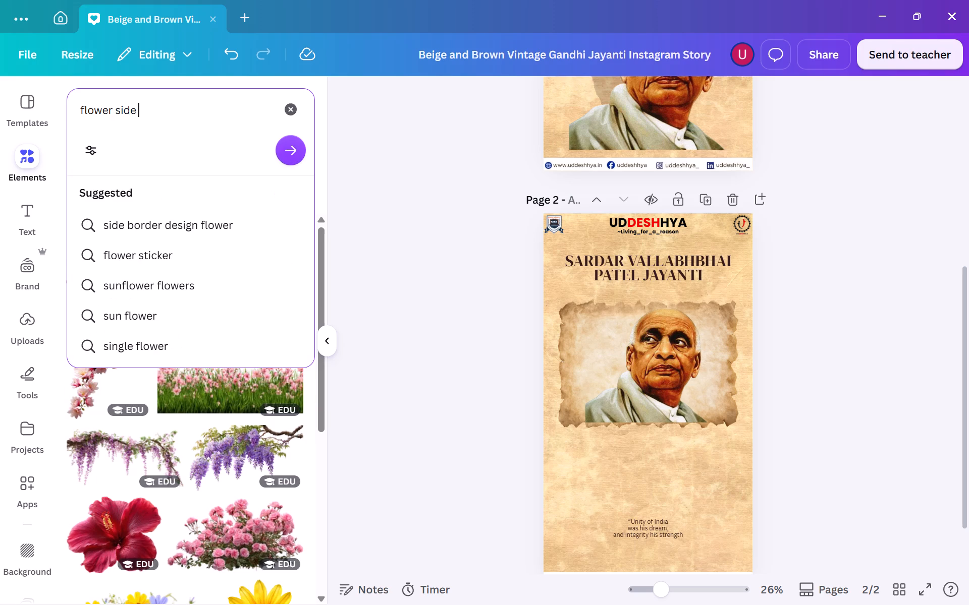
{"action": "left_click", "coordinate": [171, 232]}
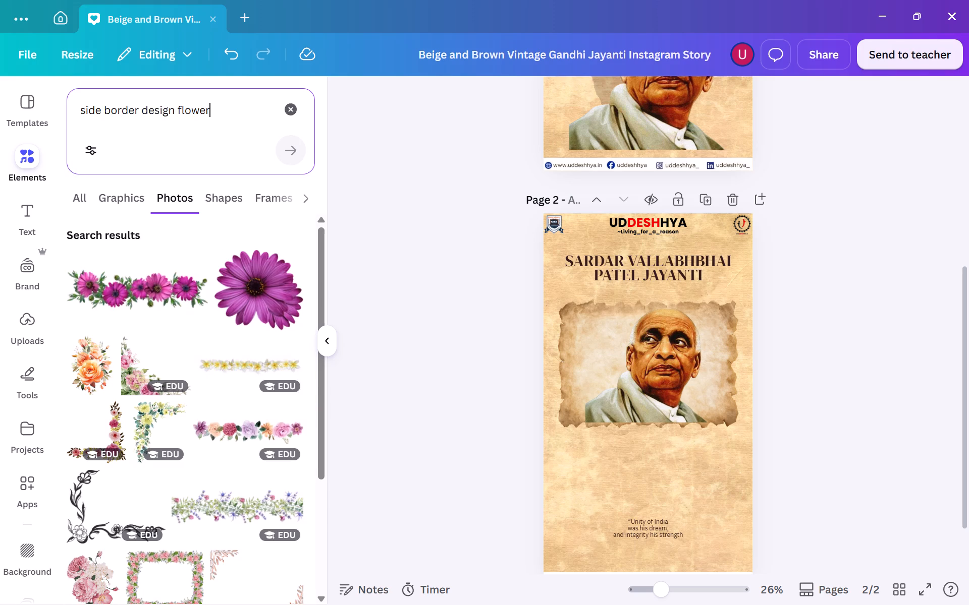
Add the horizontal pink, purple and peach flower border to page 2 and fit it across the parchment's bottom edge at full parchment width.
{"action": "scroll", "coordinate": [215, 394], "scroll_direction": "down", "scroll_amount": 1}
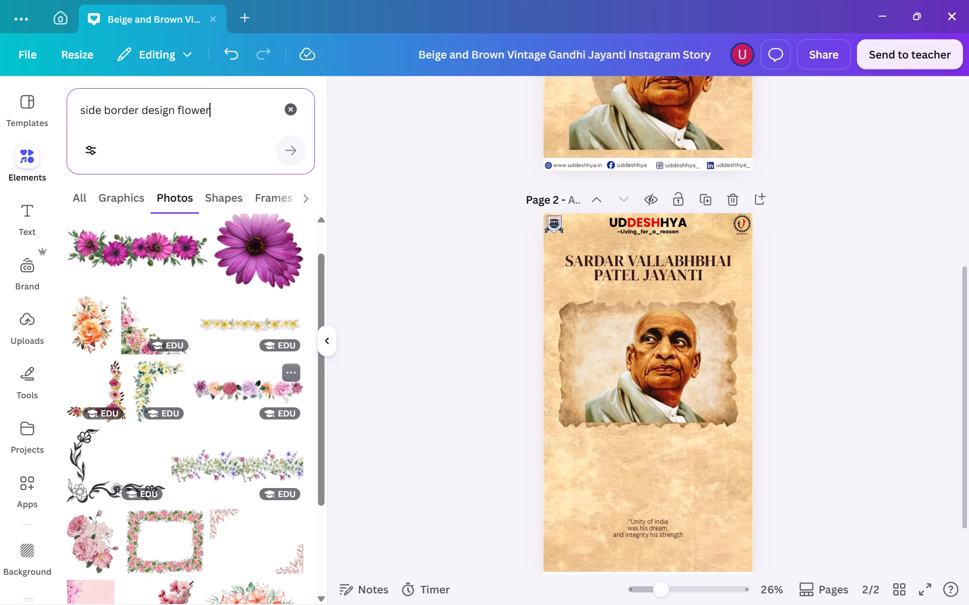
{"action": "left_click", "coordinate": [242, 380]}
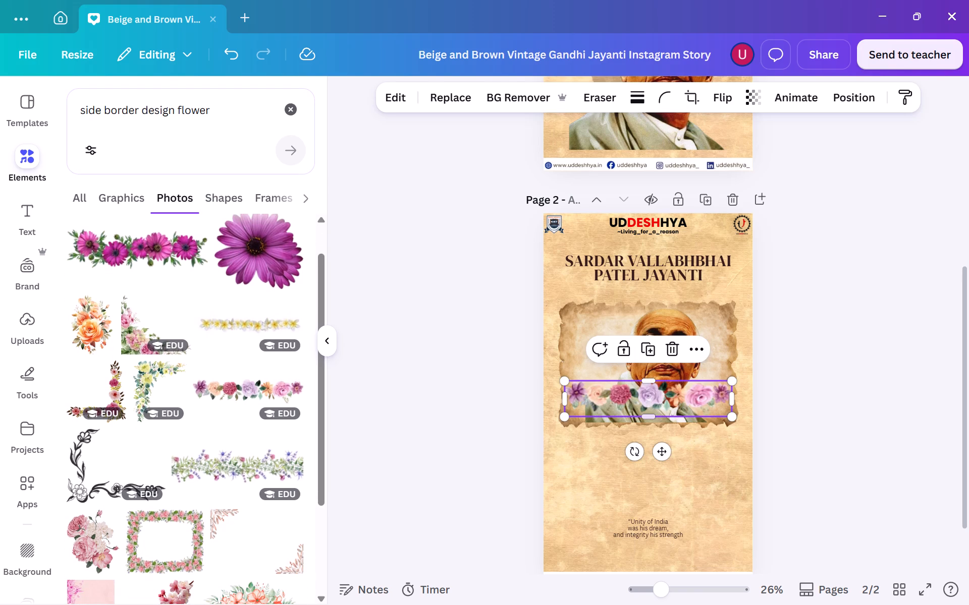
{"action": "left_click_drag", "start_coordinate": [662, 405], "coordinate": [671, 438]}
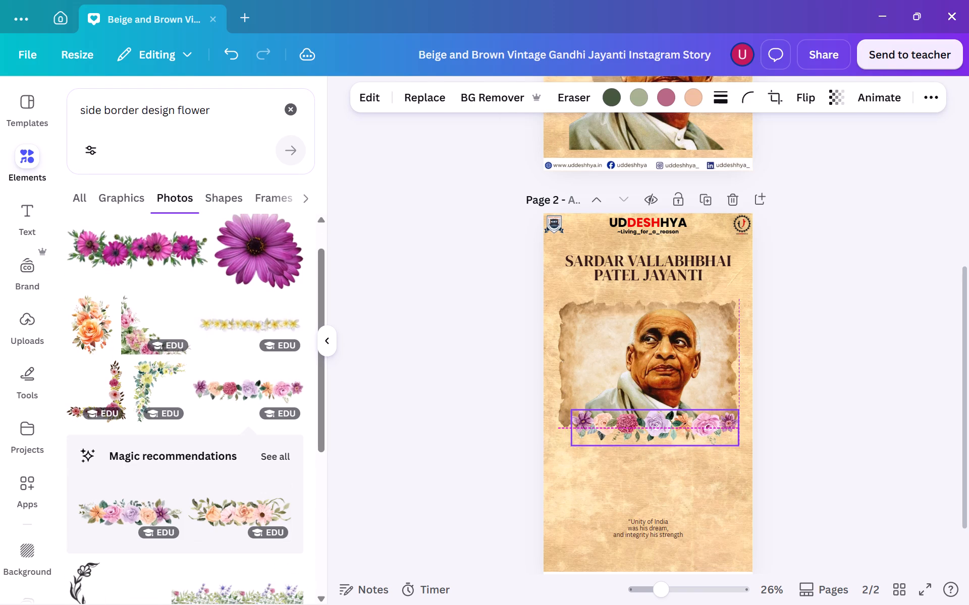
{"action": "left_click_drag", "start_coordinate": [671, 438], "coordinate": [671, 437]}
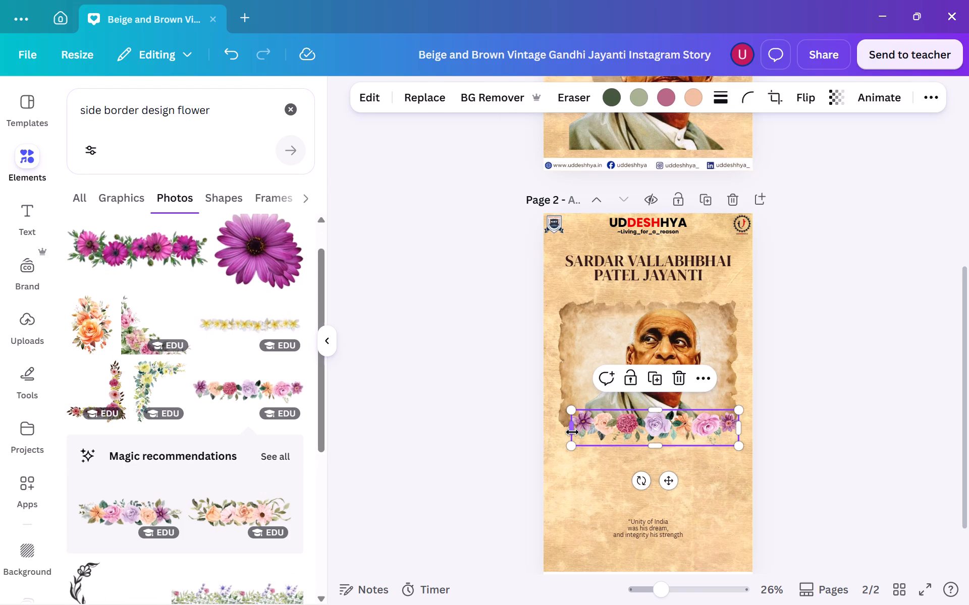
{"action": "left_click_drag", "start_coordinate": [572, 432], "coordinate": [561, 430]}
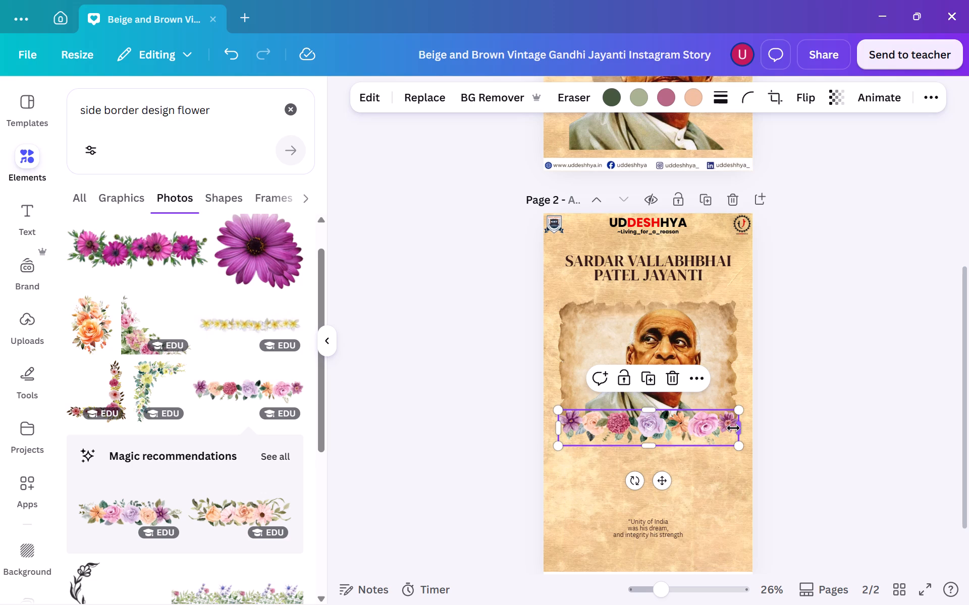
Slightly reduce the opacity of the flower border across the portrait's bottom edge on page 2.
{"action": "left_click", "coordinate": [774, 414]}
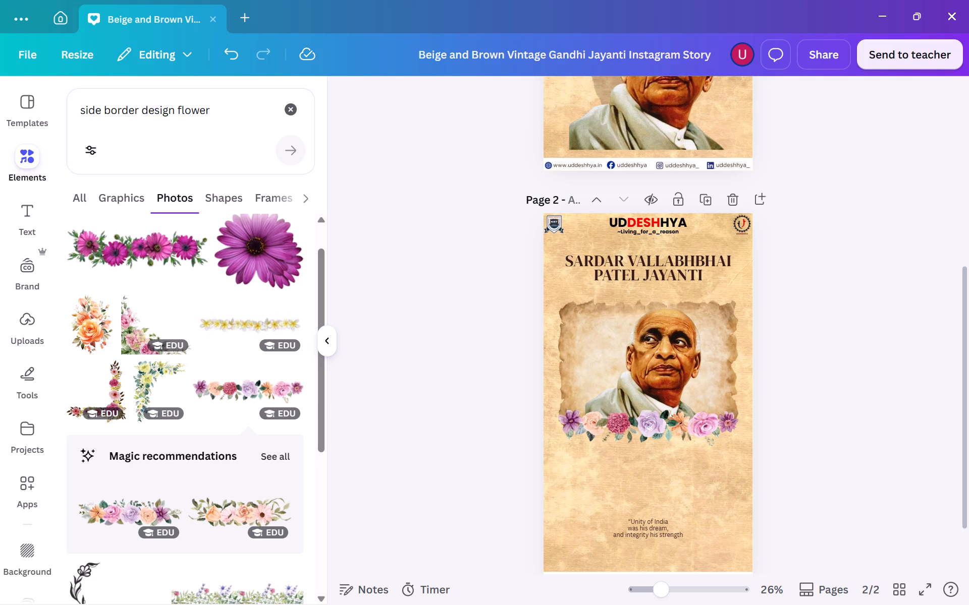
{"action": "left_click", "coordinate": [692, 415]}
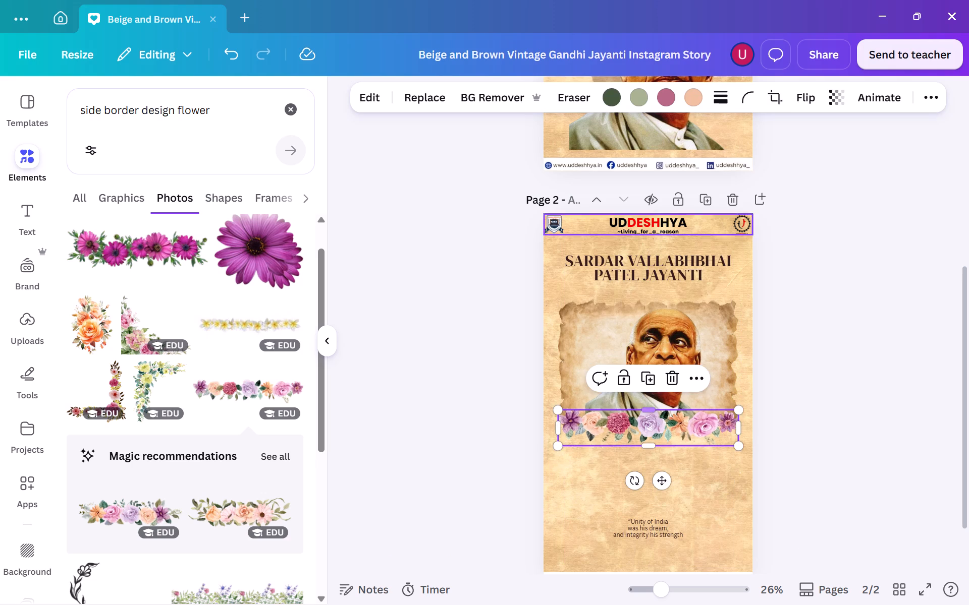
{"action": "left_click", "coordinate": [832, 102]}
{"action": "left_click_drag", "start_coordinate": [871, 156], "coordinate": [856, 162]}
{"action": "left_click", "coordinate": [866, 312]}
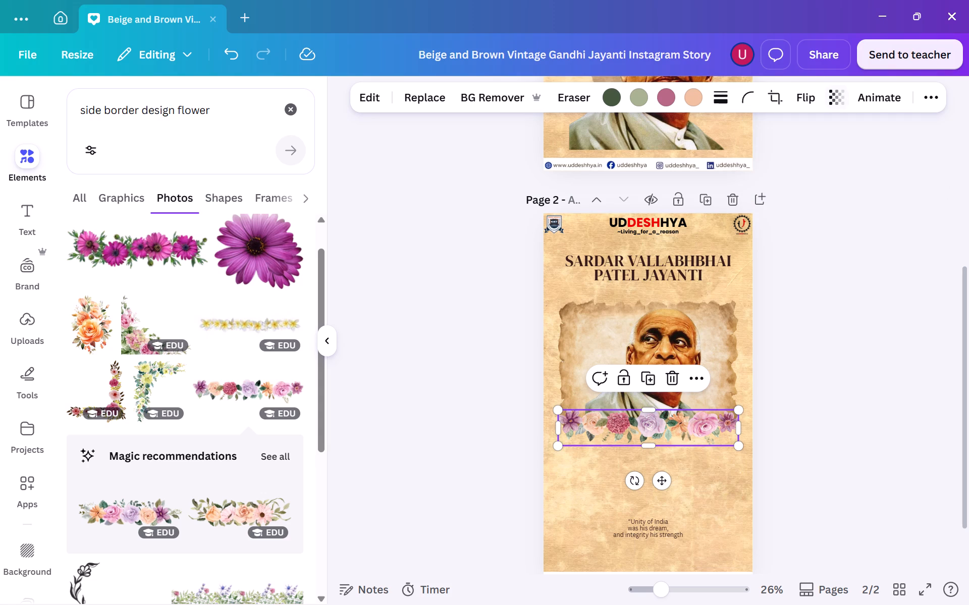
{"action": "left_click", "coordinate": [866, 312]}
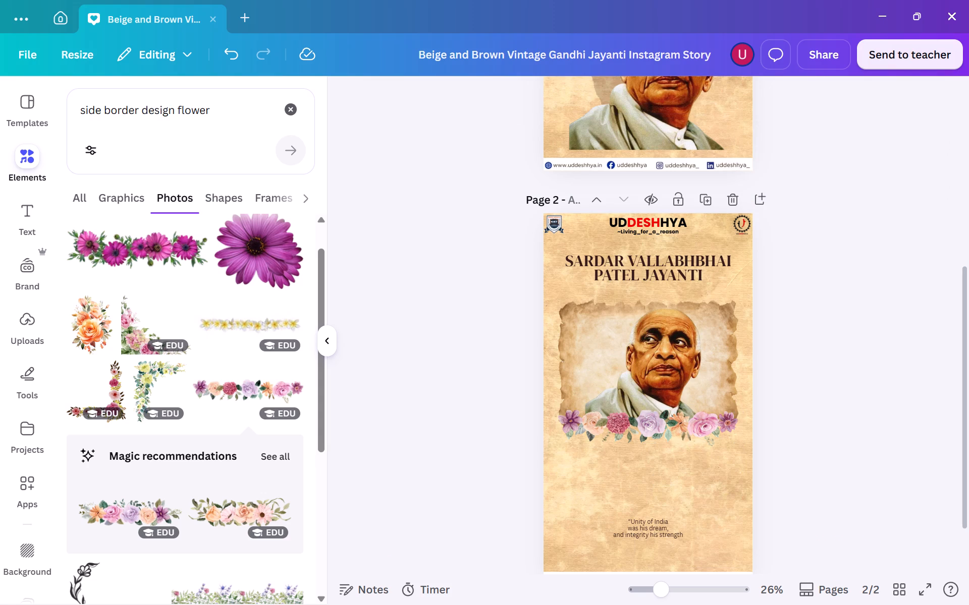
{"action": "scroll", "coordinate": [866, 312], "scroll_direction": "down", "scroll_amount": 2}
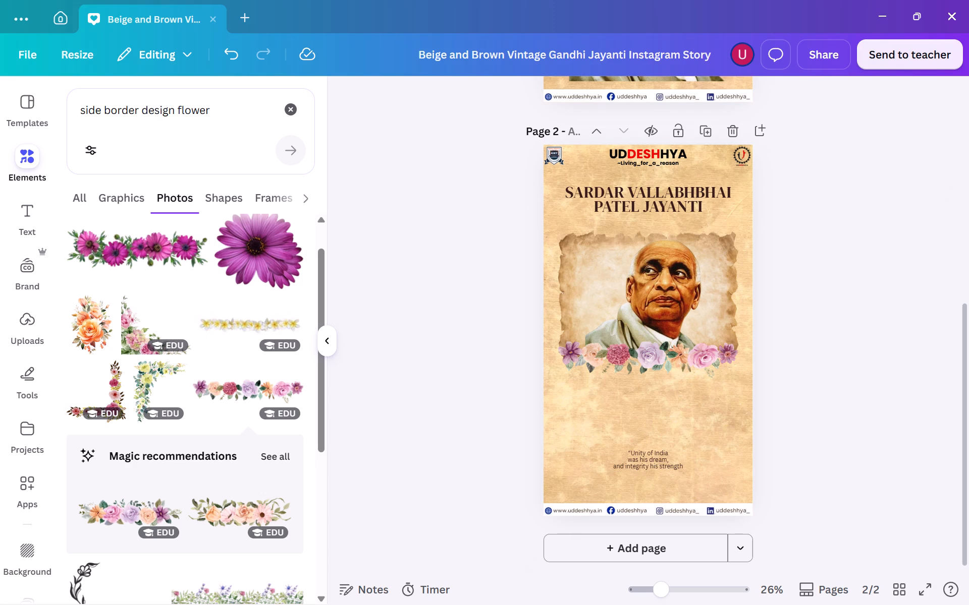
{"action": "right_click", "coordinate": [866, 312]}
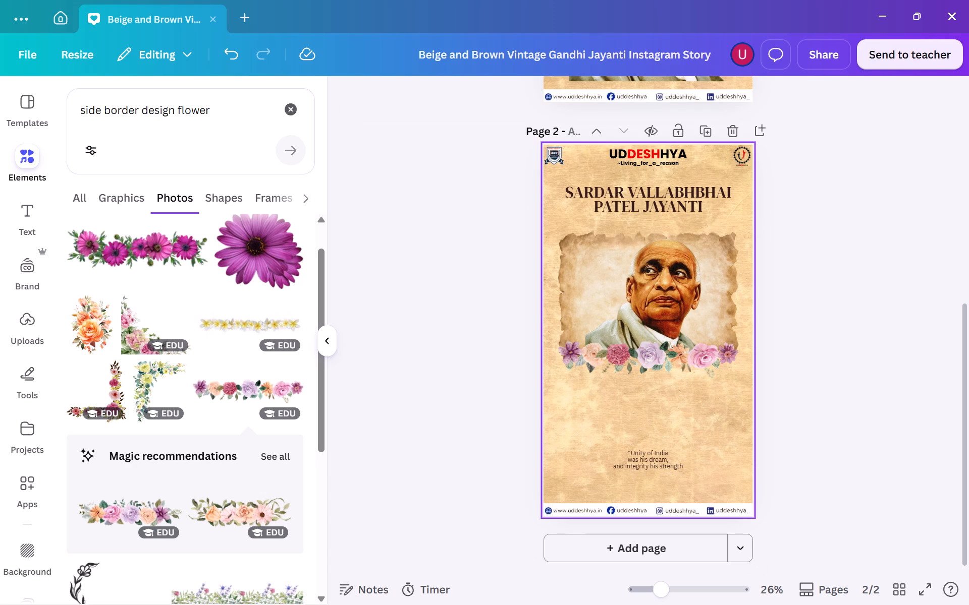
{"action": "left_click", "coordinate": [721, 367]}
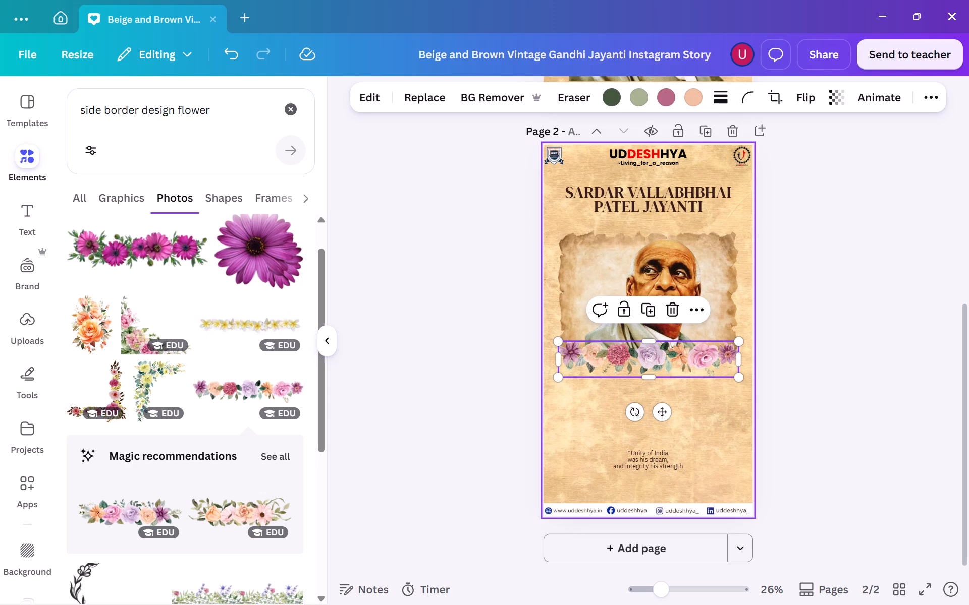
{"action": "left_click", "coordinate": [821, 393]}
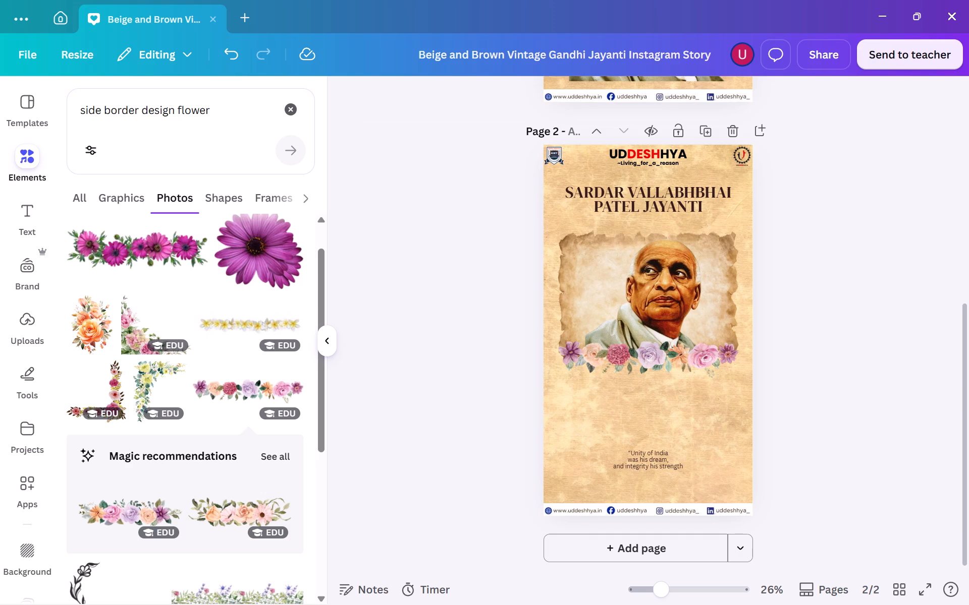
Browse the "side border design flower" photo results for other floral decorations that could suit page 2.
{"action": "scroll", "coordinate": [150, 496], "scroll_direction": "down", "scroll_amount": 4}
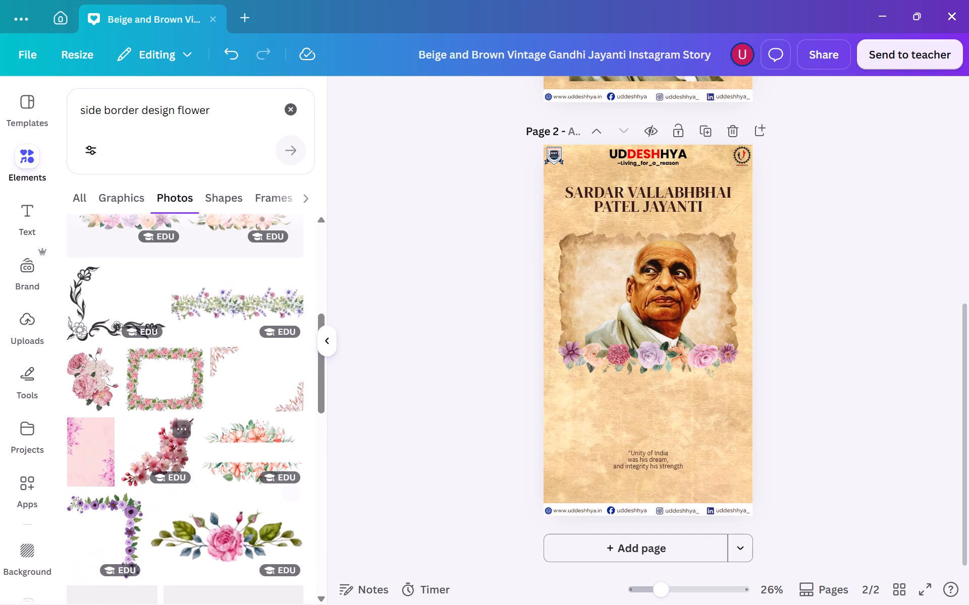
{"action": "scroll", "coordinate": [150, 496], "scroll_direction": "down", "scroll_amount": 3}
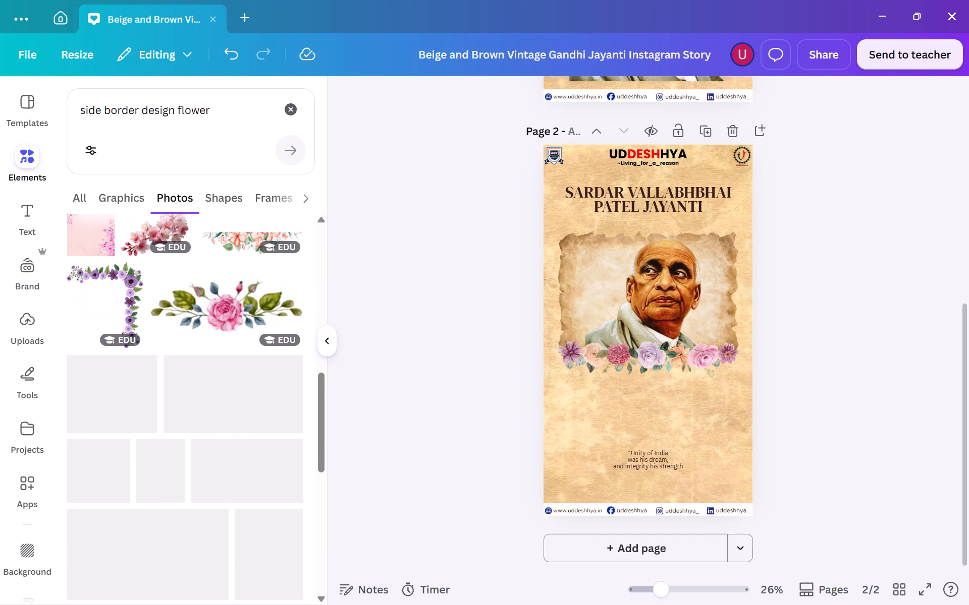
{"action": "scroll", "coordinate": [150, 496], "scroll_direction": "down", "scroll_amount": 2}
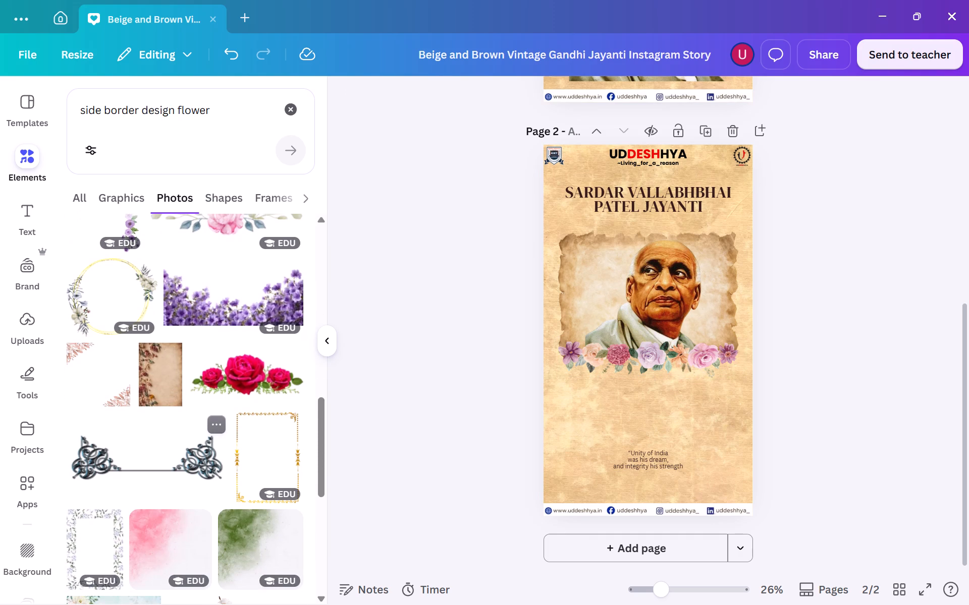
{"action": "scroll", "coordinate": [150, 496], "scroll_direction": "down", "scroll_amount": 2}
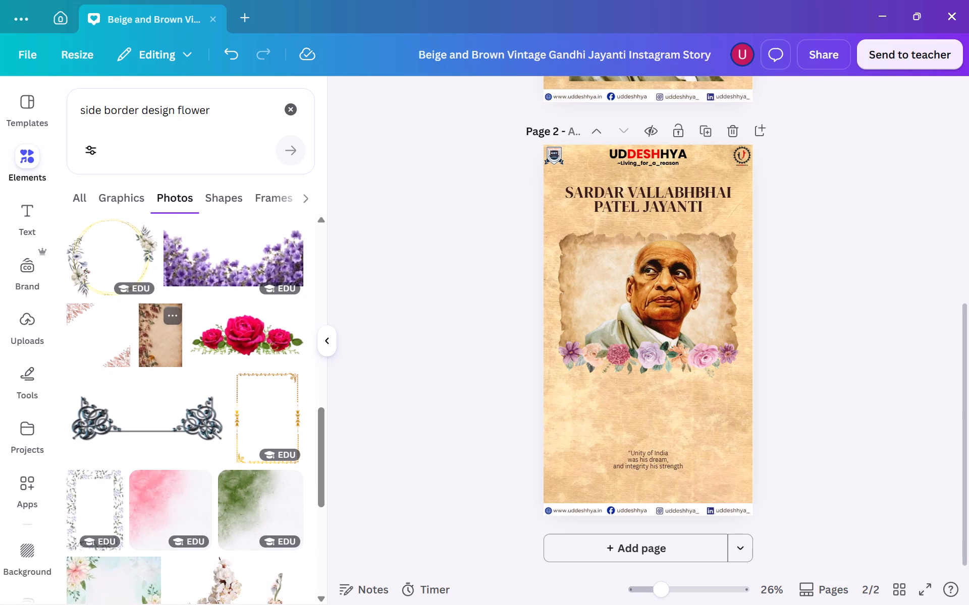
{"action": "scroll", "coordinate": [150, 360], "scroll_direction": "down", "scroll_amount": 4}
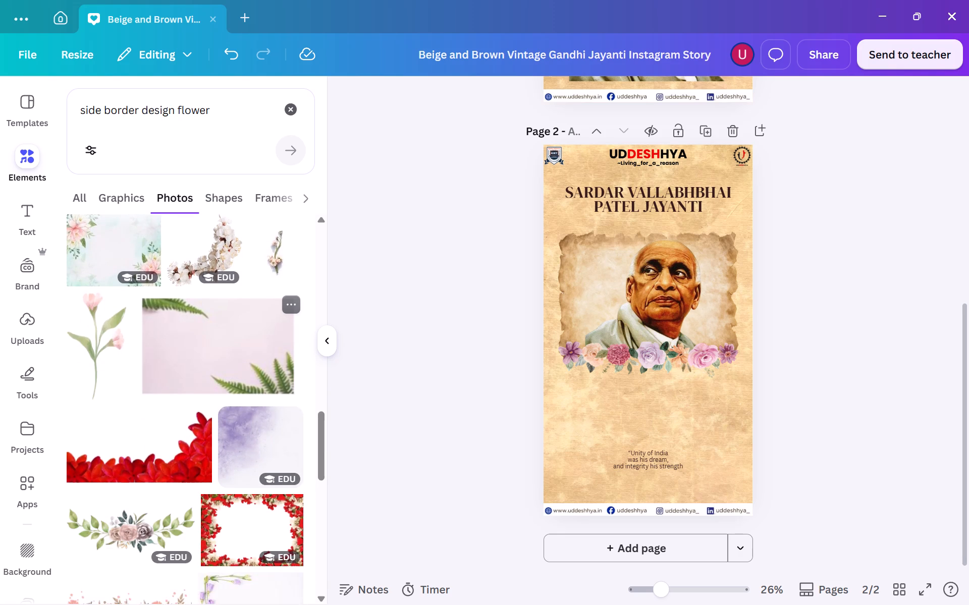
{"action": "scroll", "coordinate": [150, 360], "scroll_direction": "down", "scroll_amount": 2}
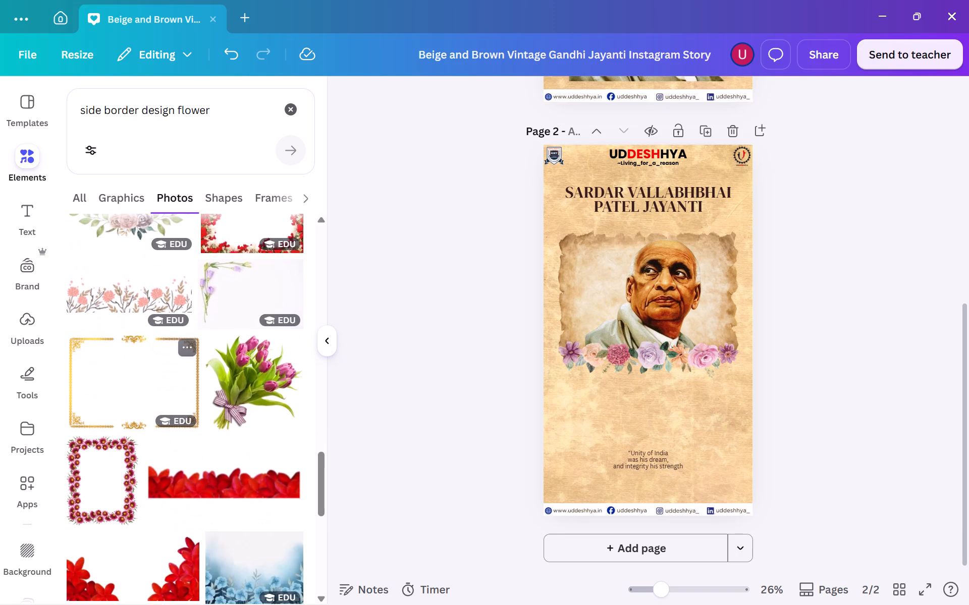
{"action": "scroll", "coordinate": [150, 360], "scroll_direction": "down", "scroll_amount": 1}
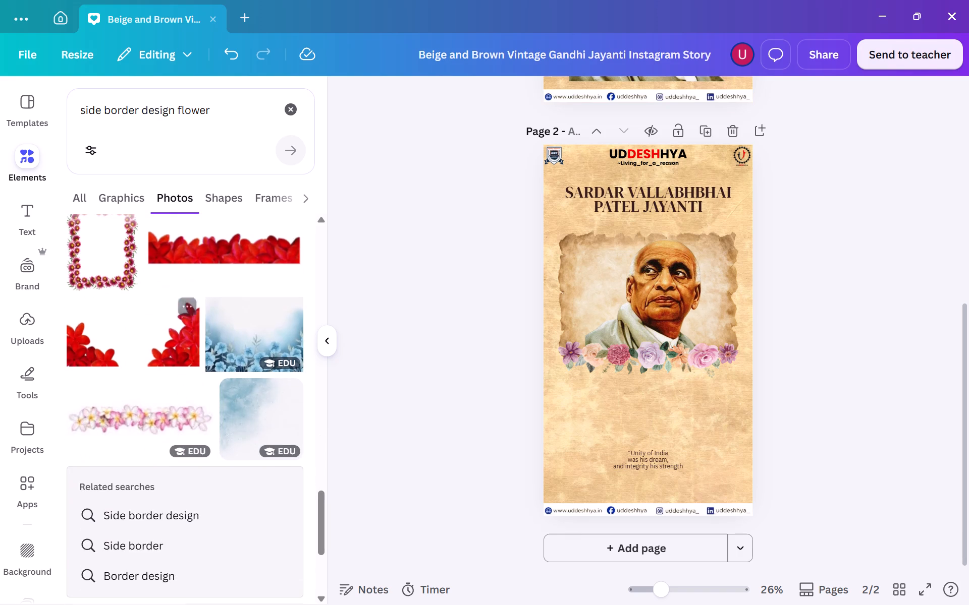
{"action": "scroll", "coordinate": [150, 360], "scroll_direction": "down", "scroll_amount": 6}
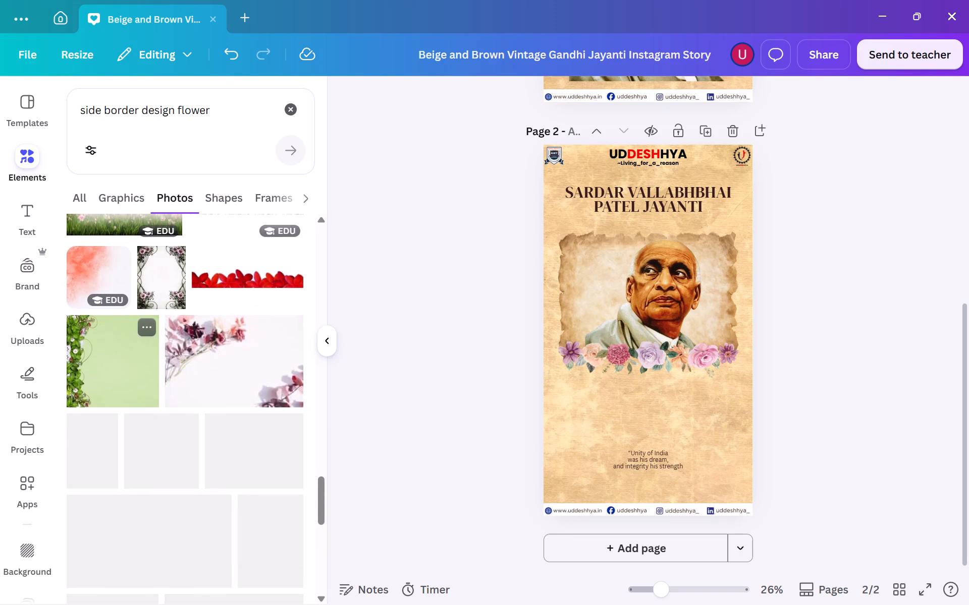
{"action": "scroll", "coordinate": [150, 360], "scroll_direction": "down", "scroll_amount": 3}
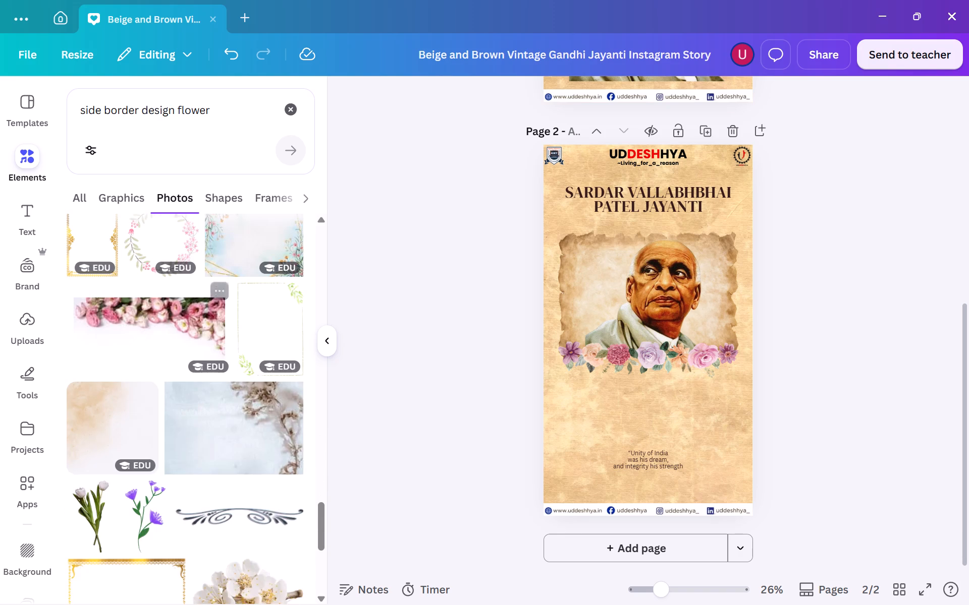
{"action": "scroll", "coordinate": [150, 360], "scroll_direction": "up", "scroll_amount": 2}
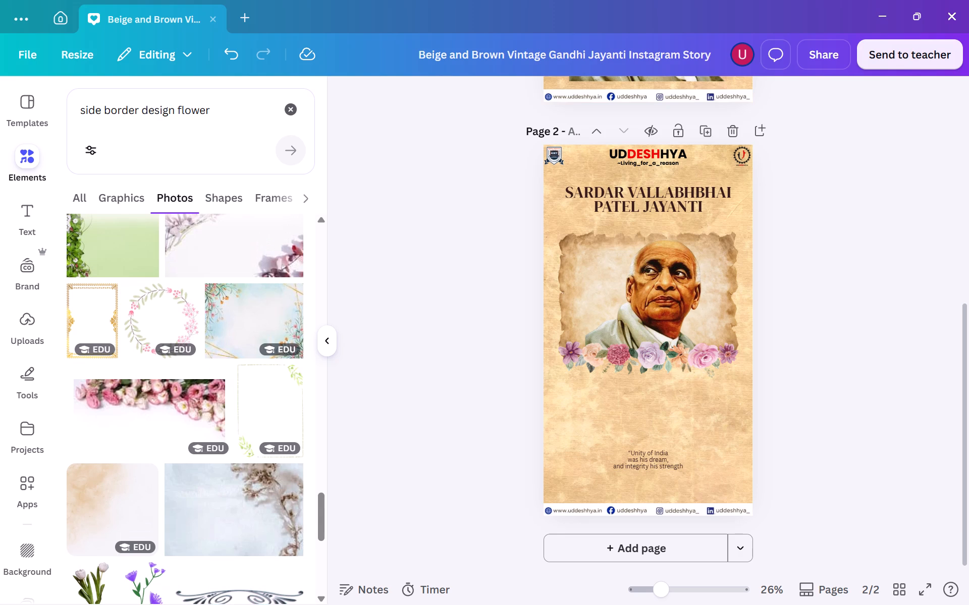
{"action": "scroll", "coordinate": [150, 360], "scroll_direction": "up", "scroll_amount": 9}
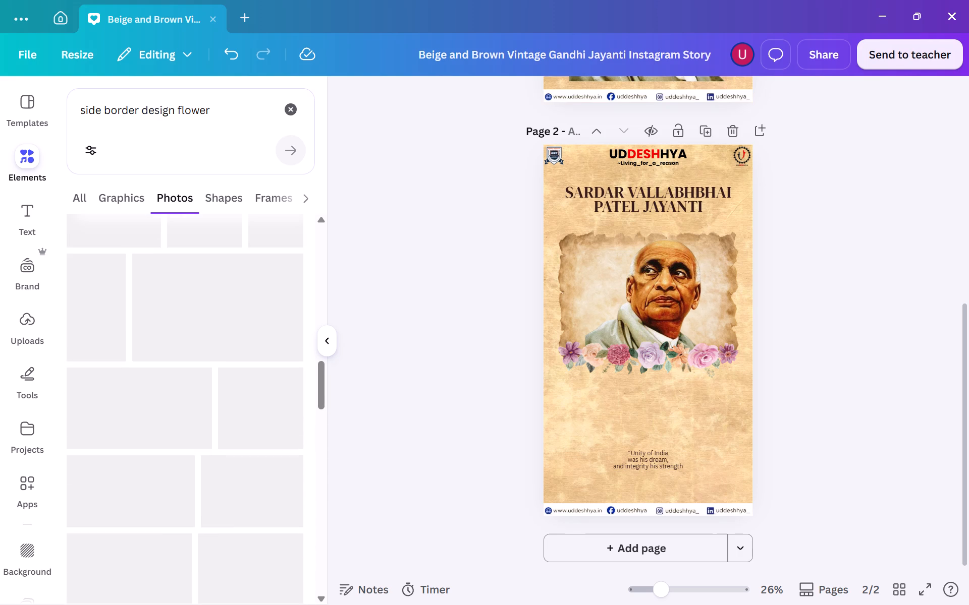
{"action": "scroll", "coordinate": [150, 360], "scroll_direction": "up", "scroll_amount": 1}
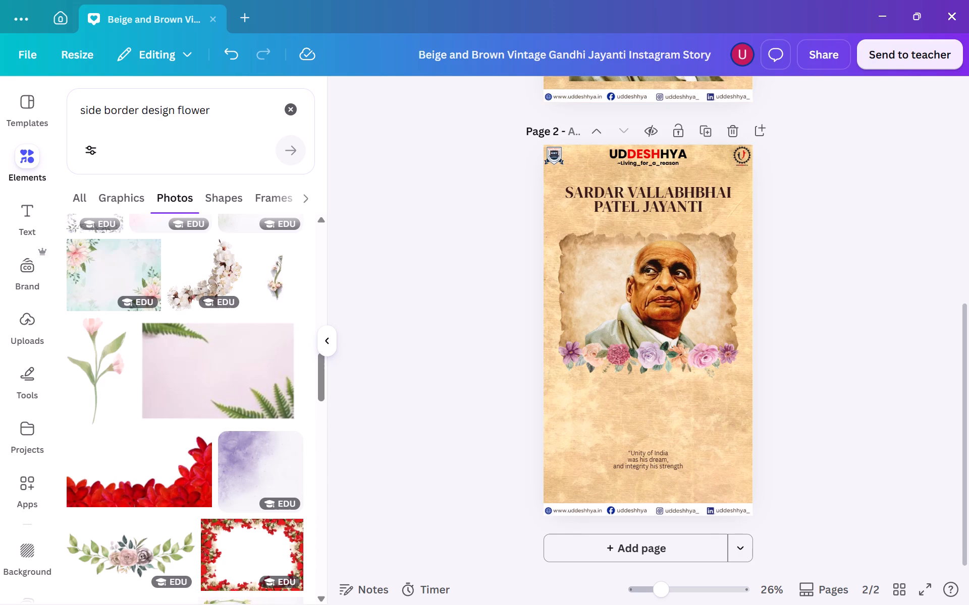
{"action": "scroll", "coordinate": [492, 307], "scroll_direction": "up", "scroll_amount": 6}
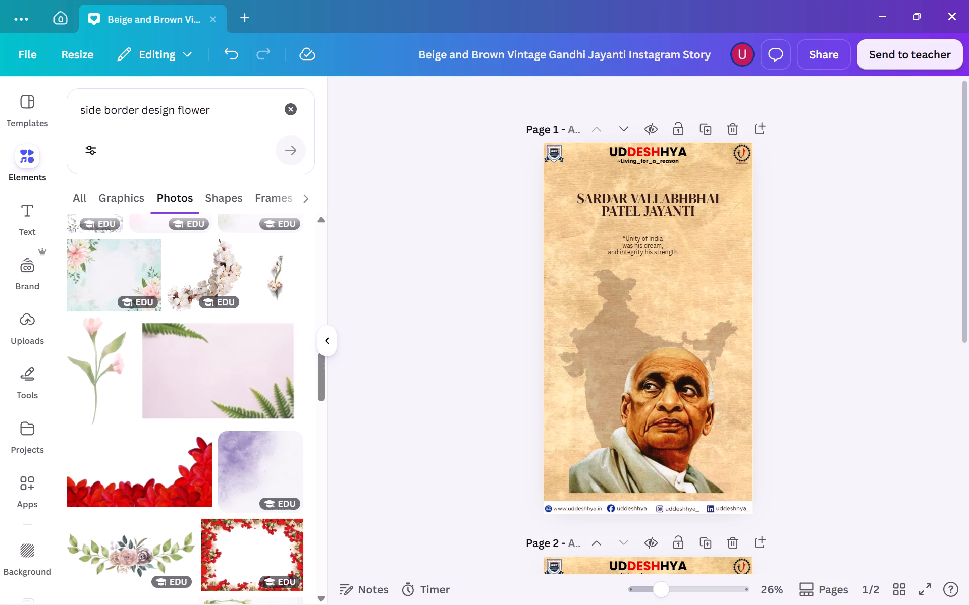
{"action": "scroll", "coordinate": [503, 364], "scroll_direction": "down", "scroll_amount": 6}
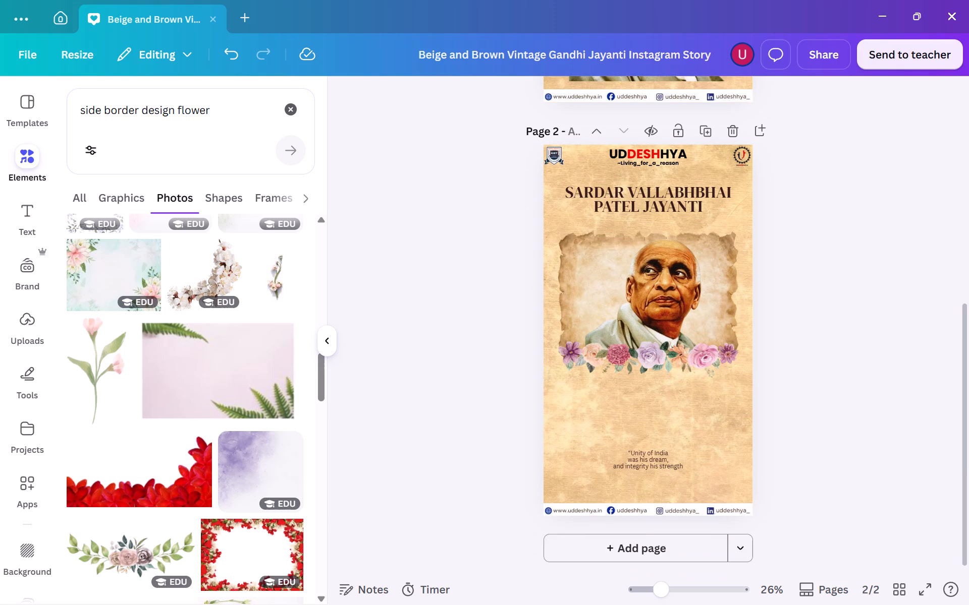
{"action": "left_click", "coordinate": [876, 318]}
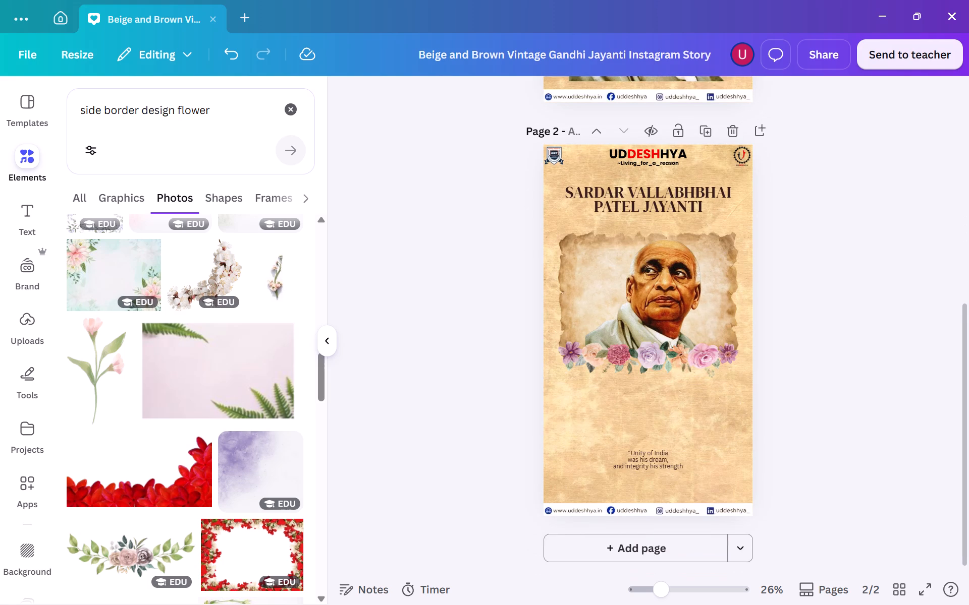
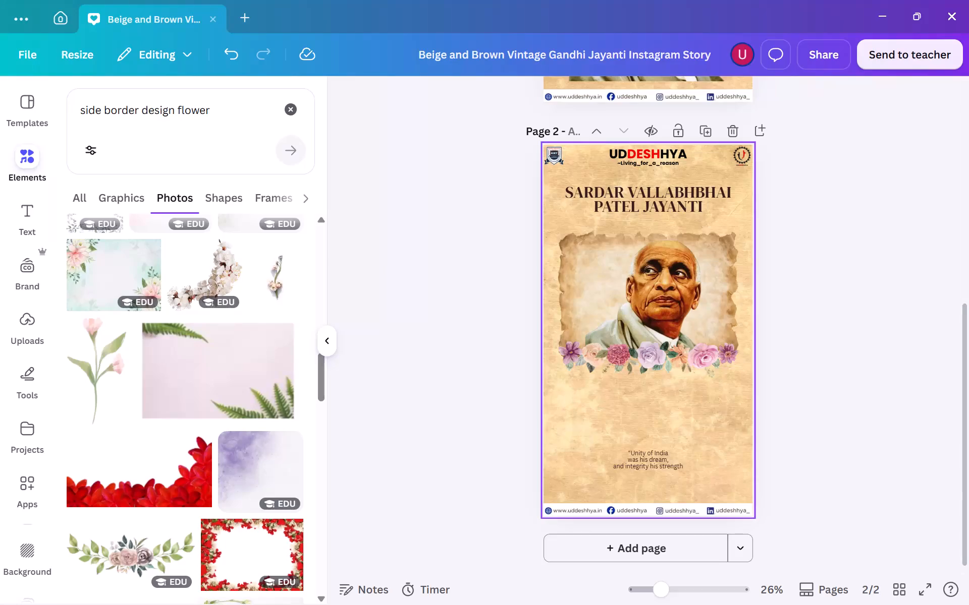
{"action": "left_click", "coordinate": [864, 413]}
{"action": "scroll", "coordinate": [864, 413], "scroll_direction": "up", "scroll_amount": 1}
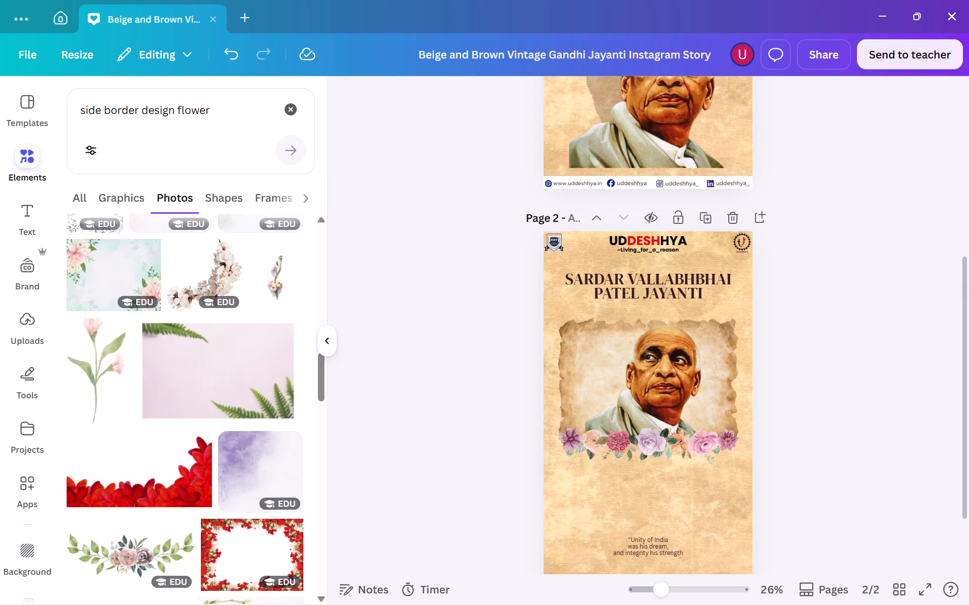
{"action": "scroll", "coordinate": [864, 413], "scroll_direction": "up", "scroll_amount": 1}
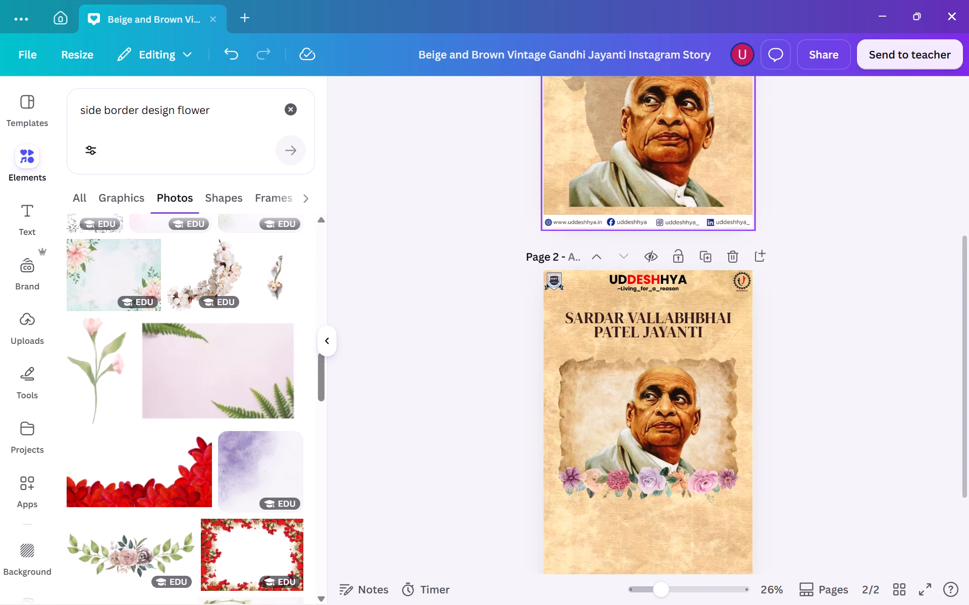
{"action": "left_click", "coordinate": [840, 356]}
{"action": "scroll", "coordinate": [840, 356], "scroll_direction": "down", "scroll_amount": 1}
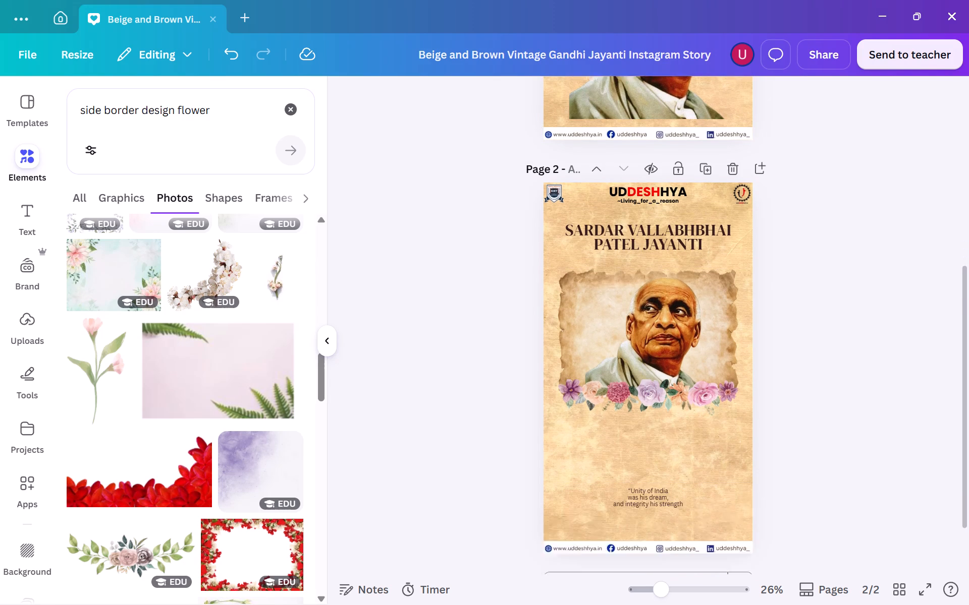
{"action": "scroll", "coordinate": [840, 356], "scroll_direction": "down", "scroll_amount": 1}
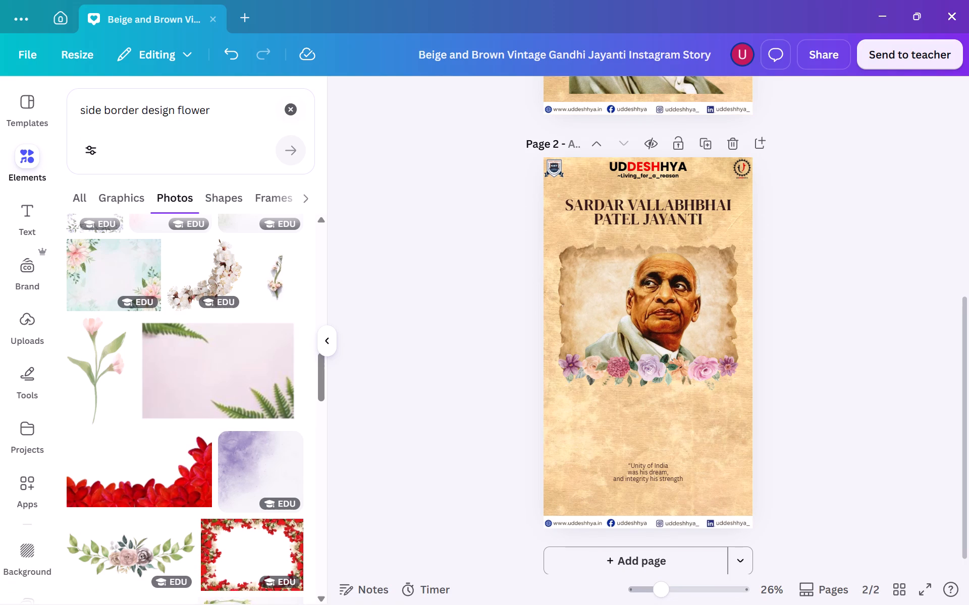
Search the elements for the suggested term "ashok chakra" and look through the graphics results.
{"action": "left_click", "coordinate": [290, 109]}
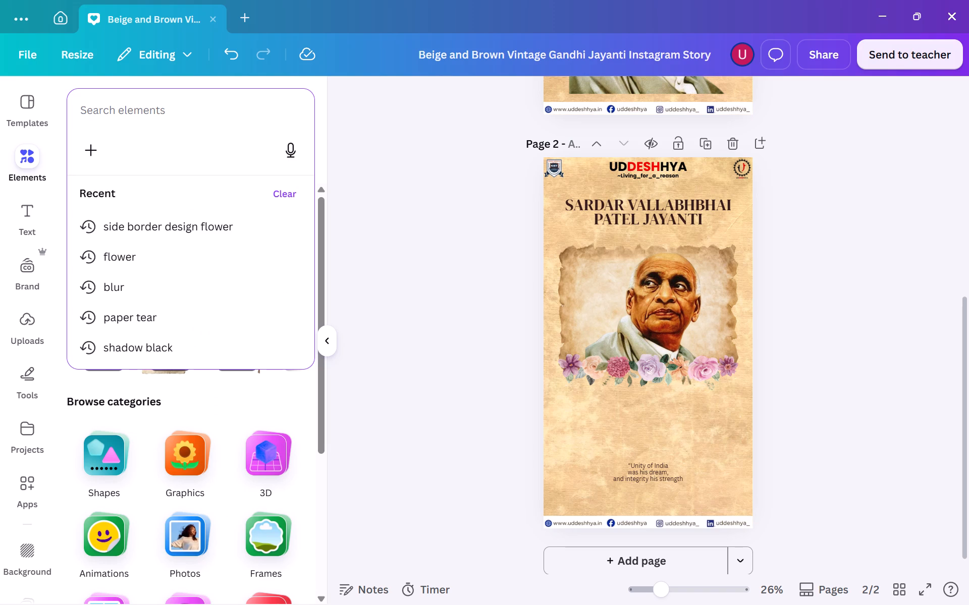
{"action": "key", "text": "c"}
{"action": "key", "text": "h"}
{"action": "key", "text": "a"}
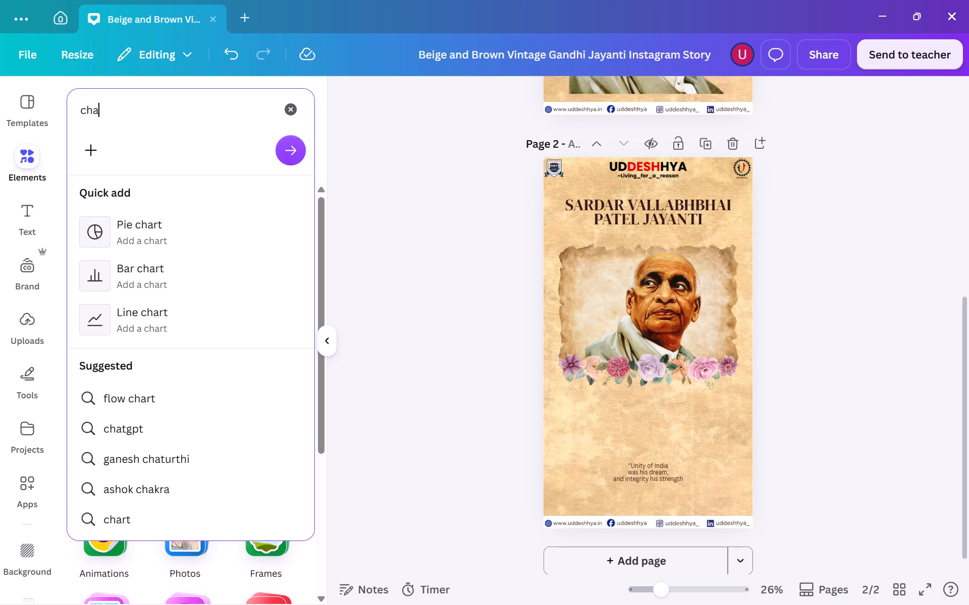
{"action": "type", "text": "kr"}
{"action": "key", "text": "a"}
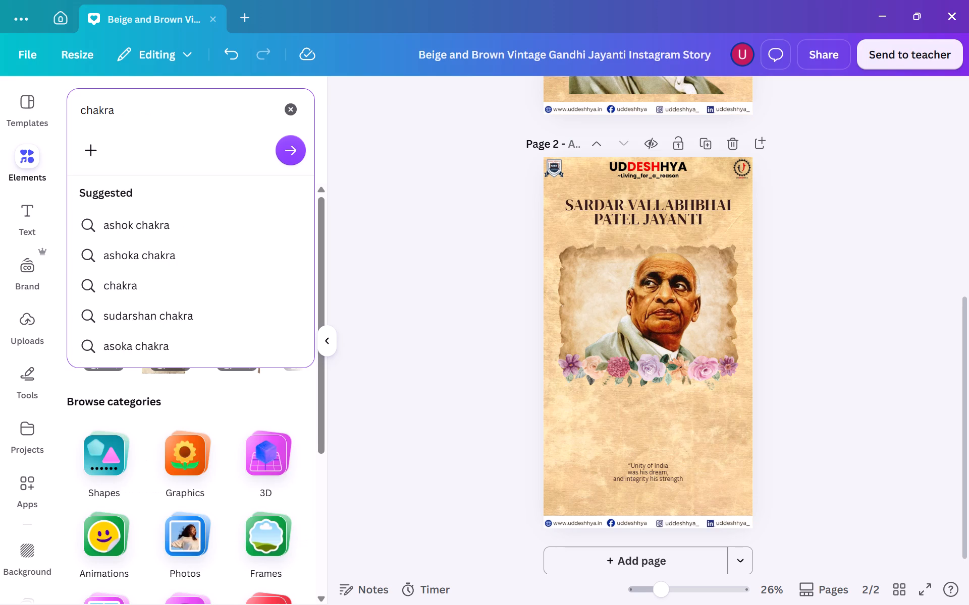
{"action": "left_click", "coordinate": [143, 217]}
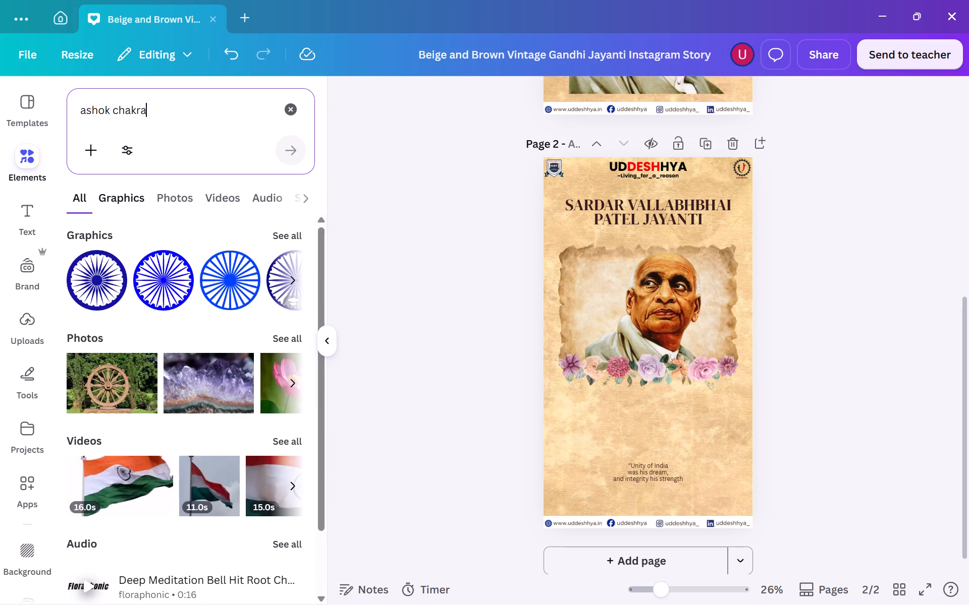
{"action": "left_click", "coordinate": [124, 198]}
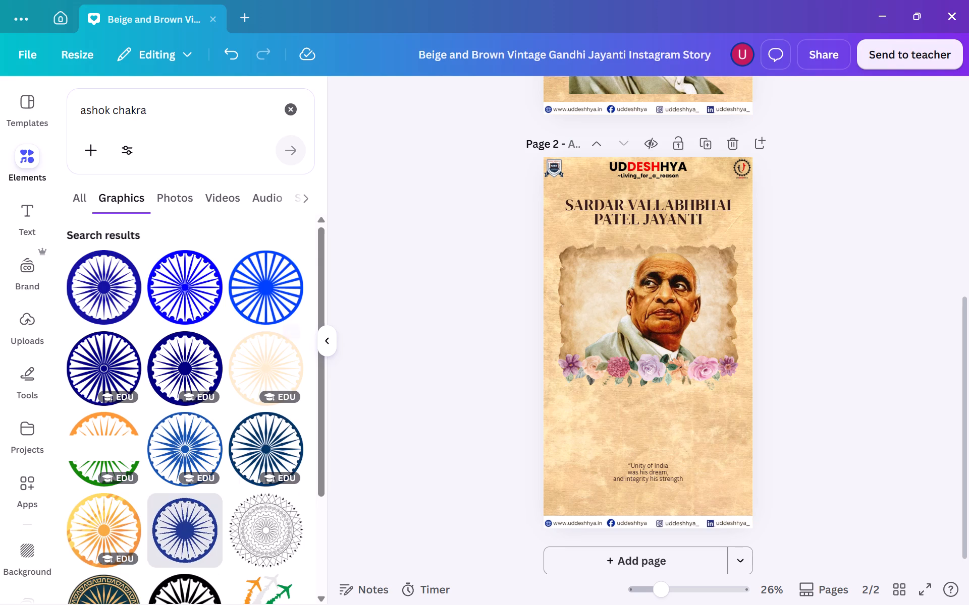
{"action": "scroll", "coordinate": [264, 517], "scroll_direction": "down", "scroll_amount": 4}
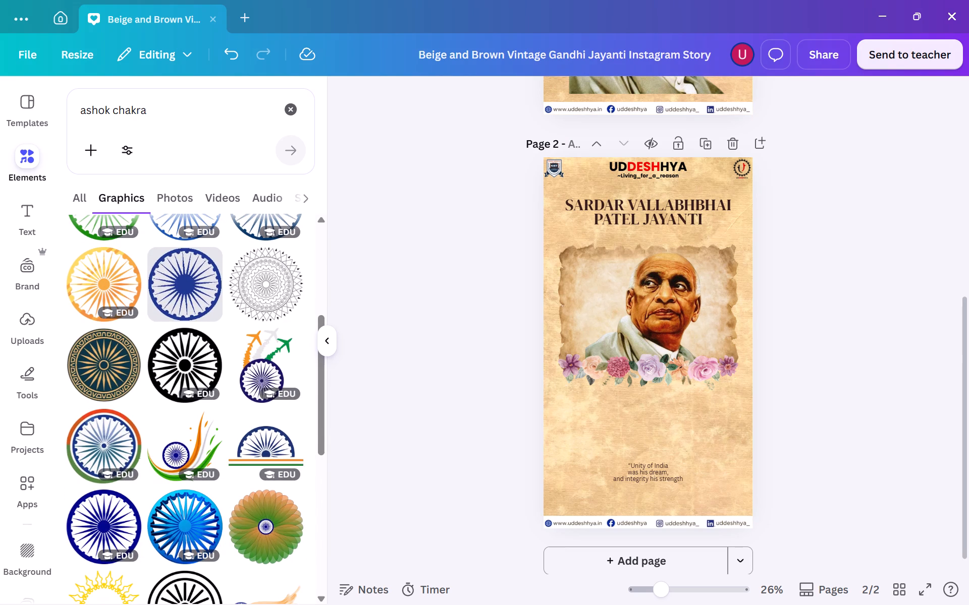
Search the elements for the suggested term "independence day" and look through the graphics results.
{"action": "left_click", "coordinate": [290, 107]}
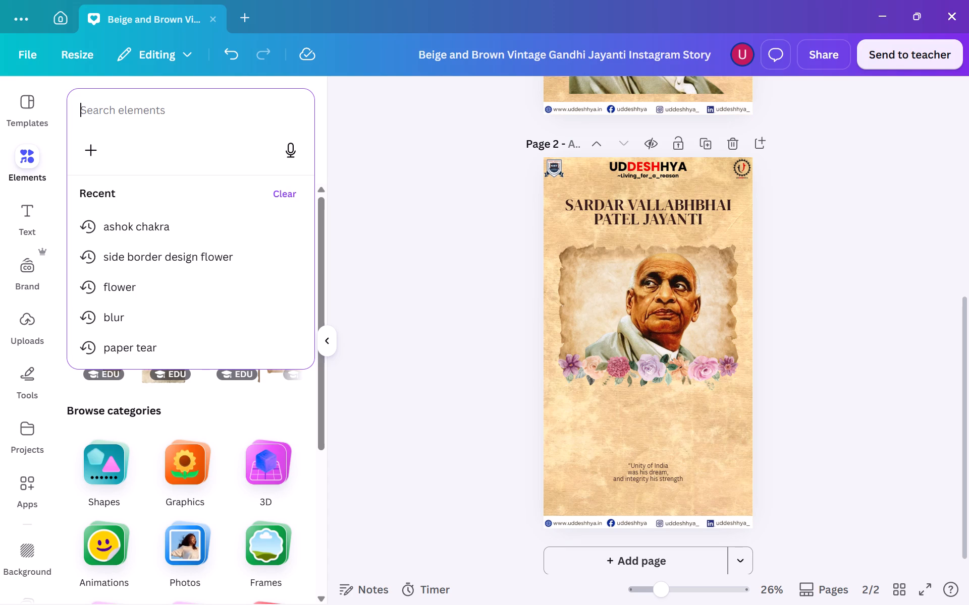
{"action": "key", "text": "i"}
{"action": "key", "text": "n"}
{"action": "type", "text": "dependen"}
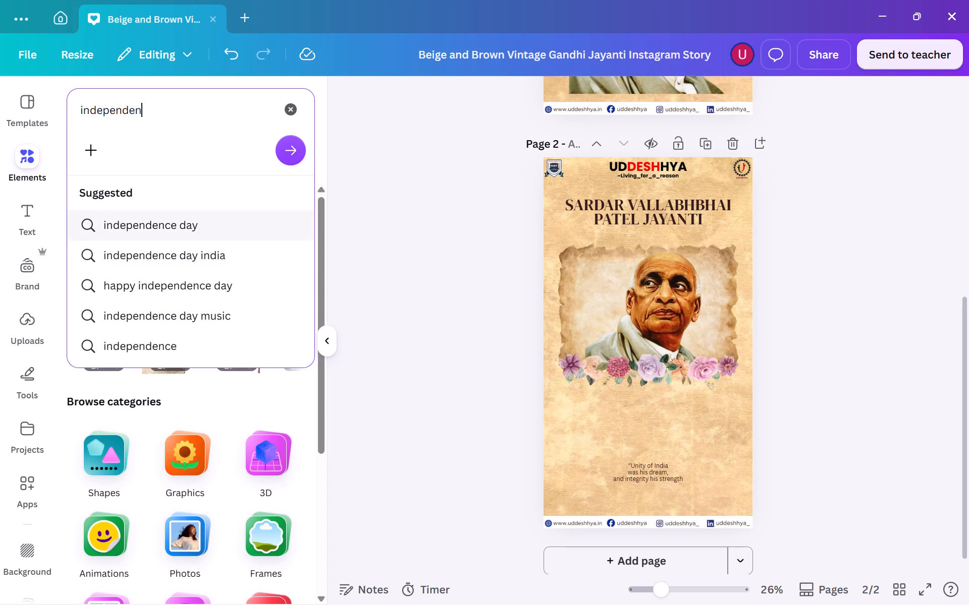
{"action": "left_click", "coordinate": [148, 215]}
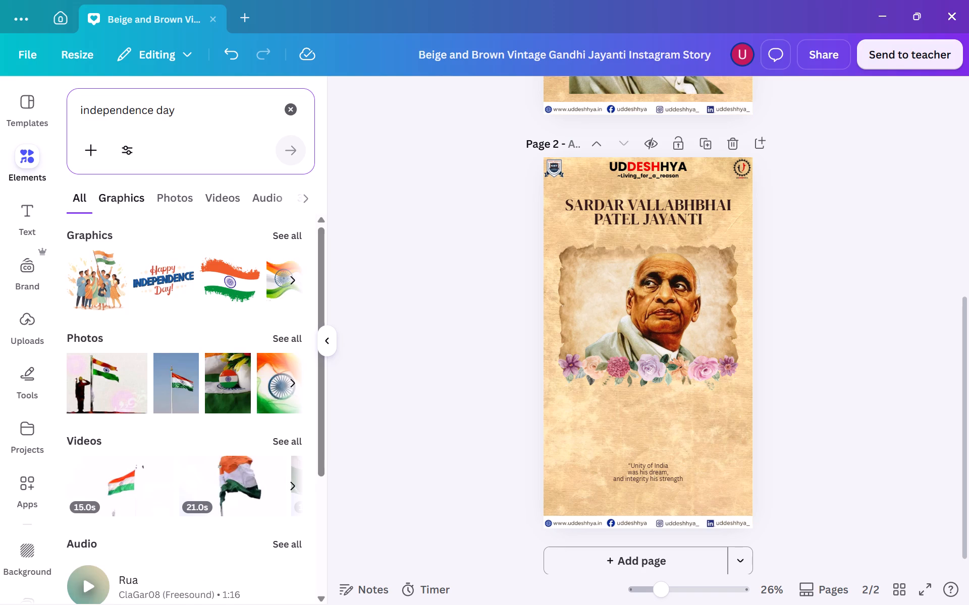
{"action": "left_click", "coordinate": [126, 186]}
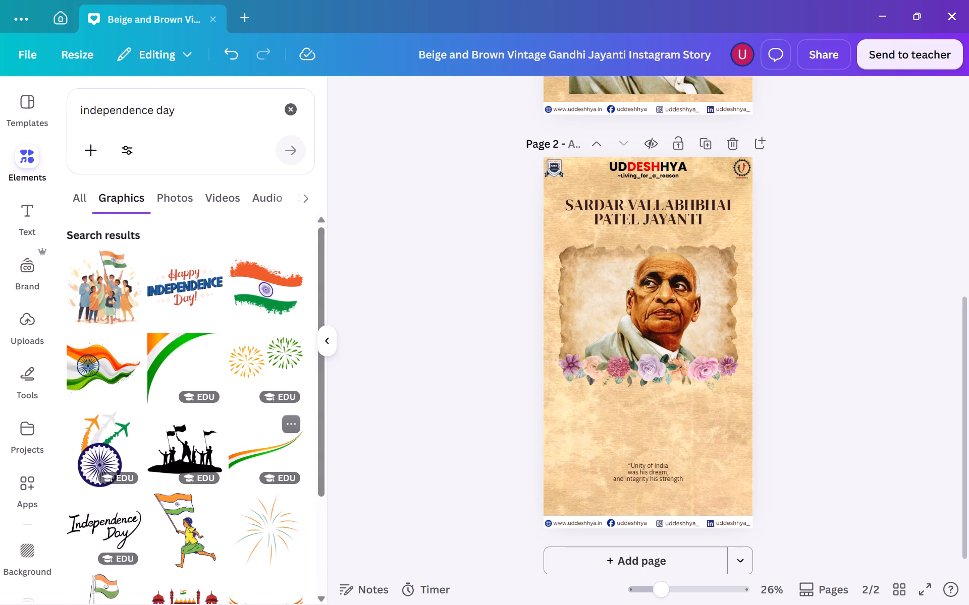
{"action": "scroll", "coordinate": [228, 450], "scroll_direction": "down", "scroll_amount": 4}
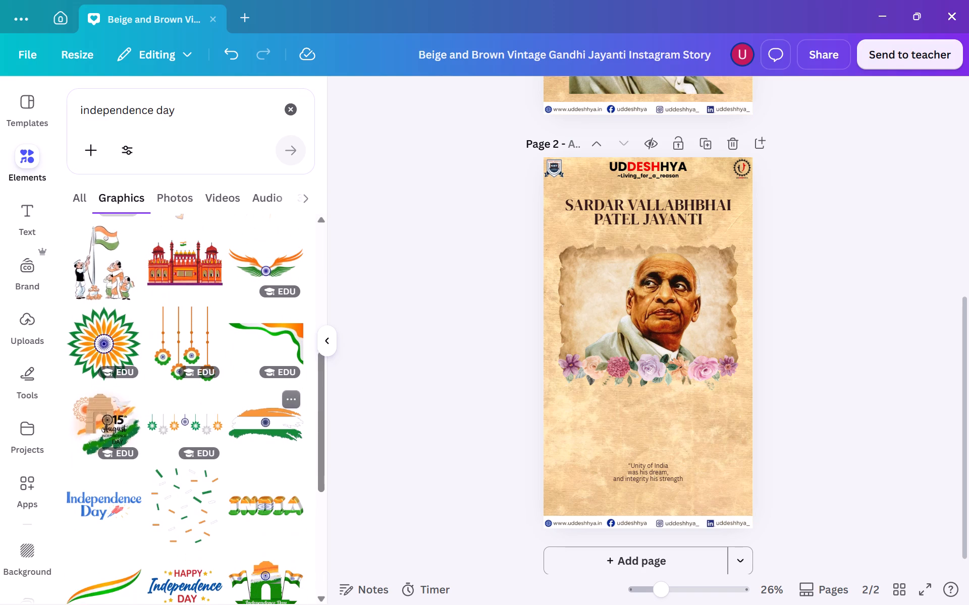
Duplicate page 2 to start a third version of the story.
{"action": "left_click", "coordinate": [699, 147]}
Delete the portrait, the torn parchment and the flower border from page 3.
{"action": "left_click", "coordinate": [635, 334]}
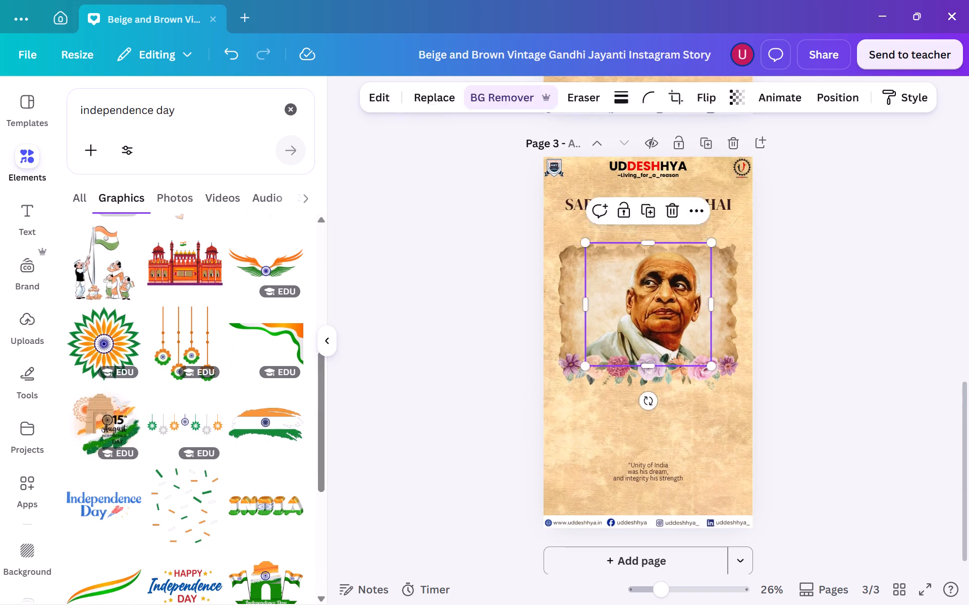
{"action": "left_click", "coordinate": [670, 214]}
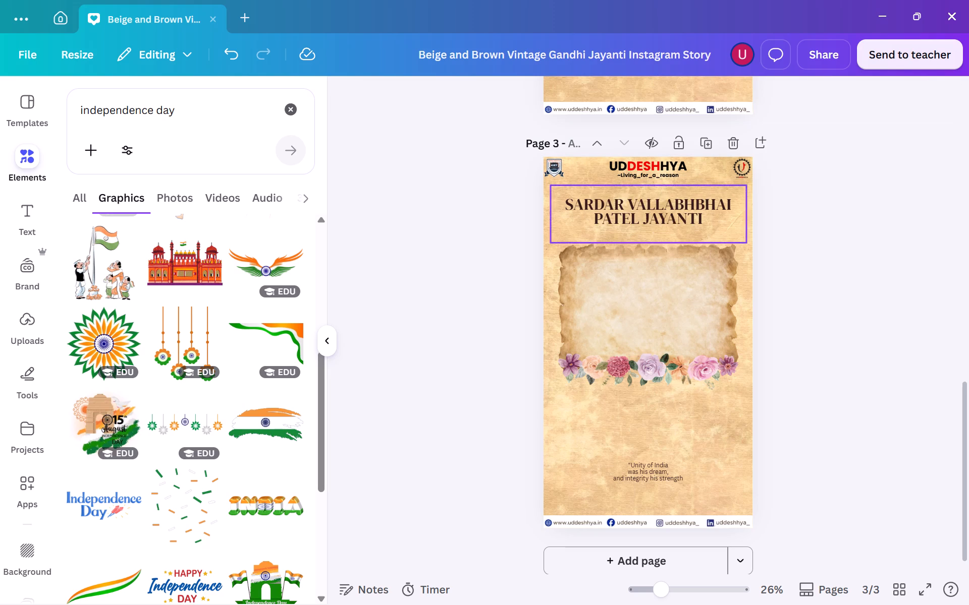
{"action": "left_click", "coordinate": [650, 340]}
{"action": "left_click", "coordinate": [673, 209]}
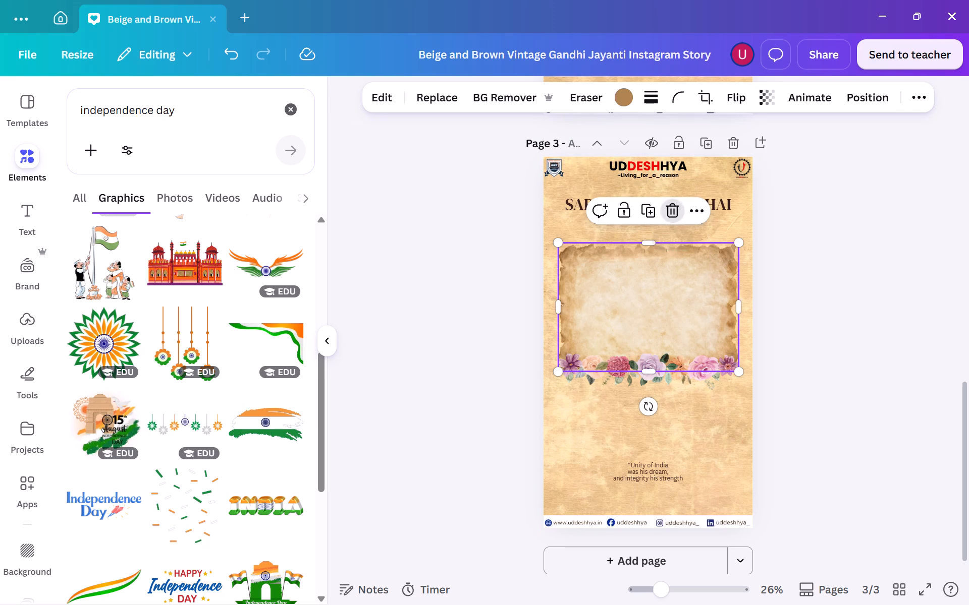
{"action": "left_click", "coordinate": [647, 382]}
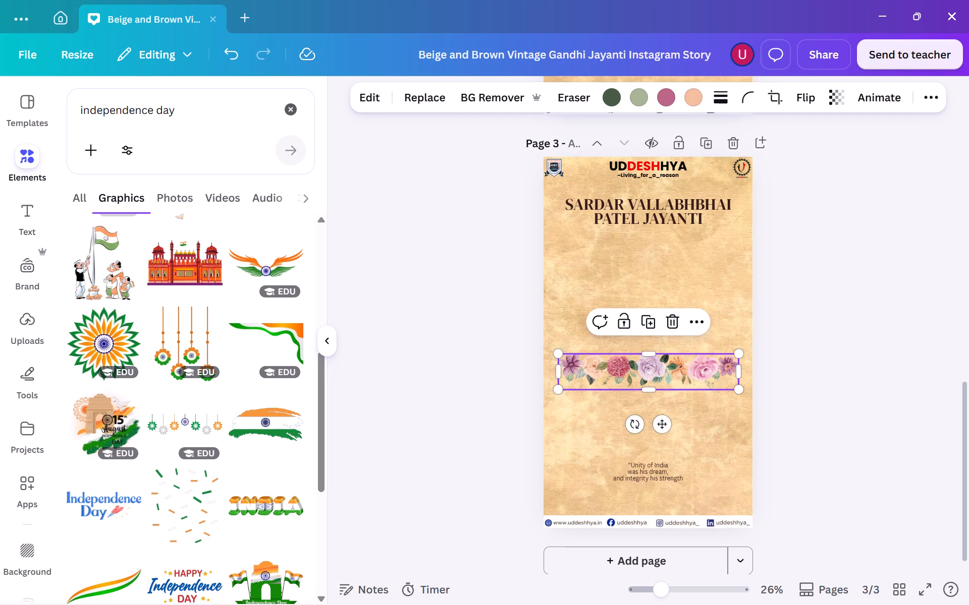
{"action": "left_click", "coordinate": [670, 324]}
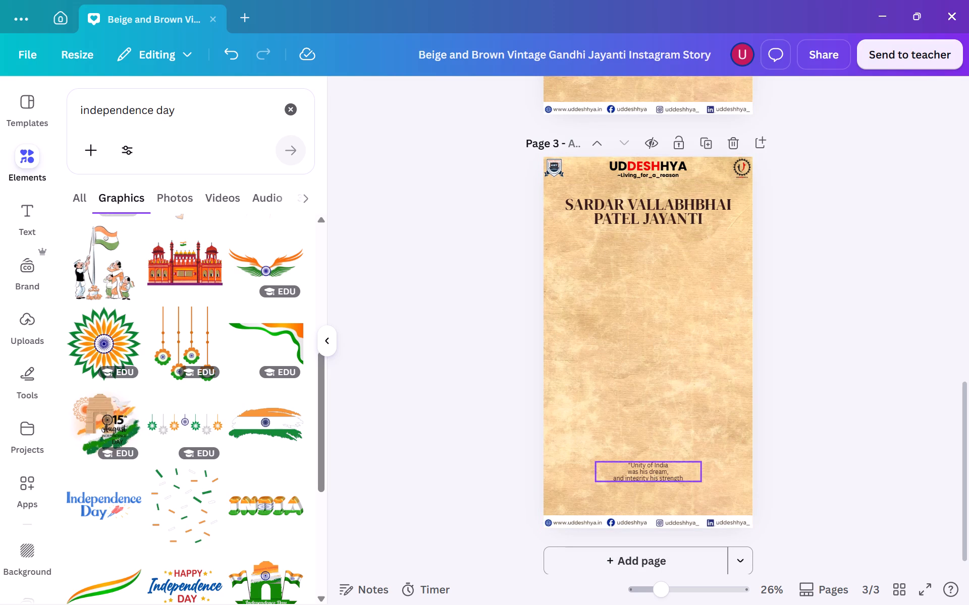
Move the "Unity of India" quote on page 3 up to just below the Sardar Vallabhbhai Patel Jayanti title.
{"action": "left_click_drag", "start_coordinate": [639, 471], "coordinate": [642, 277]}
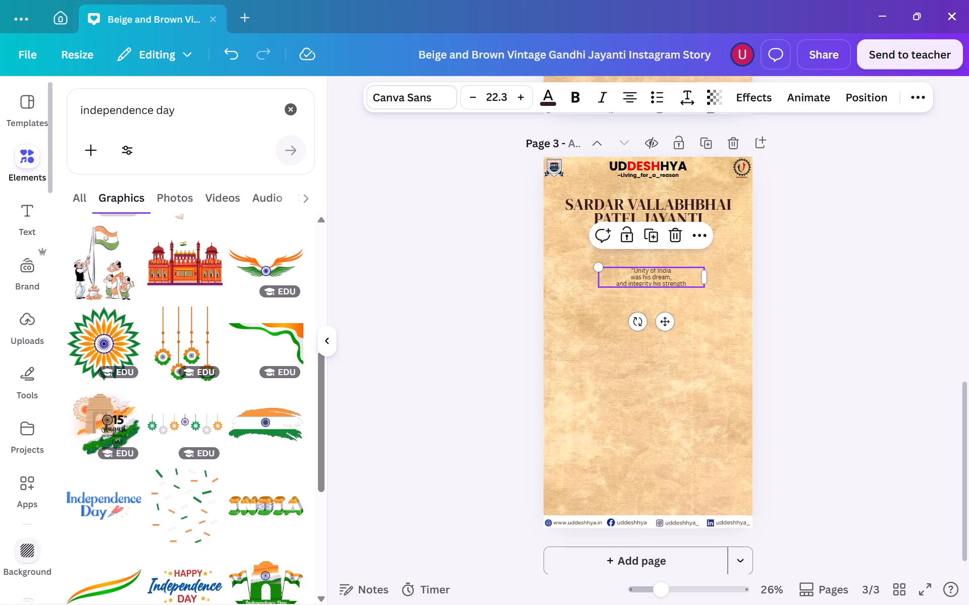
Browse further through the "independence day" graphics for patriotic artwork that could suit page 3.
{"action": "scroll", "coordinate": [155, 496], "scroll_direction": "down", "scroll_amount": 4}
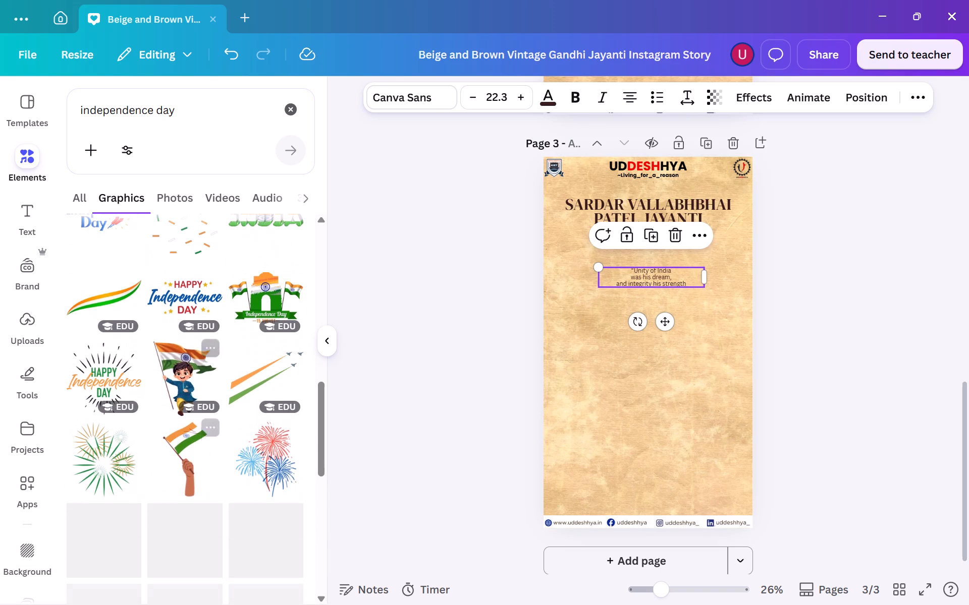
{"action": "scroll", "coordinate": [155, 496], "scroll_direction": "down", "scroll_amount": 3}
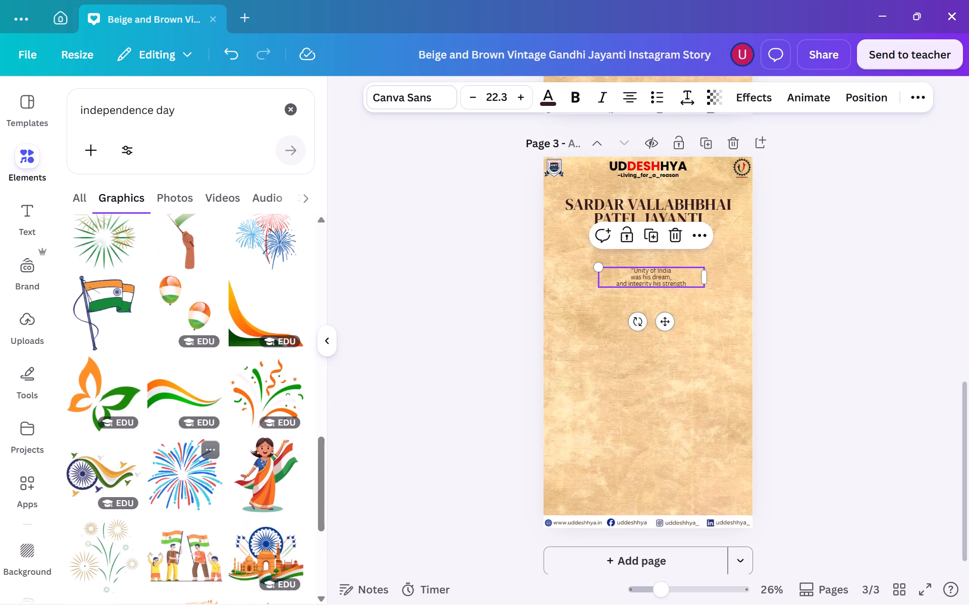
{"action": "scroll", "coordinate": [155, 496], "scroll_direction": "down", "scroll_amount": 2}
{"action": "scroll", "coordinate": [155, 496], "scroll_direction": "up", "scroll_amount": 1}
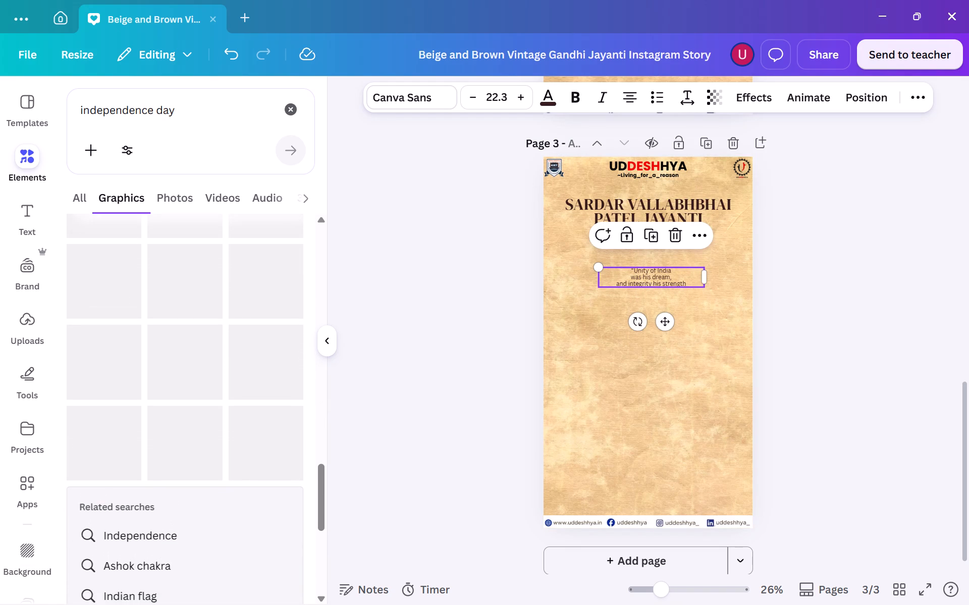
{"action": "scroll", "coordinate": [155, 496], "scroll_direction": "up", "scroll_amount": 2}
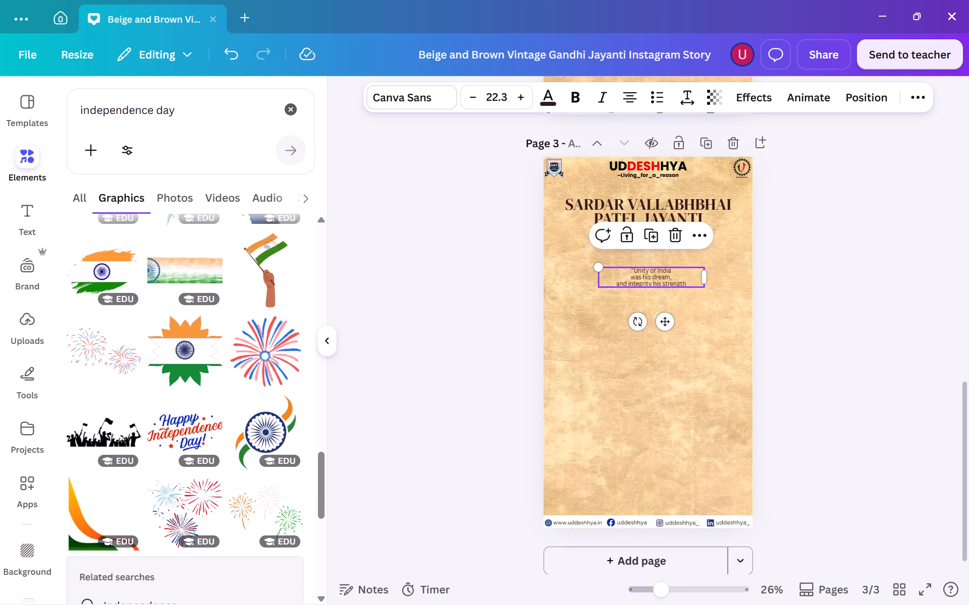
{"action": "scroll", "coordinate": [155, 496], "scroll_direction": "down", "scroll_amount": 4}
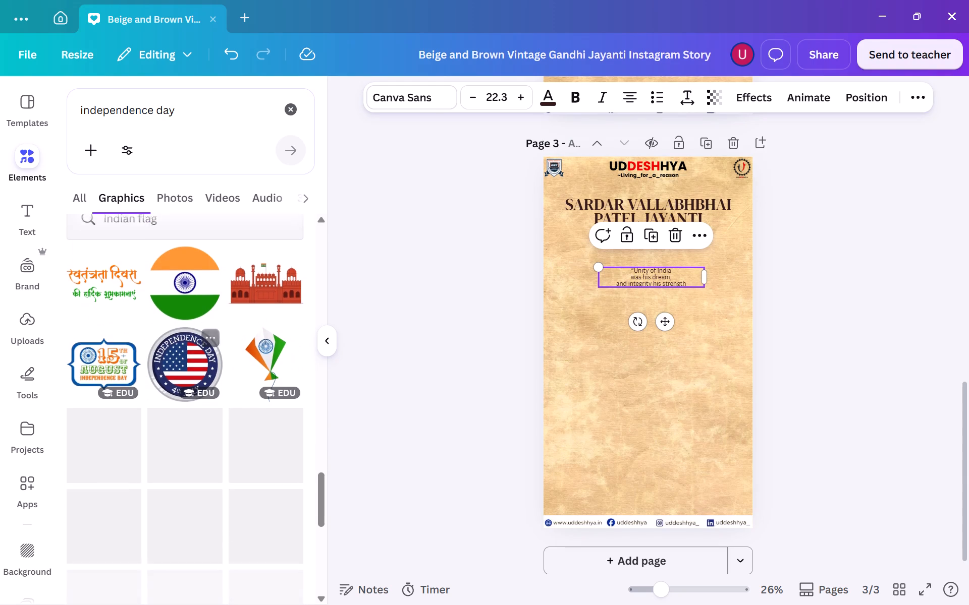
{"action": "scroll", "coordinate": [155, 496], "scroll_direction": "down", "scroll_amount": 3}
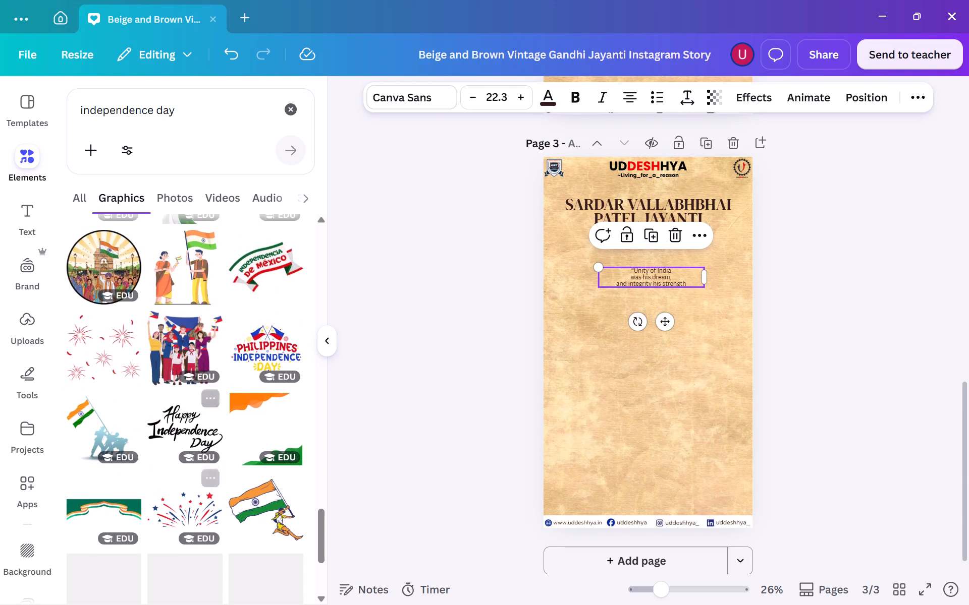
{"action": "scroll", "coordinate": [155, 496], "scroll_direction": "down", "scroll_amount": 5}
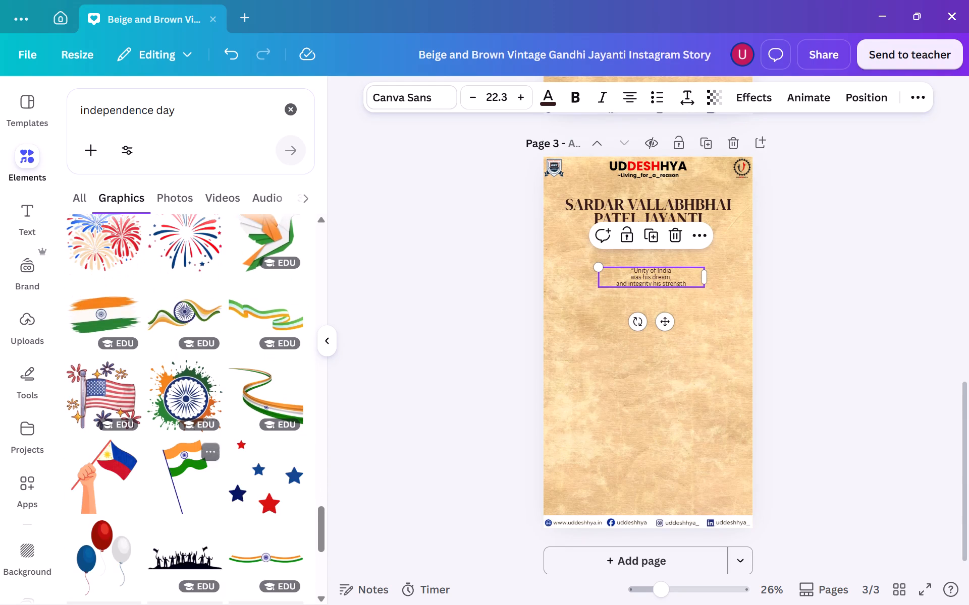
{"action": "scroll", "coordinate": [155, 496], "scroll_direction": "down", "scroll_amount": 3}
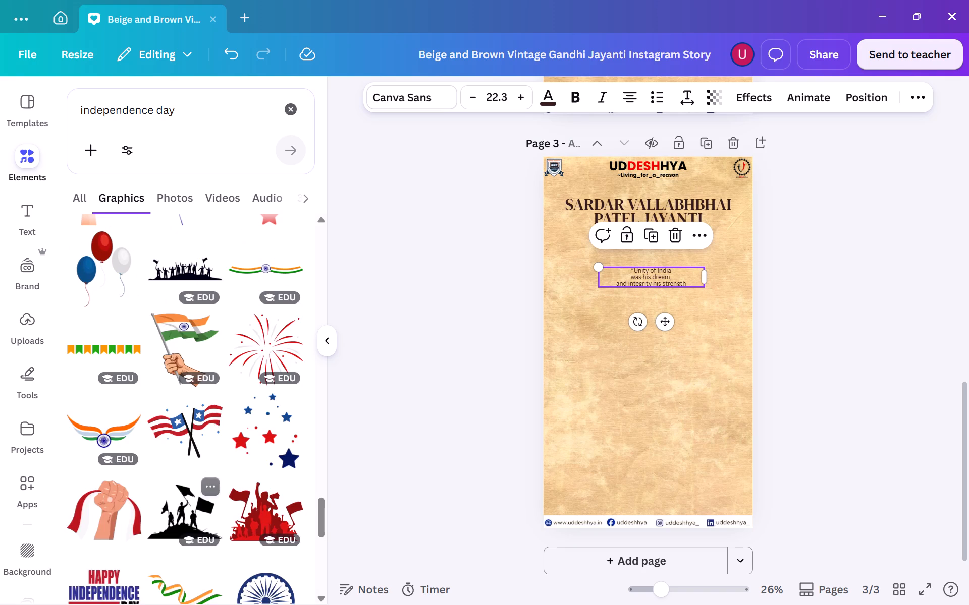
{"action": "scroll", "coordinate": [155, 496], "scroll_direction": "down", "scroll_amount": 2}
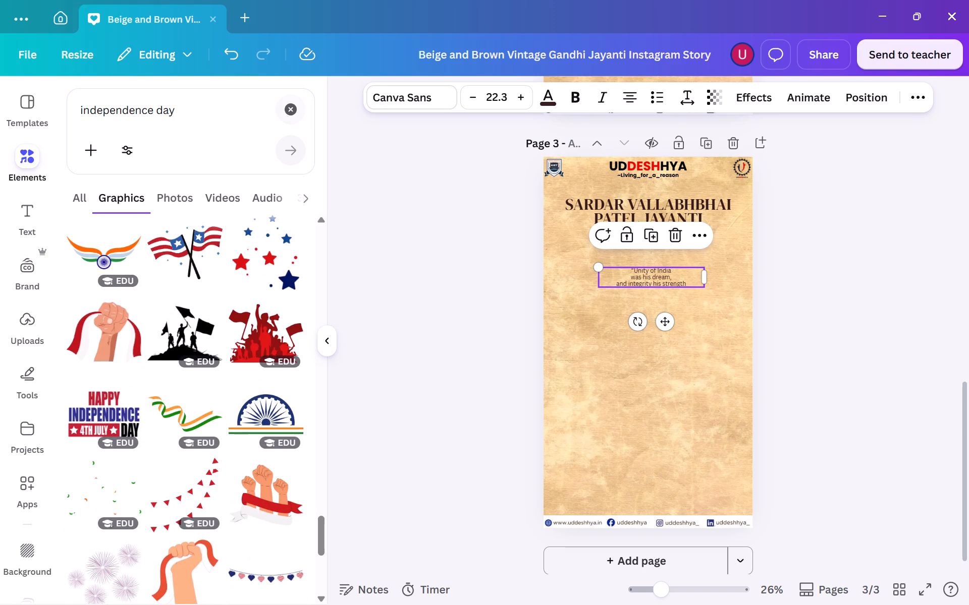
Search the elements for "forts" and look through the graphics results for artwork that could suit page 3.
{"action": "left_click", "coordinate": [291, 111]}
{"action": "type", "text": "forts"}
{"action": "key", "text": "Return"}
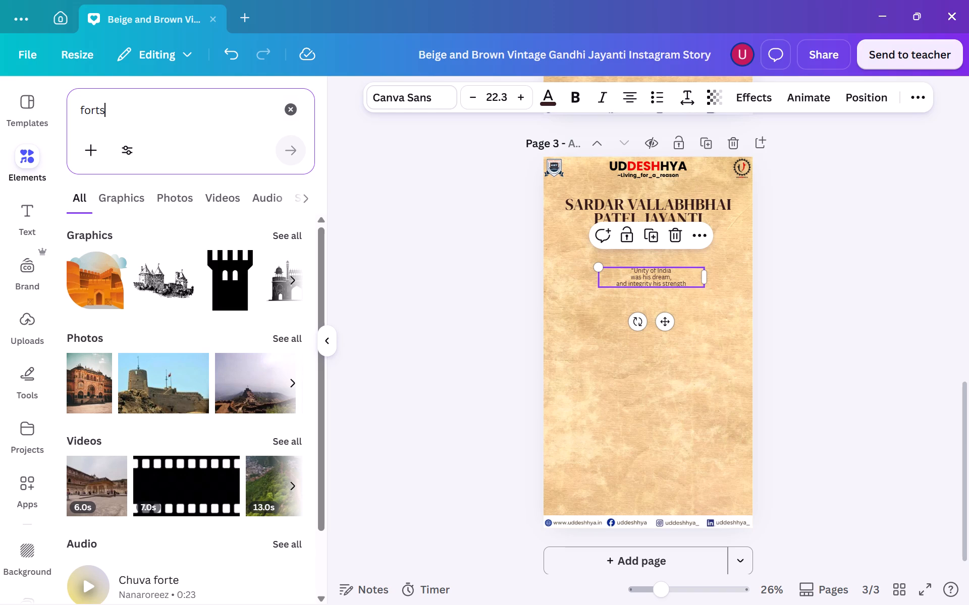
{"action": "left_click", "coordinate": [118, 189]}
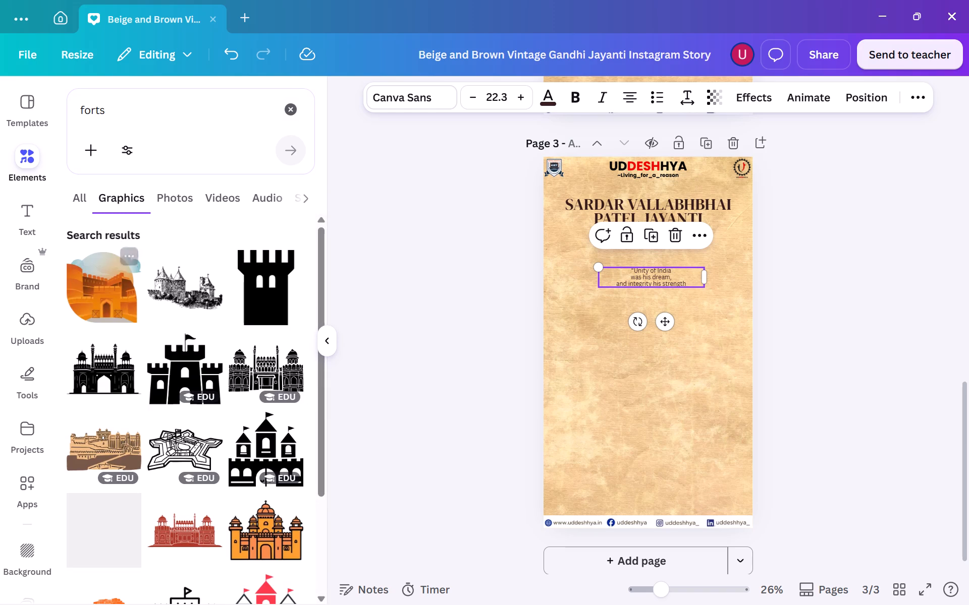
{"action": "scroll", "coordinate": [144, 337], "scroll_direction": "down", "scroll_amount": 2}
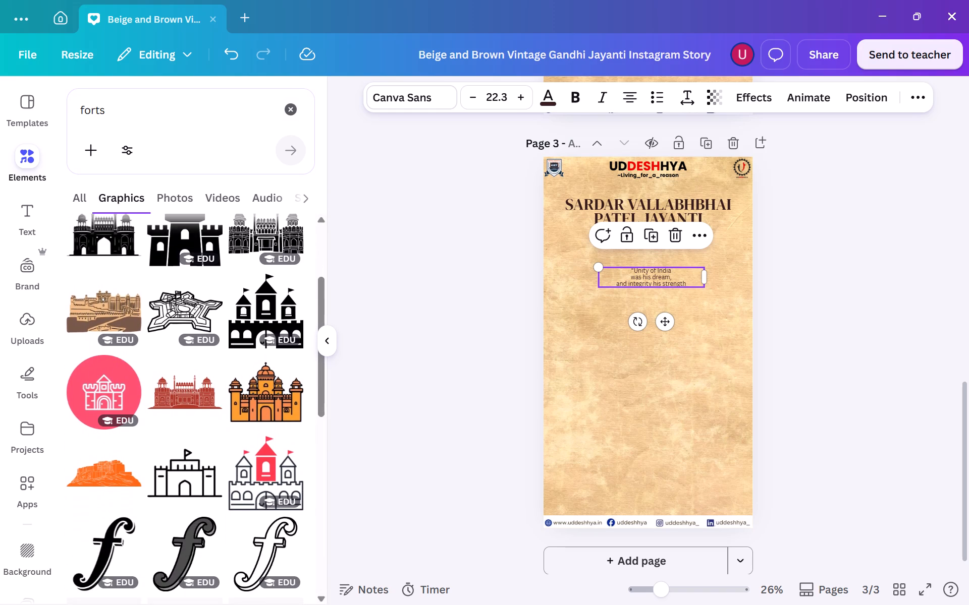
{"action": "scroll", "coordinate": [144, 337], "scroll_direction": "down", "scroll_amount": 1}
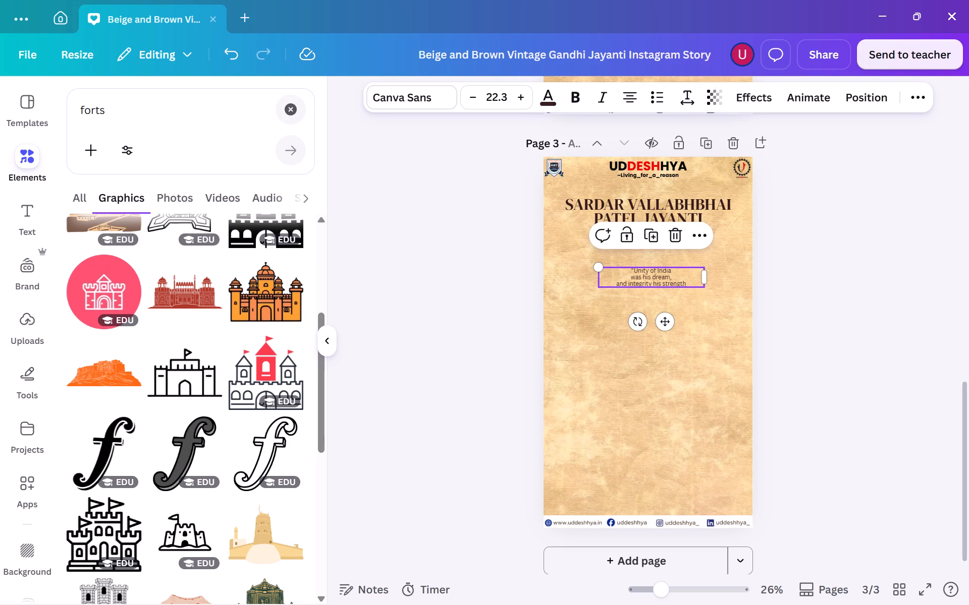
Search the elements for "republic day" and look through the graphics results for patriotic artwork that could suit page 3.
{"action": "left_click", "coordinate": [289, 115]}
{"action": "type", "text": "re"}
{"action": "type", "text": "pu"}
{"action": "key", "text": "c"}
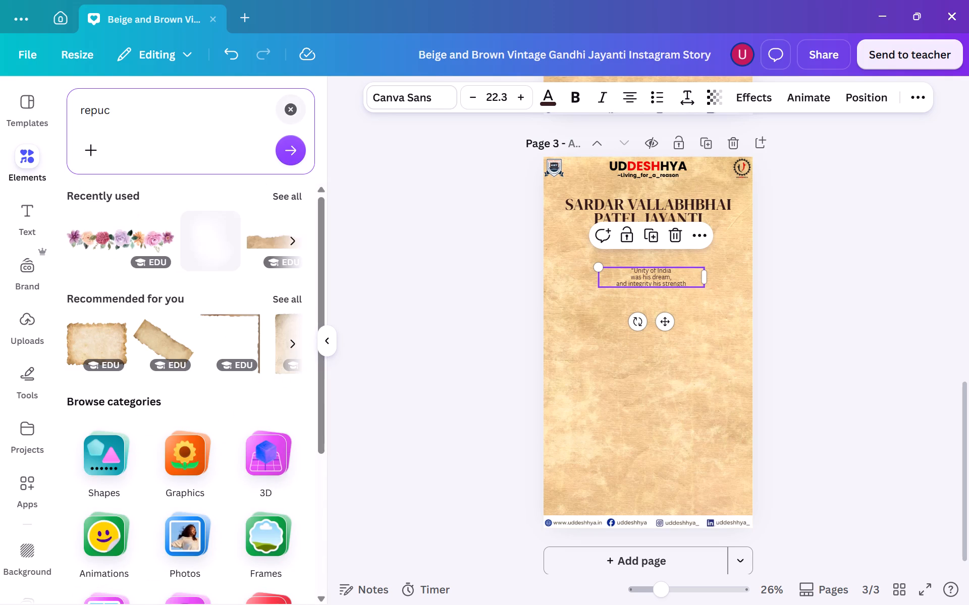
{"action": "key", "text": "BackSpace"}
{"action": "key", "text": "b"}
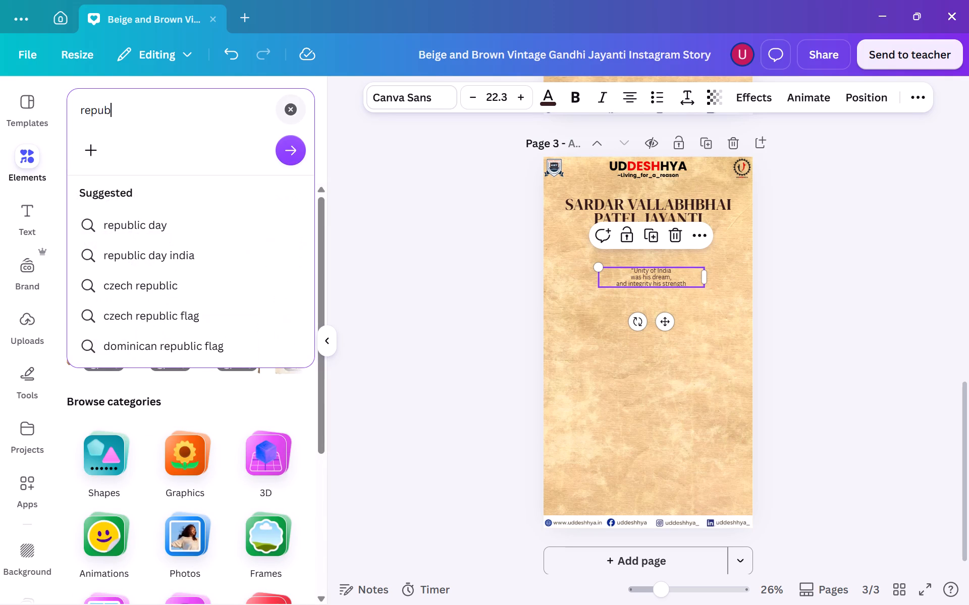
{"action": "left_click", "coordinate": [210, 229]}
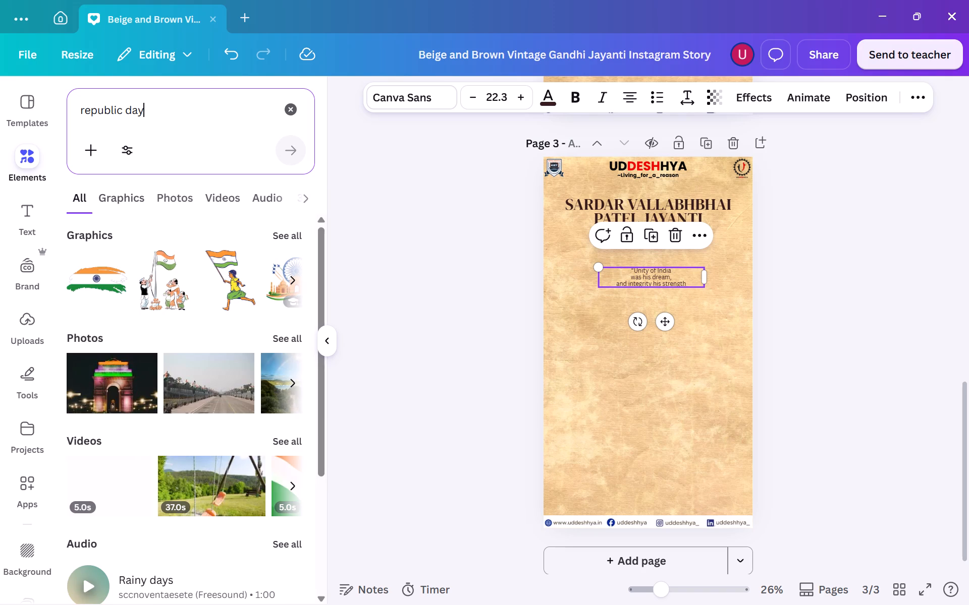
{"action": "left_click", "coordinate": [121, 198]}
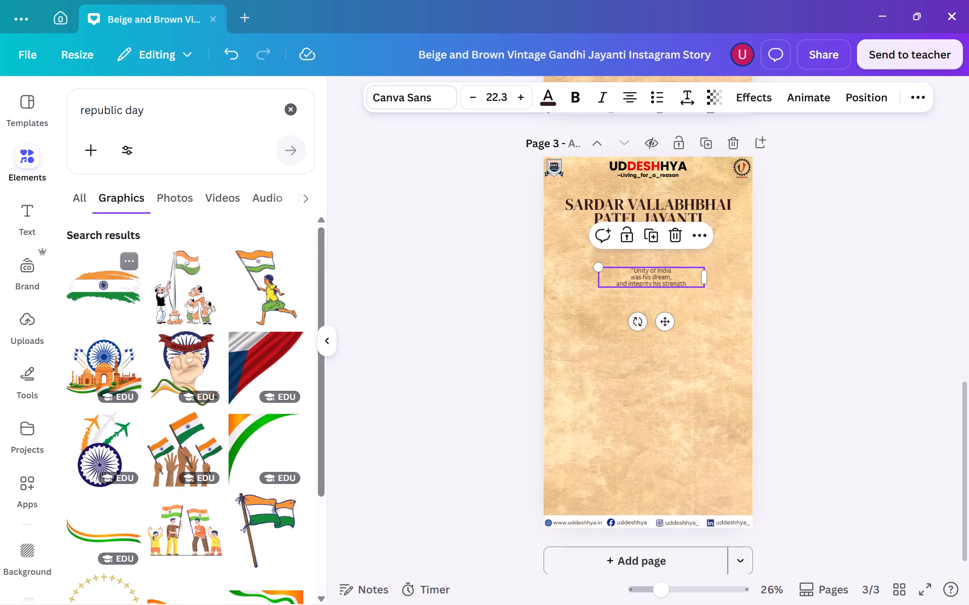
{"action": "scroll", "coordinate": [143, 333], "scroll_direction": "down", "scroll_amount": 4}
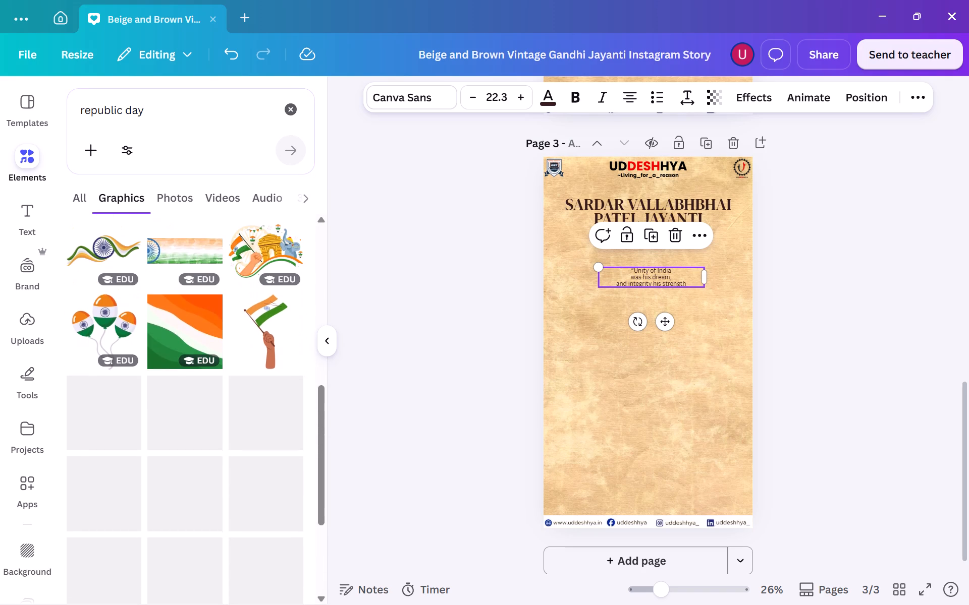
{"action": "scroll", "coordinate": [143, 333], "scroll_direction": "down", "scroll_amount": 3}
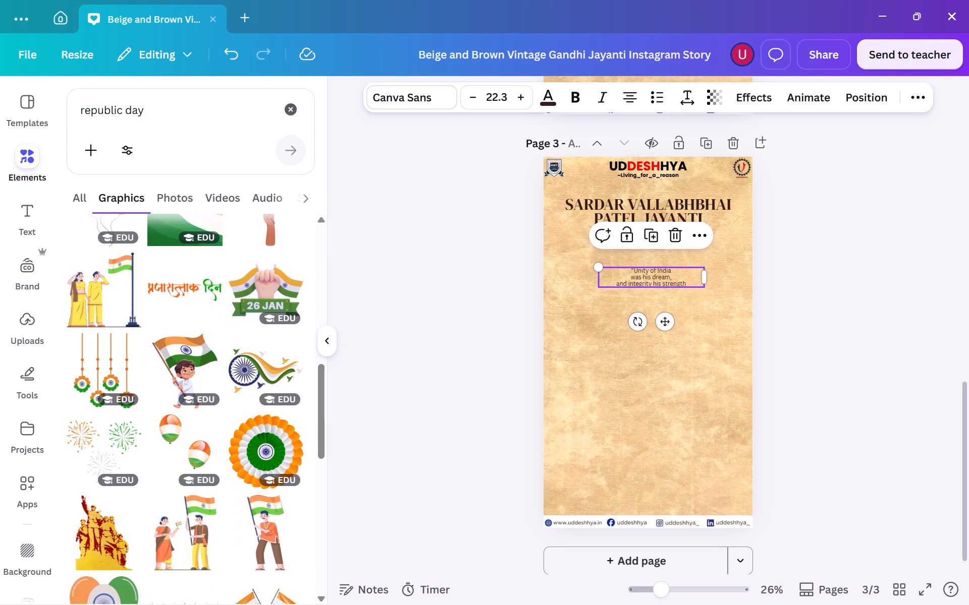
{"action": "scroll", "coordinate": [143, 333], "scroll_direction": "down", "scroll_amount": 3}
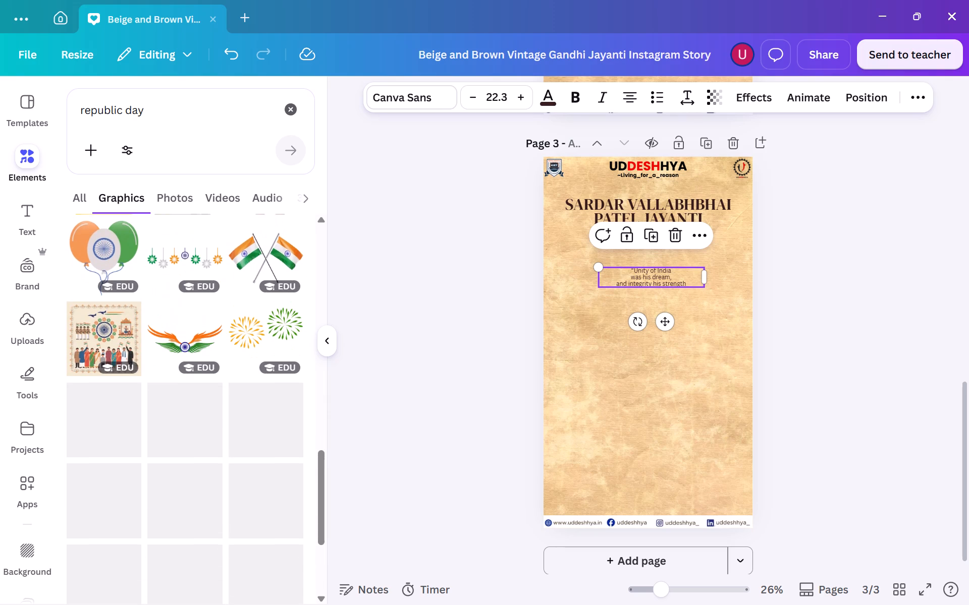
{"action": "scroll", "coordinate": [143, 333], "scroll_direction": "down", "scroll_amount": 2}
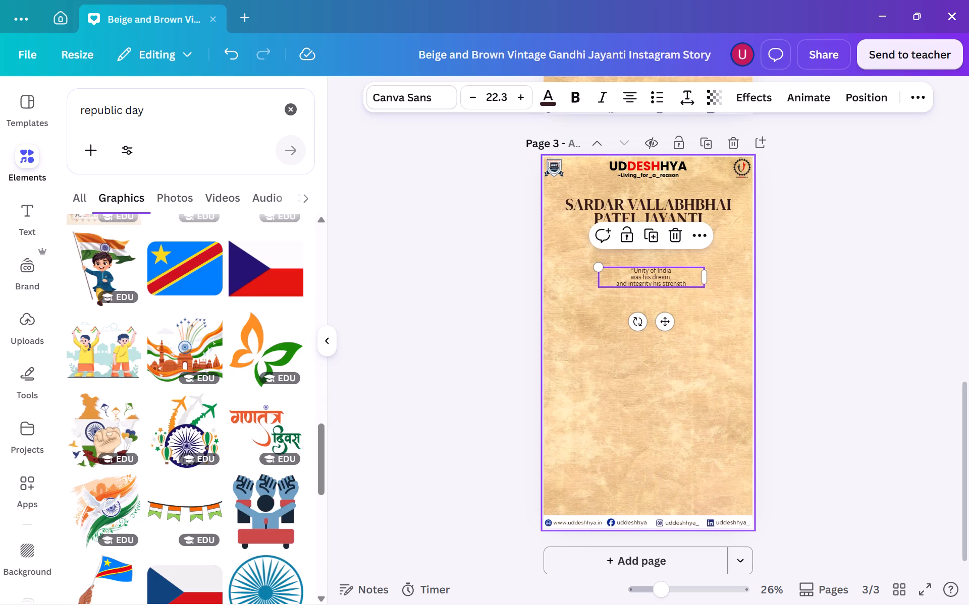
{"action": "scroll", "coordinate": [85, 494], "scroll_direction": "down", "scroll_amount": 2}
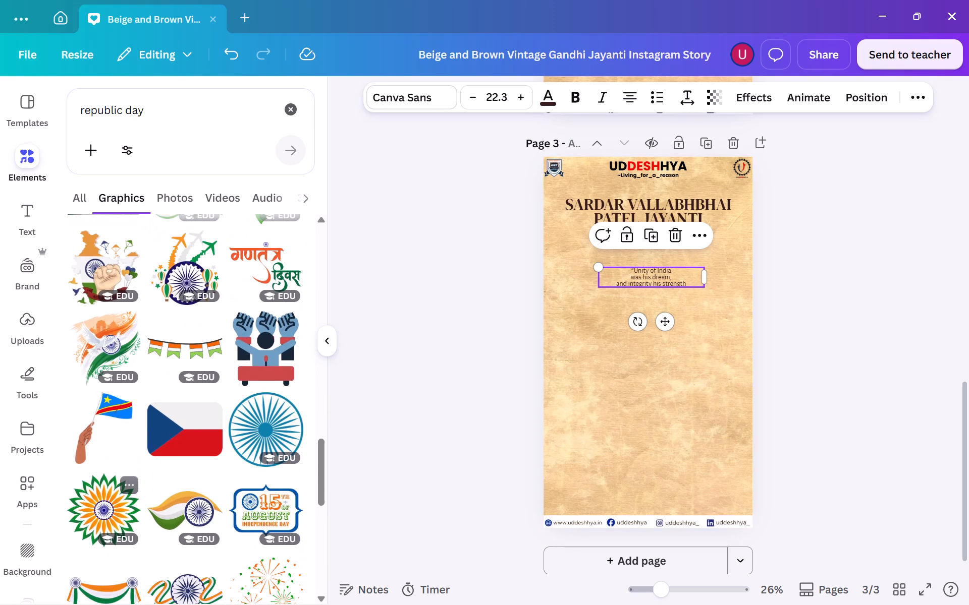
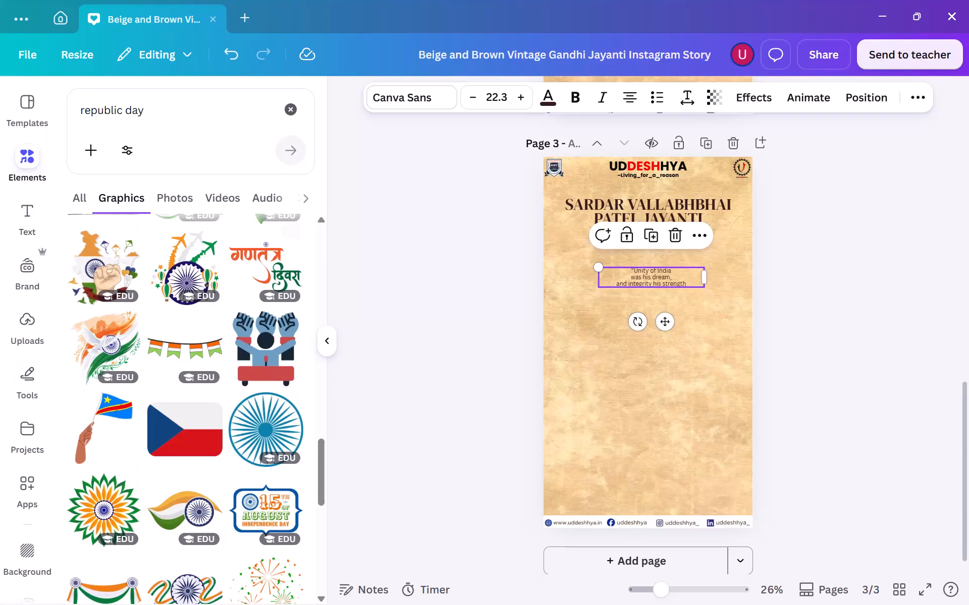
Replace the "republic day" elements search with "monuments" and choose the suggested search "indian monuments".
{"action": "left_click", "coordinate": [286, 119]}
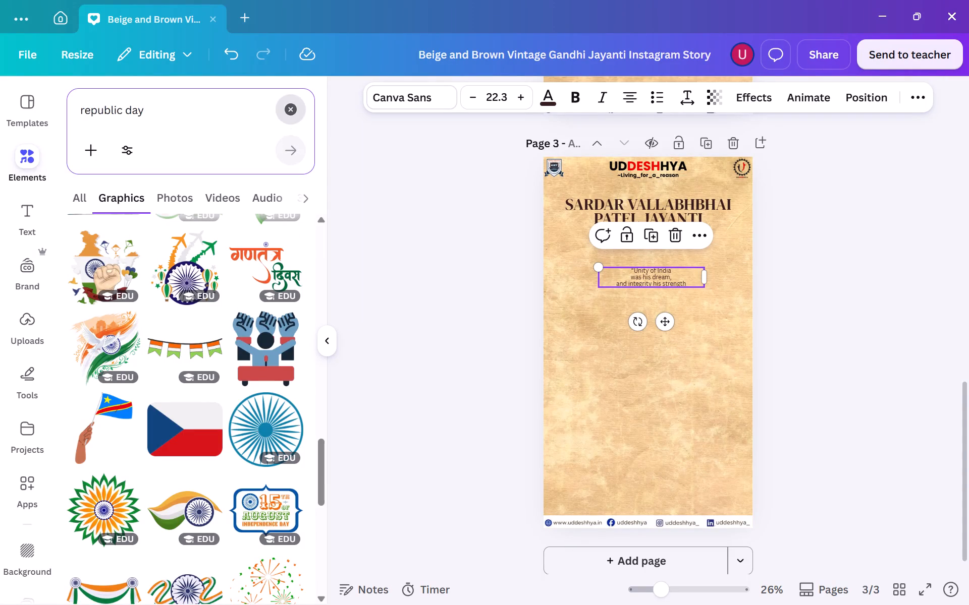
{"action": "left_click", "coordinate": [285, 187]}
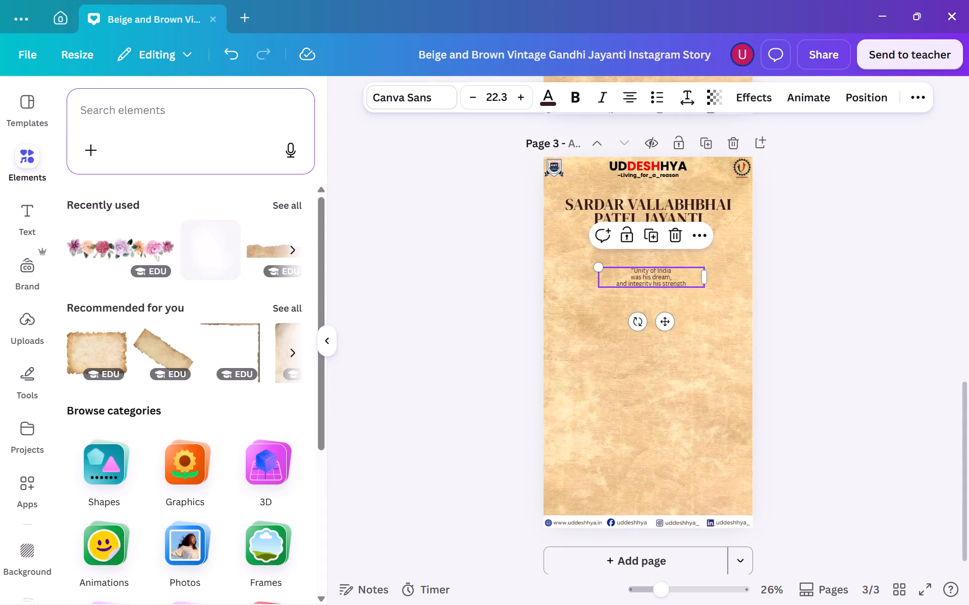
{"action": "key", "text": "n"}
{"action": "key", "text": "BackSpace"}
{"action": "type", "text": "monumen"}
{"action": "type", "text": "ts"}
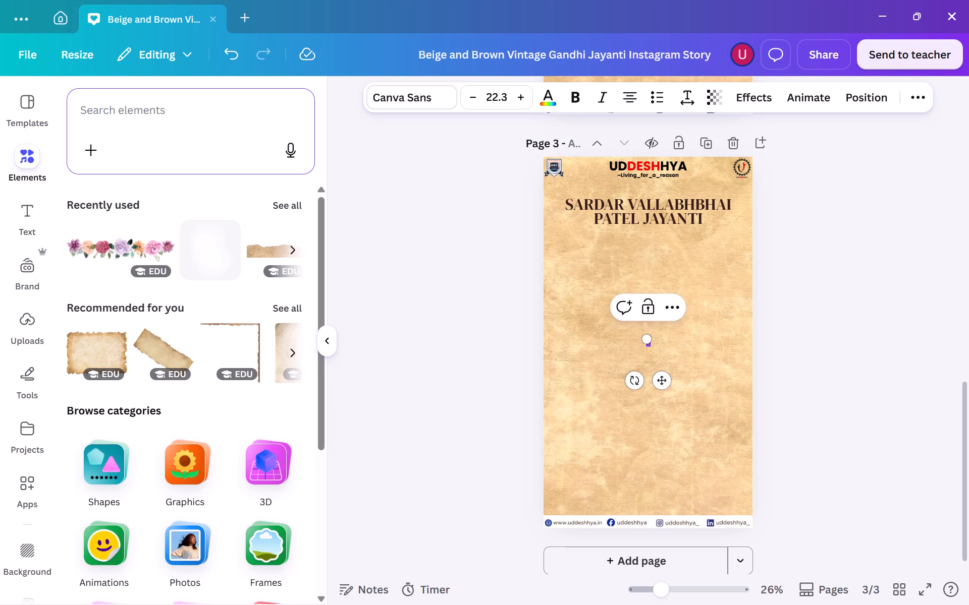
{"action": "left_click", "coordinate": [113, 100]}
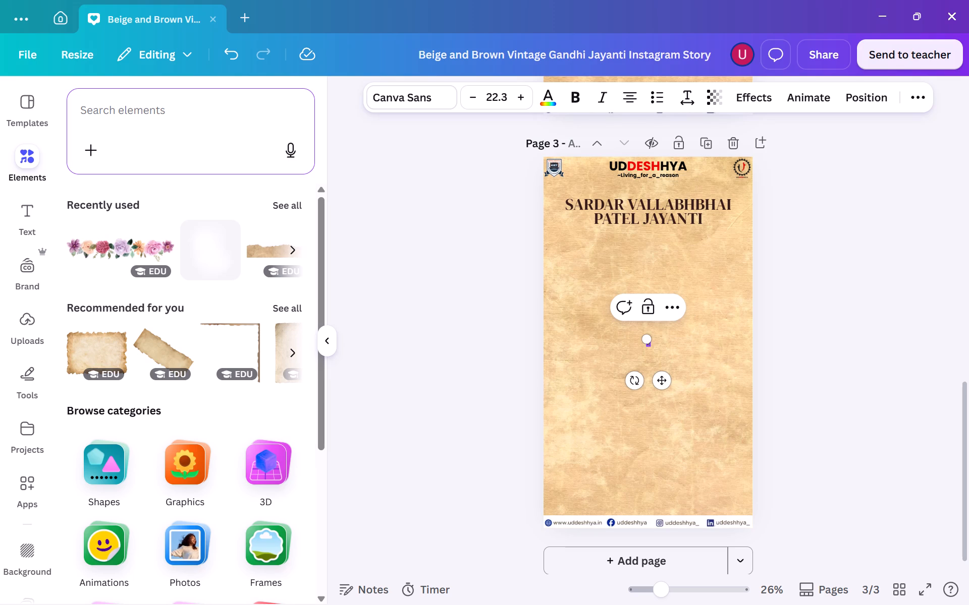
{"action": "left_click", "coordinate": [113, 102]}
{"action": "key", "text": "n"}
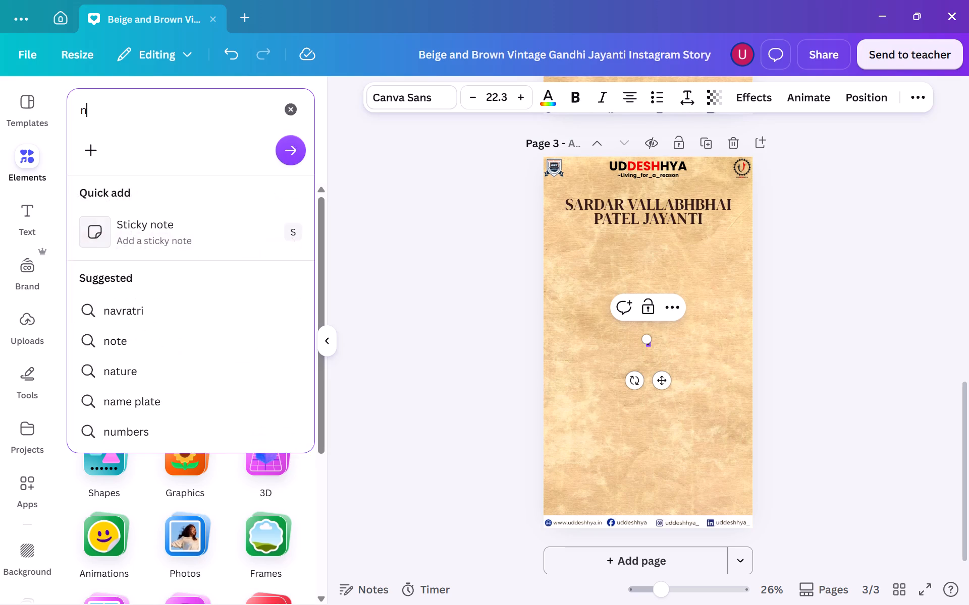
{"action": "key", "text": "BackSpace"}
{"action": "type", "text": "monum"}
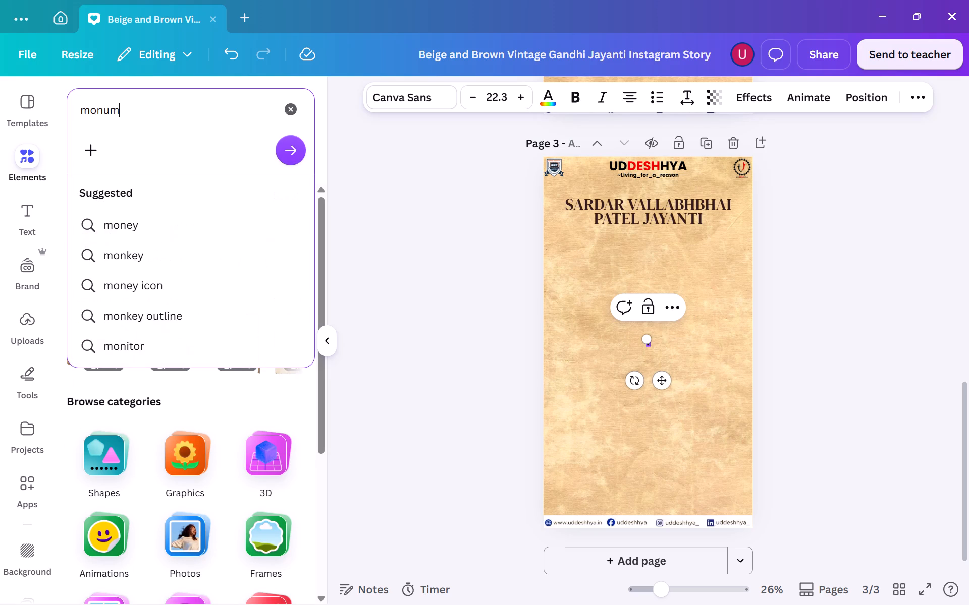
{"action": "type", "text": "ents"}
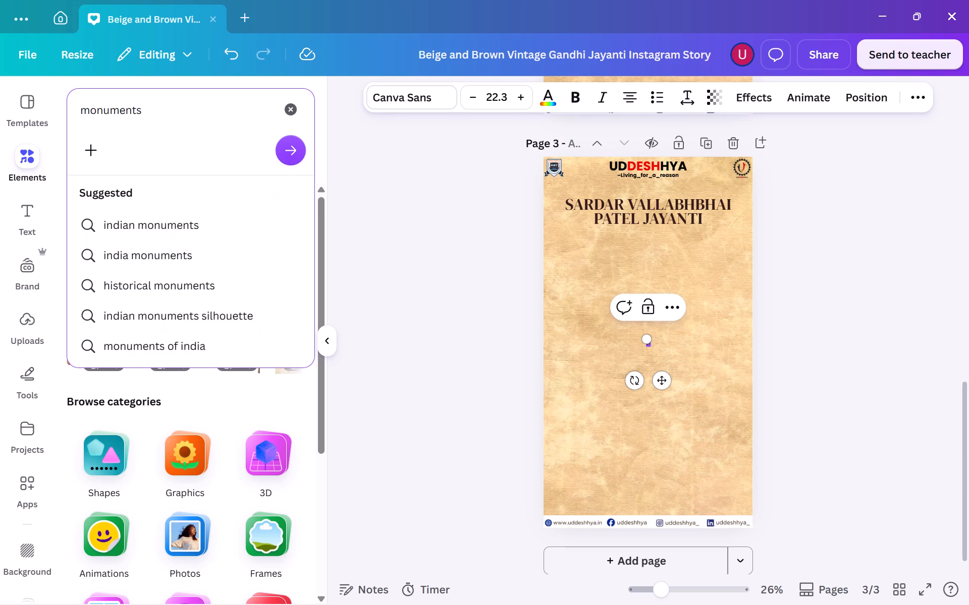
{"action": "left_click", "coordinate": [143, 219]}
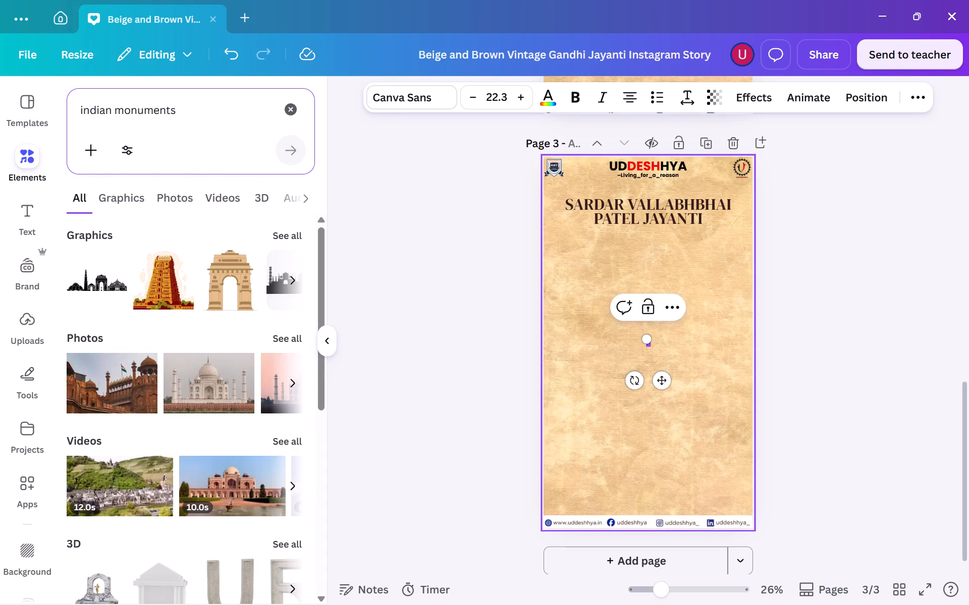
Delete the stray letter "s" from the text box in the middle of page 3.
{"action": "left_click", "coordinate": [655, 340]}
{"action": "left_click_drag", "start_coordinate": [649, 339], "coordinate": [714, 324]}
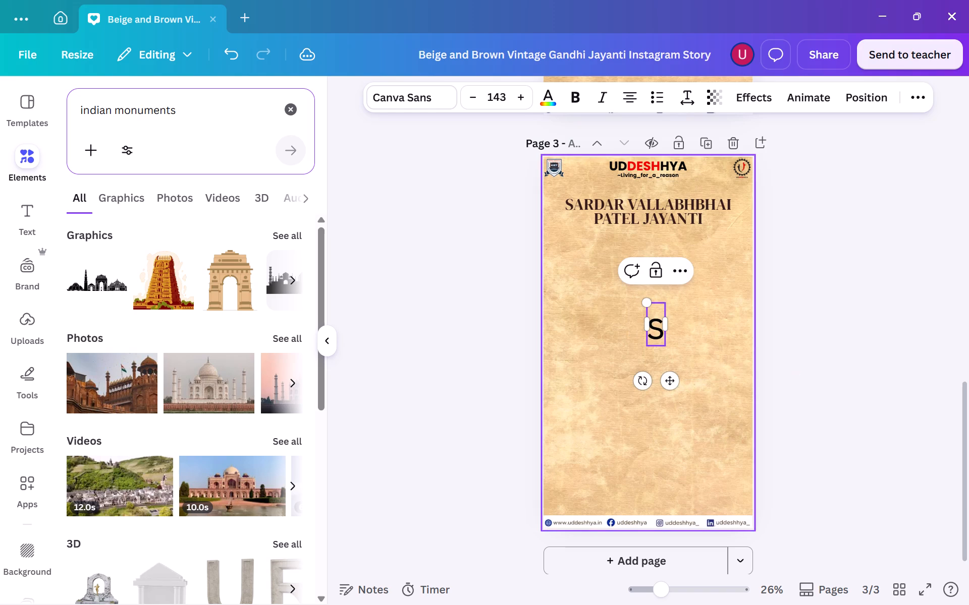
{"action": "left_click", "coordinate": [682, 268]}
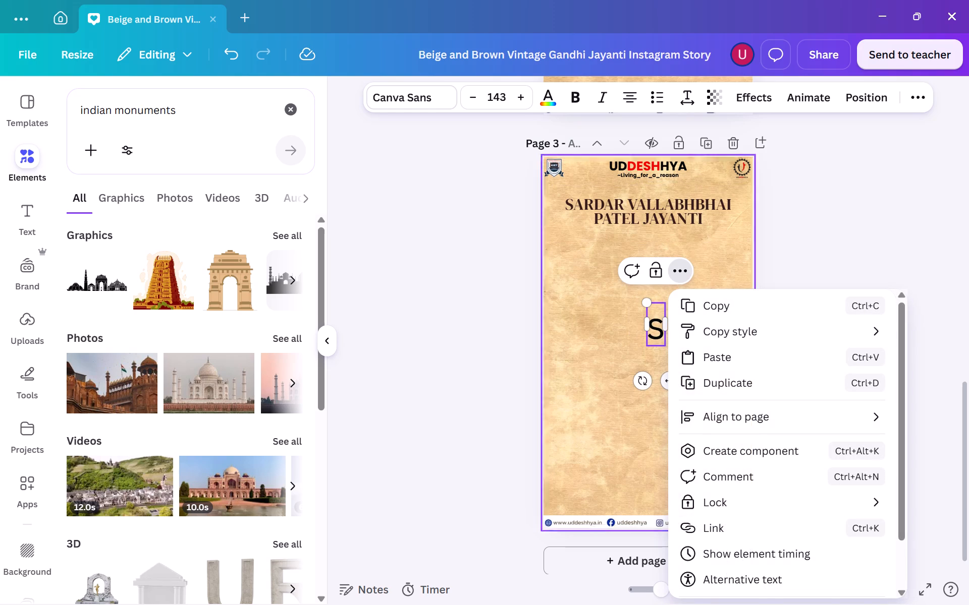
{"action": "left_click", "coordinate": [658, 331]}
{"action": "left_click", "coordinate": [658, 331]}
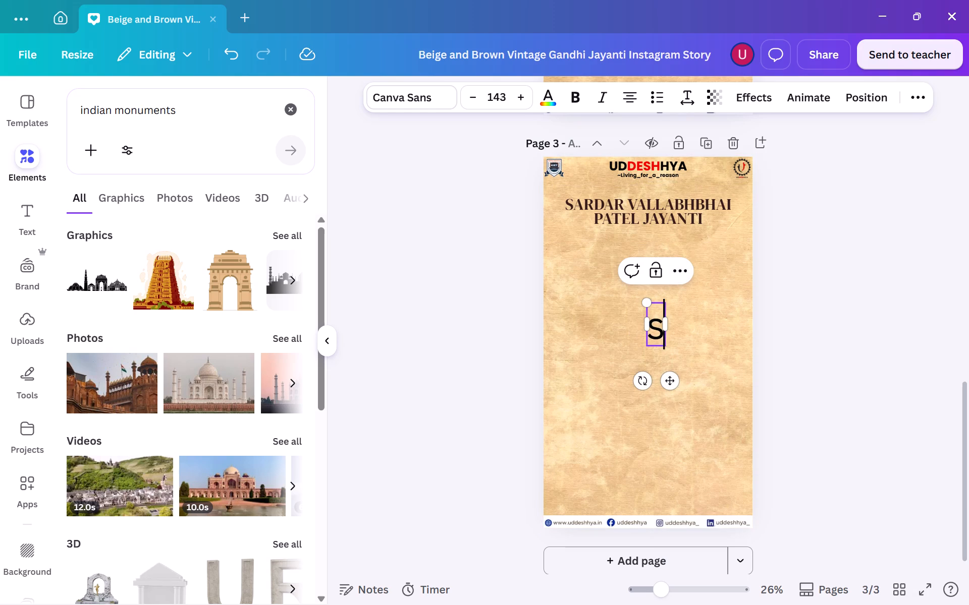
{"action": "key", "text": "BackSpace"}
{"action": "left_click", "coordinate": [631, 414]}
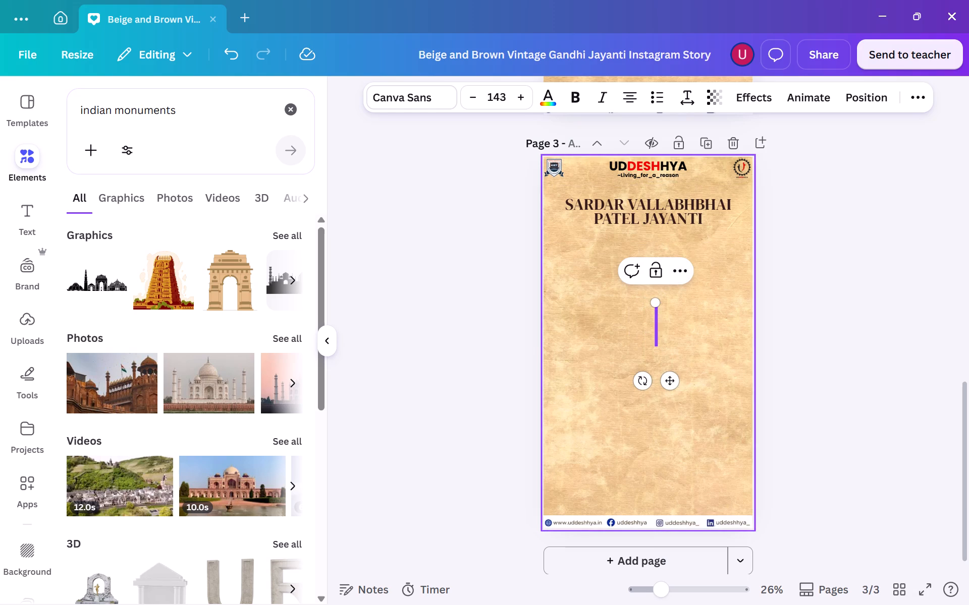
Look through the graphics results for "indian monuments" for artwork that could suit page 3.
{"action": "left_click", "coordinate": [131, 198]}
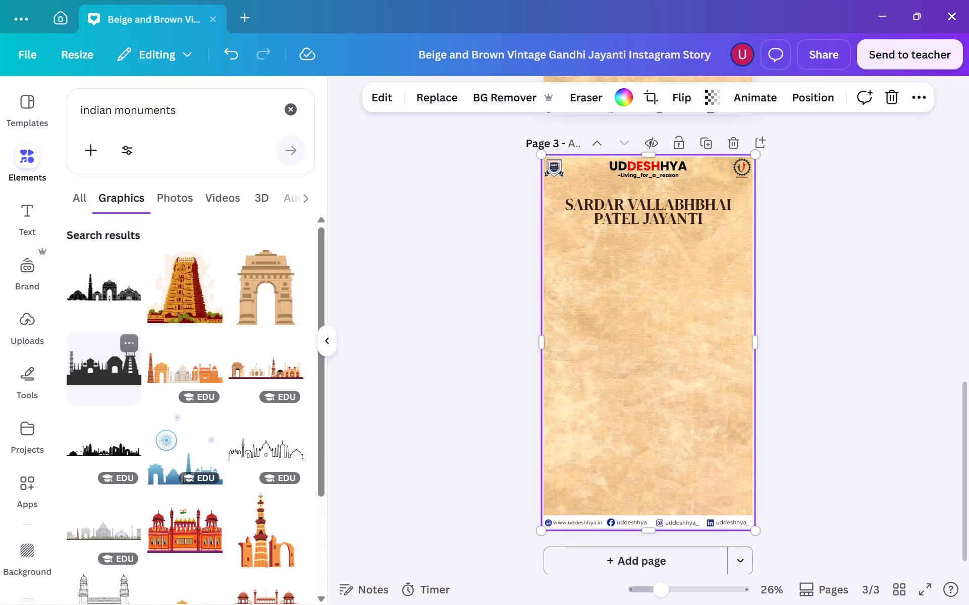
{"action": "scroll", "coordinate": [106, 371], "scroll_direction": "down", "scroll_amount": 2}
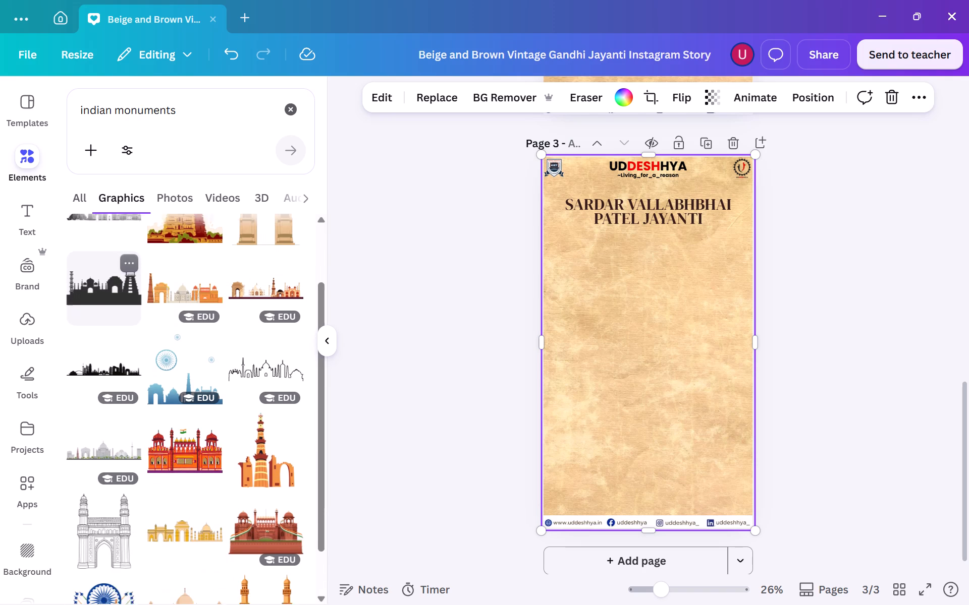
{"action": "scroll", "coordinate": [106, 371], "scroll_direction": "down", "scroll_amount": 3}
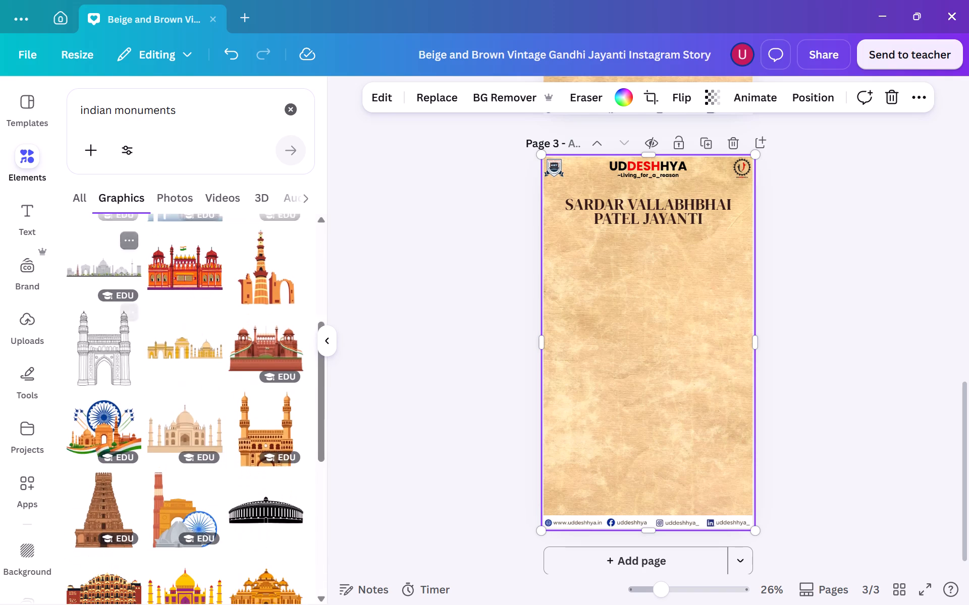
{"action": "scroll", "coordinate": [106, 371], "scroll_direction": "down", "scroll_amount": 4}
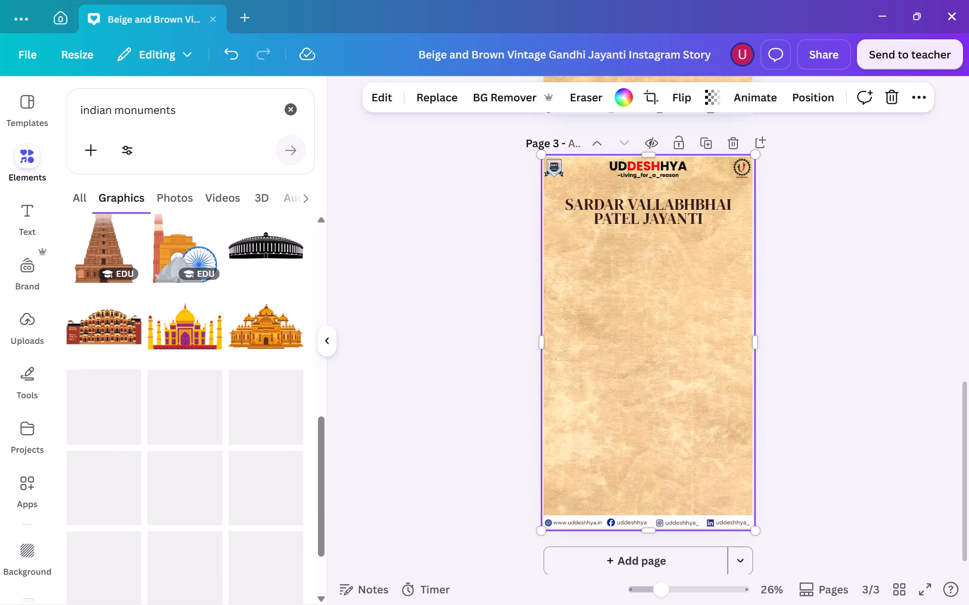
{"action": "scroll", "coordinate": [106, 371], "scroll_direction": "down", "scroll_amount": 6}
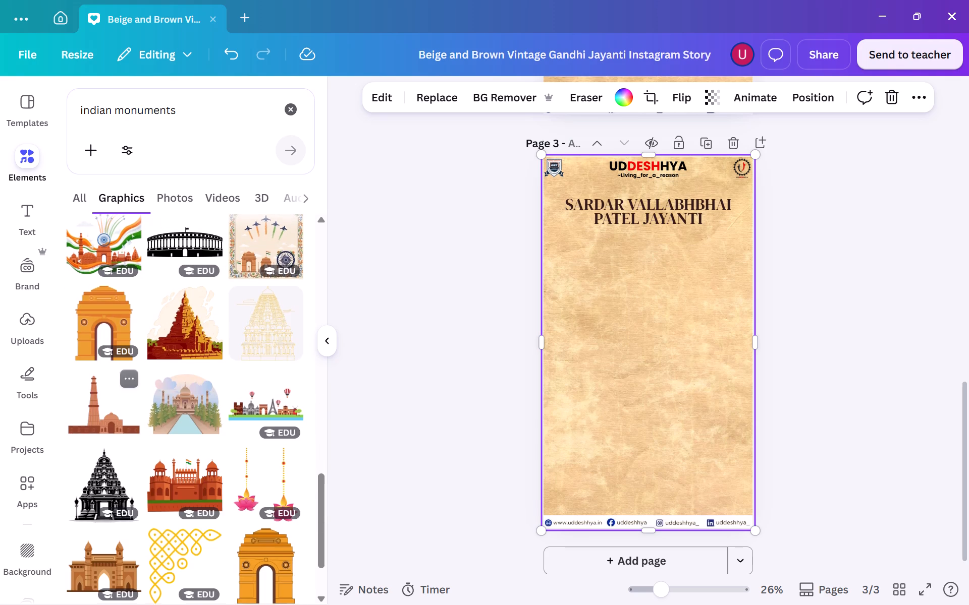
{"action": "scroll", "coordinate": [106, 371], "scroll_direction": "down", "scroll_amount": 2}
{"action": "scroll", "coordinate": [106, 371], "scroll_direction": "up", "scroll_amount": 9}
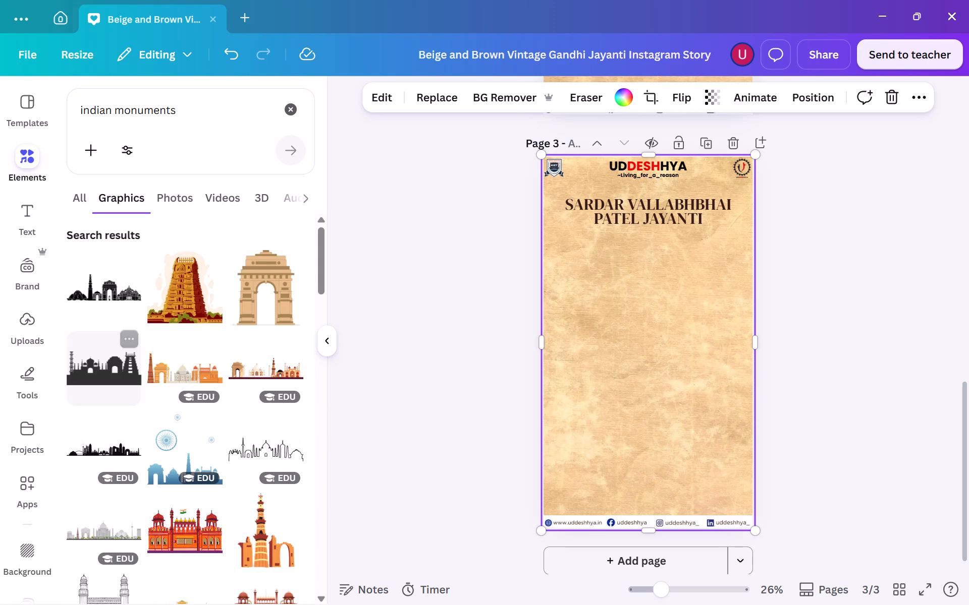
Add the black Indian monuments skyline graphic to page 3 and enlarge it to the full page width, about 1,080 by 378.
{"action": "left_click", "coordinate": [104, 287]}
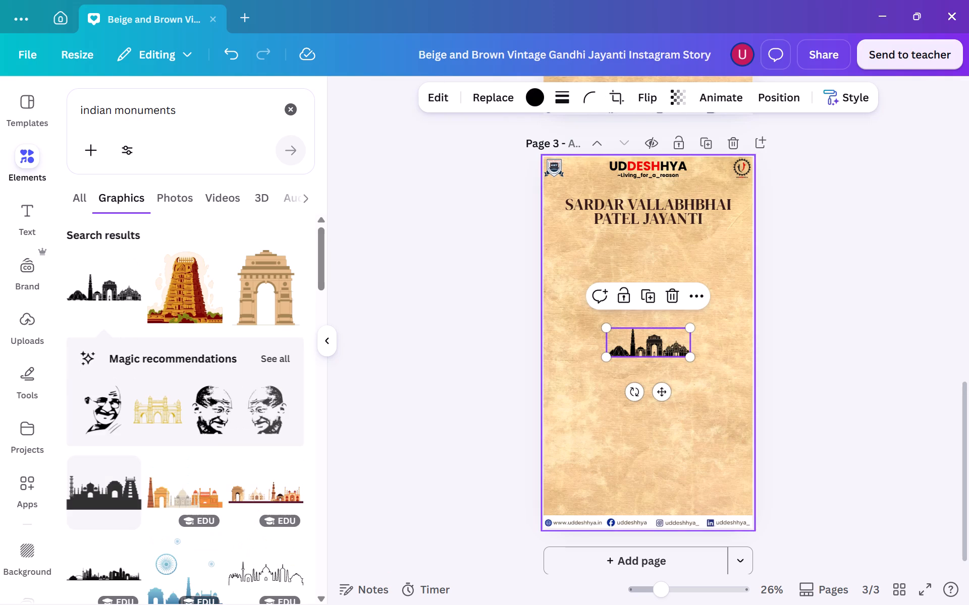
{"action": "left_click_drag", "start_coordinate": [691, 326], "coordinate": [773, 299]}
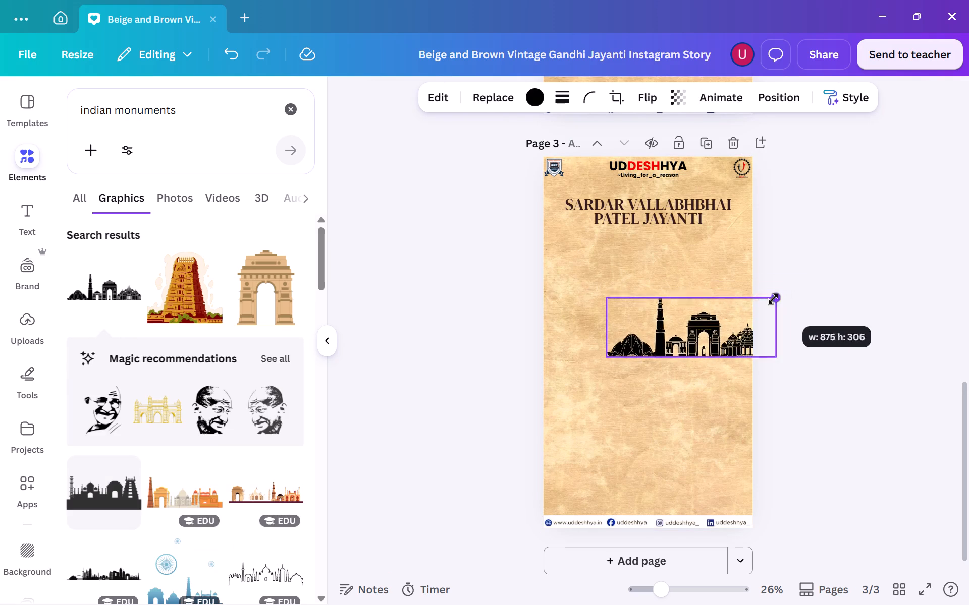
{"action": "left_click_drag", "start_coordinate": [773, 299], "coordinate": [754, 301]}
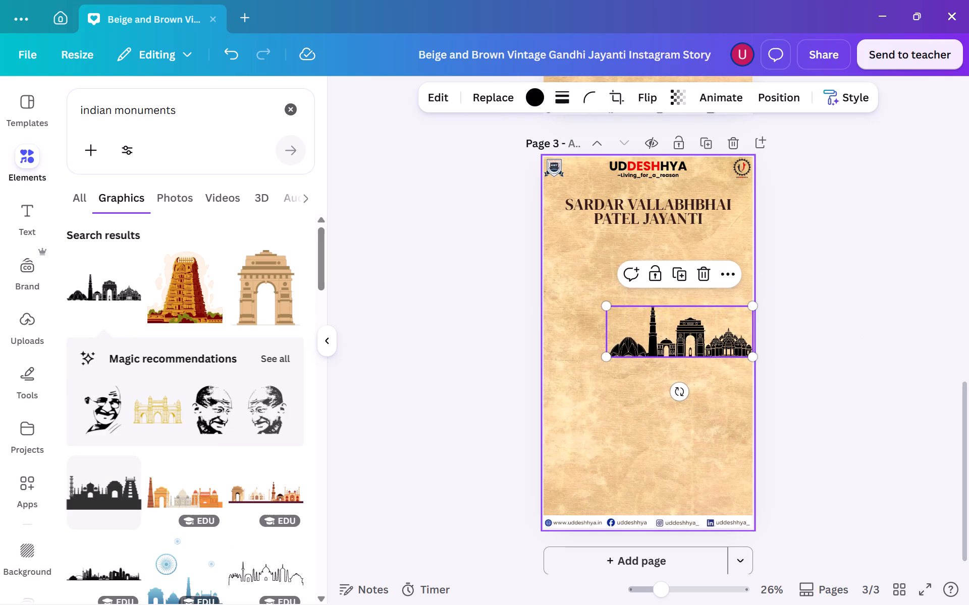
{"action": "left_click", "coordinate": [599, 301]}
{"action": "double_click", "coordinate": [603, 301]}
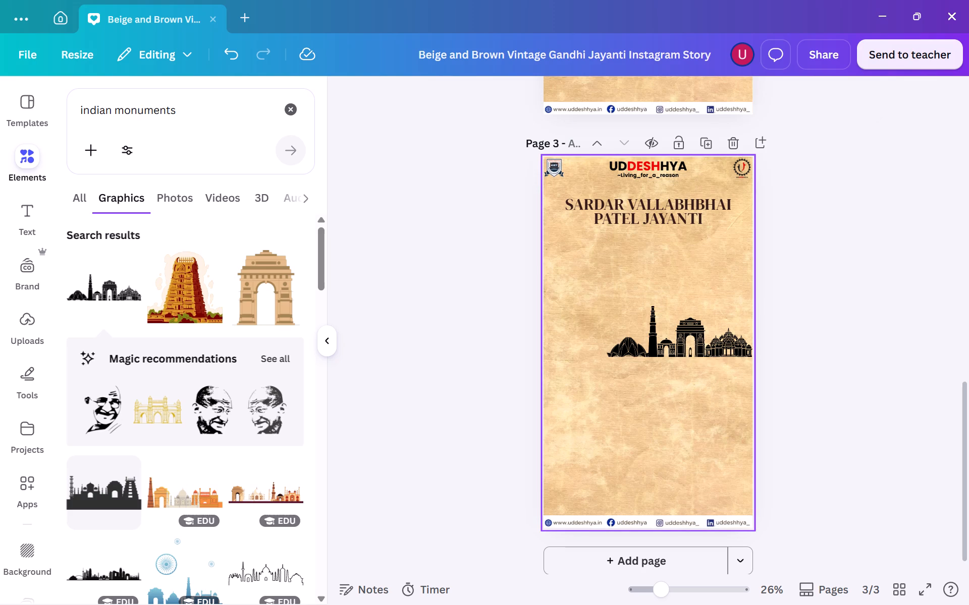
{"action": "left_click", "coordinate": [624, 319]}
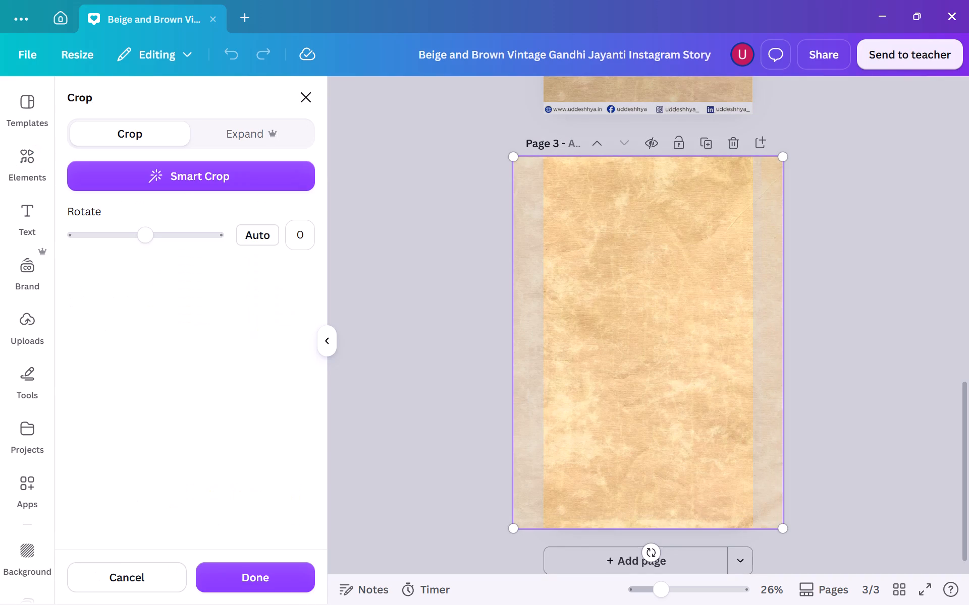
{"action": "left_click", "coordinate": [135, 566]}
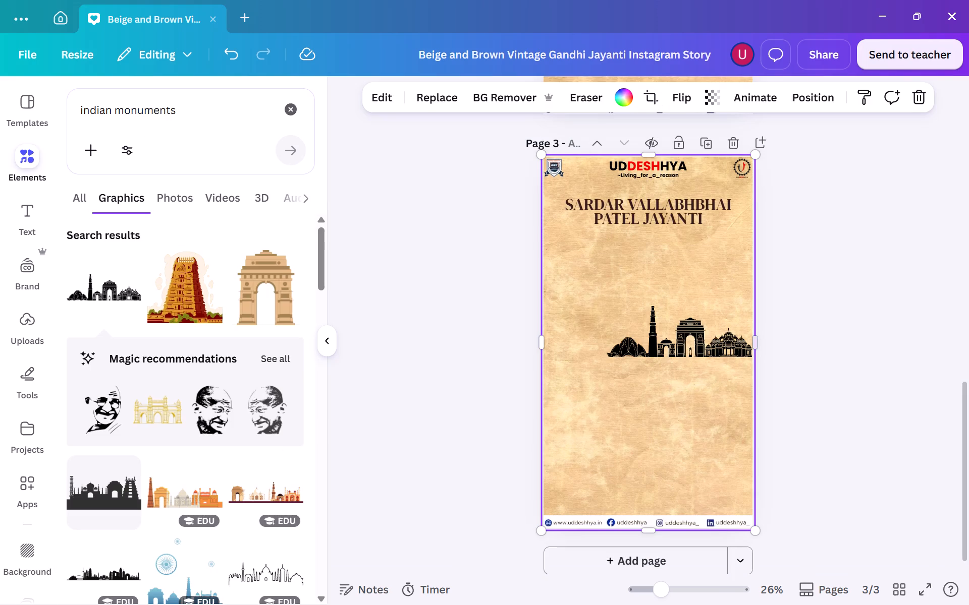
{"action": "left_click", "coordinate": [692, 348]}
{"action": "left_click_drag", "start_coordinate": [605, 305], "coordinate": [578, 297]}
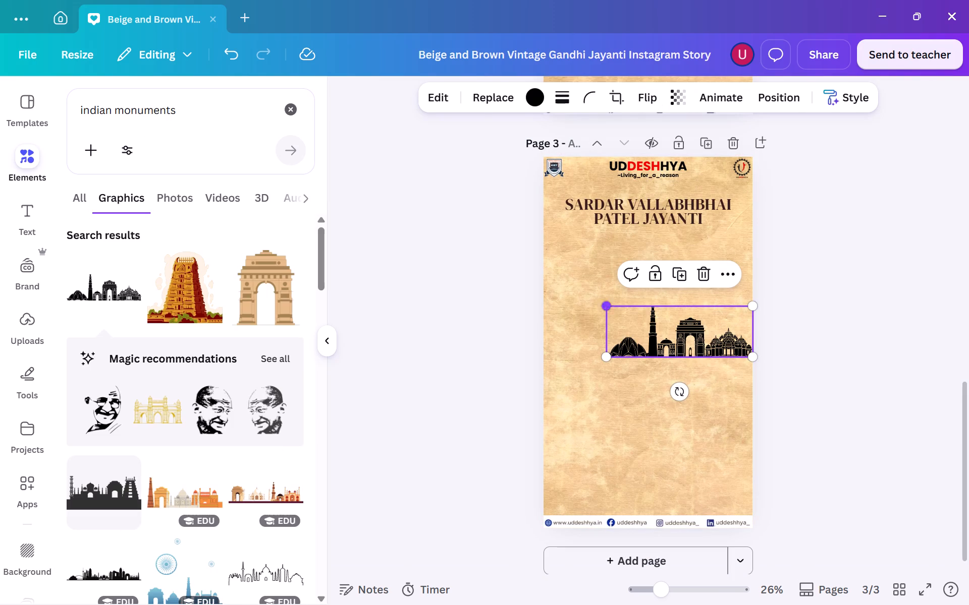
{"action": "left_click_drag", "start_coordinate": [578, 297], "coordinate": [537, 289]}
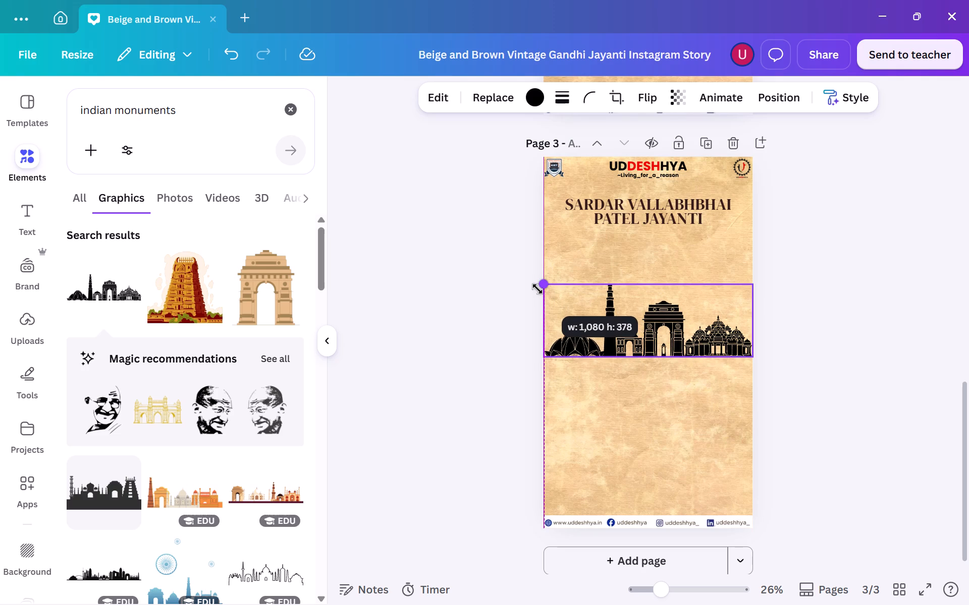
Move the monuments skyline down to the bottom of page 3, just above the contact footer.
{"action": "left_click_drag", "start_coordinate": [652, 310], "coordinate": [650, 473]}
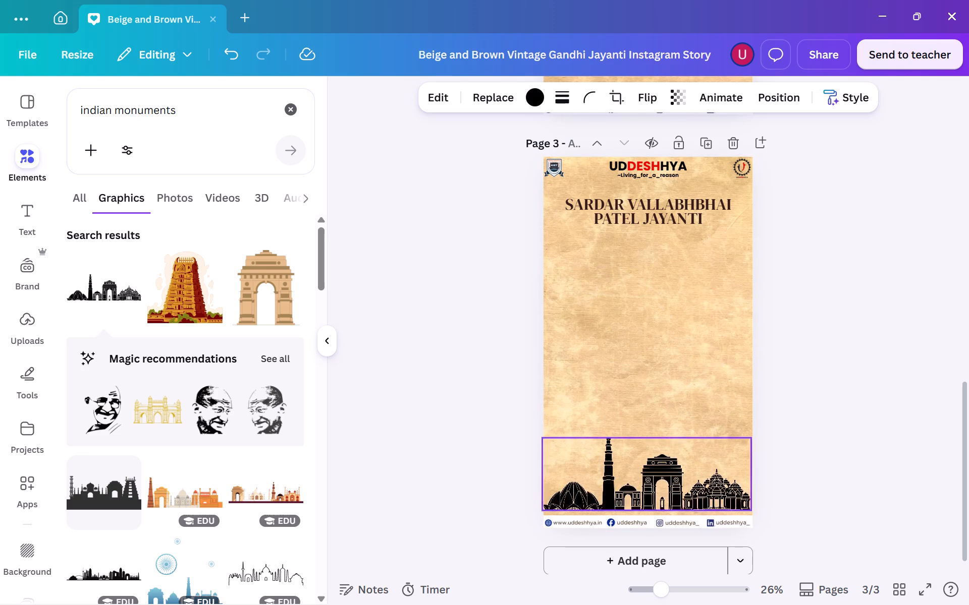
{"action": "left_click_drag", "start_coordinate": [650, 473], "coordinate": [650, 469]}
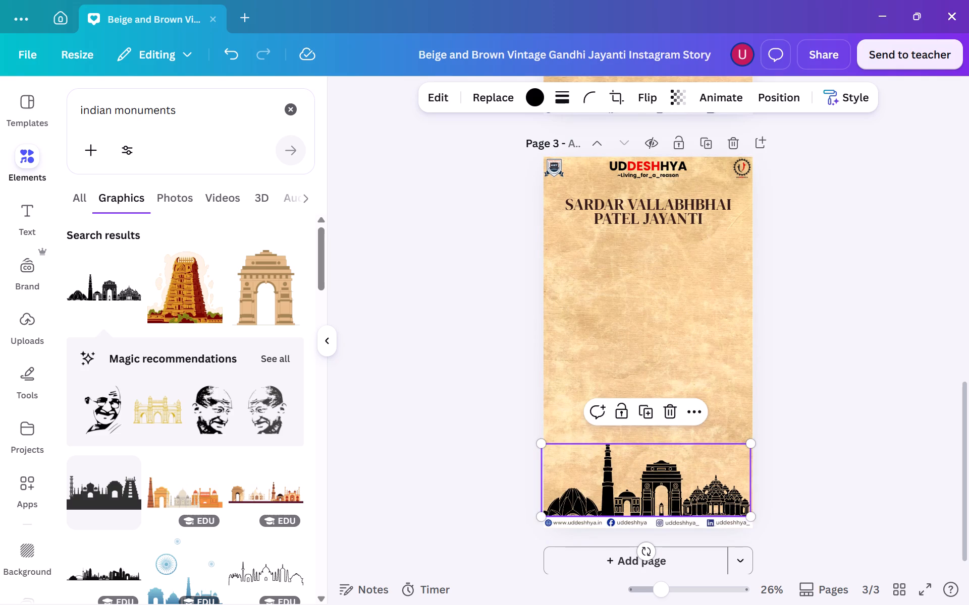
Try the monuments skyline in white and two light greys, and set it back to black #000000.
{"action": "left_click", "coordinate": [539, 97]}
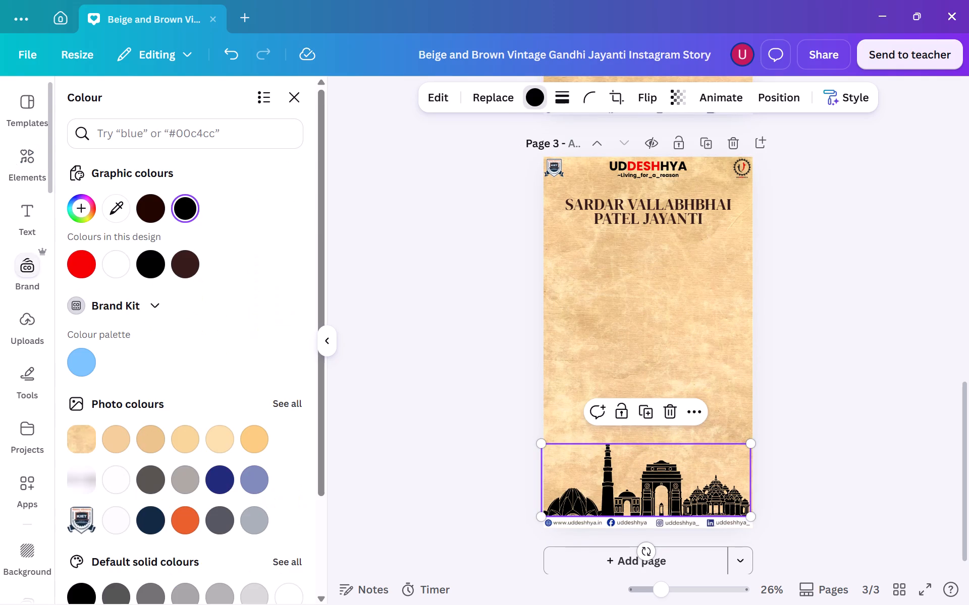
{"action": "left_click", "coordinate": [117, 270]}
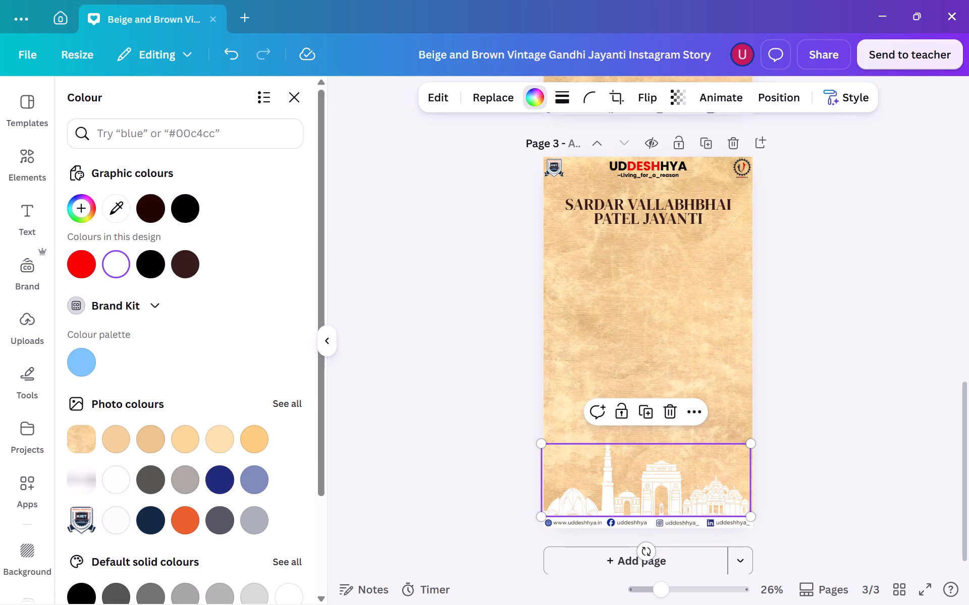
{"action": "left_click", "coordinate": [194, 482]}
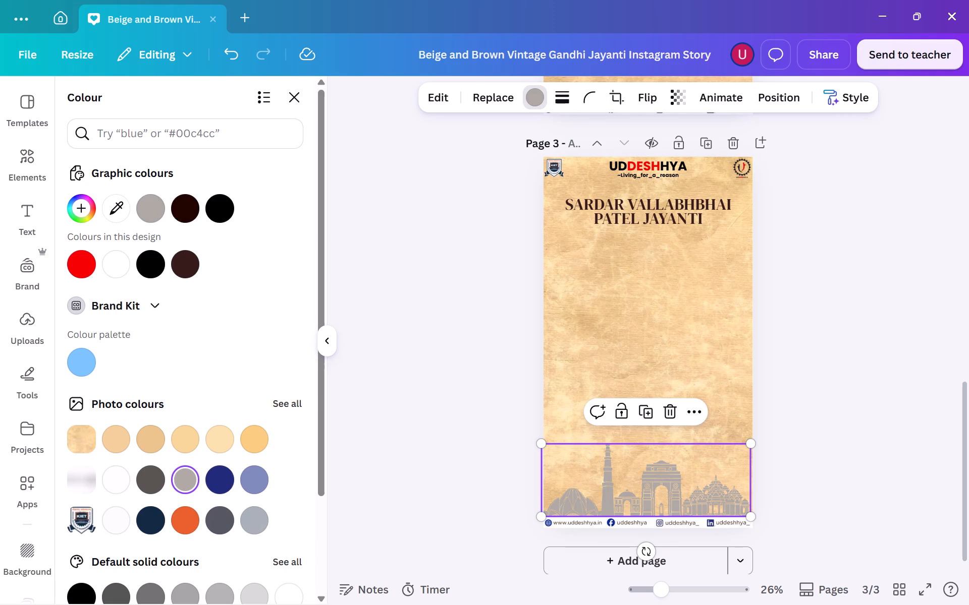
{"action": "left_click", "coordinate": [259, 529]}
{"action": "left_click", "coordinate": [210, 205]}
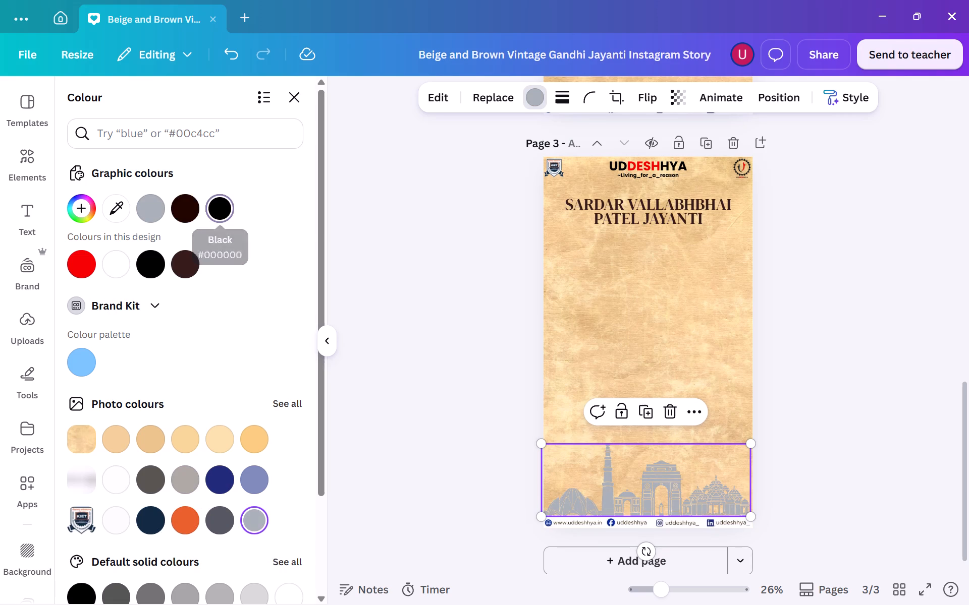
Set the transparency of the monuments skyline on page 3 to 41.
{"action": "left_click", "coordinate": [684, 100]}
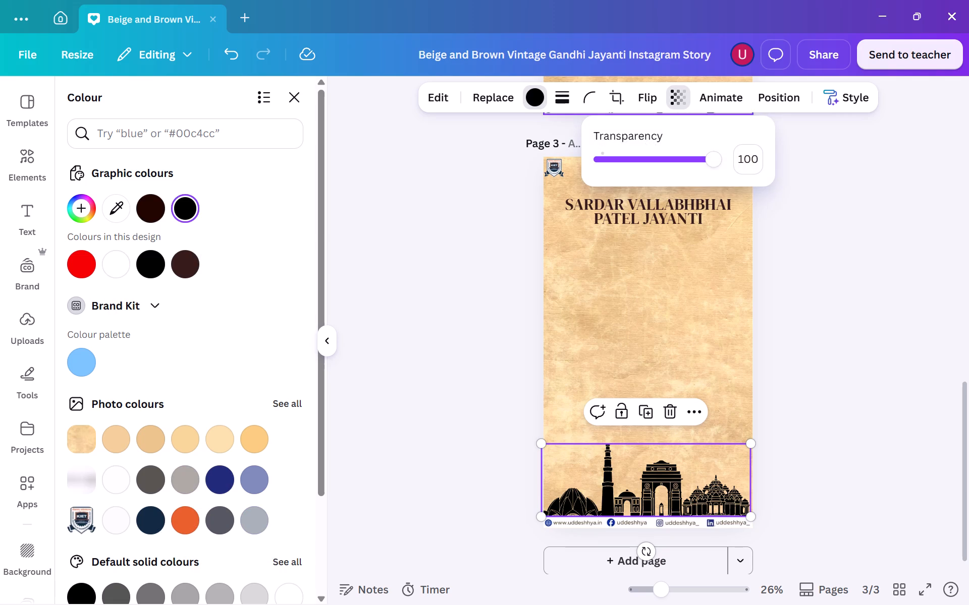
{"action": "left_click_drag", "start_coordinate": [717, 161], "coordinate": [647, 168]}
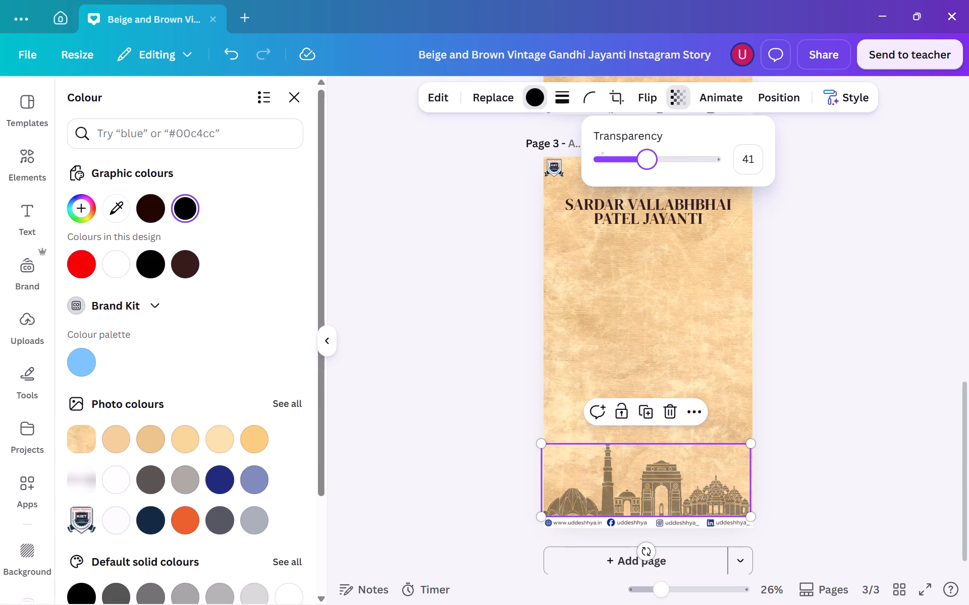
{"action": "left_click", "coordinate": [426, 342]}
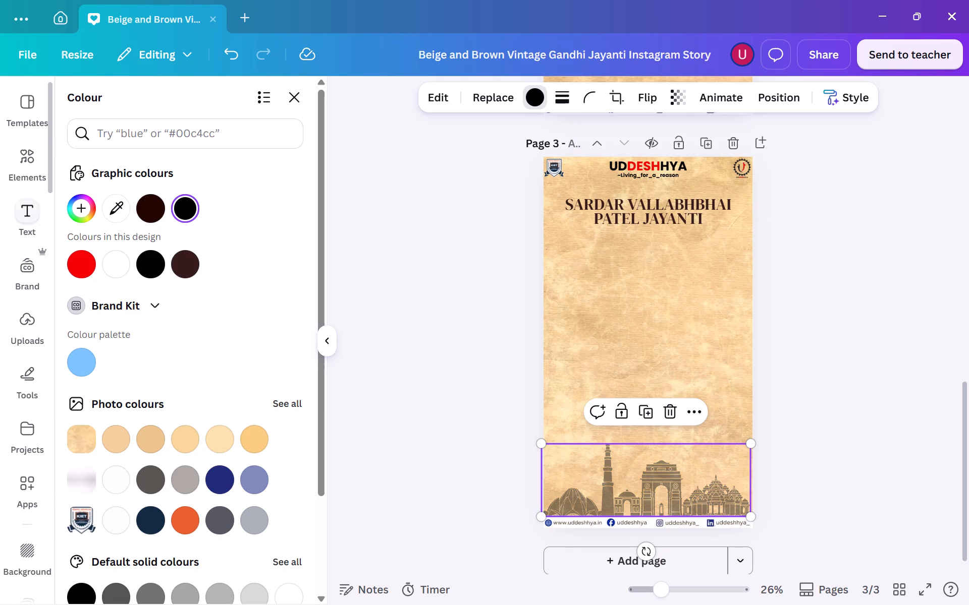
Search the graphics elements for "ashok chakra".
{"action": "left_click", "coordinate": [22, 168]}
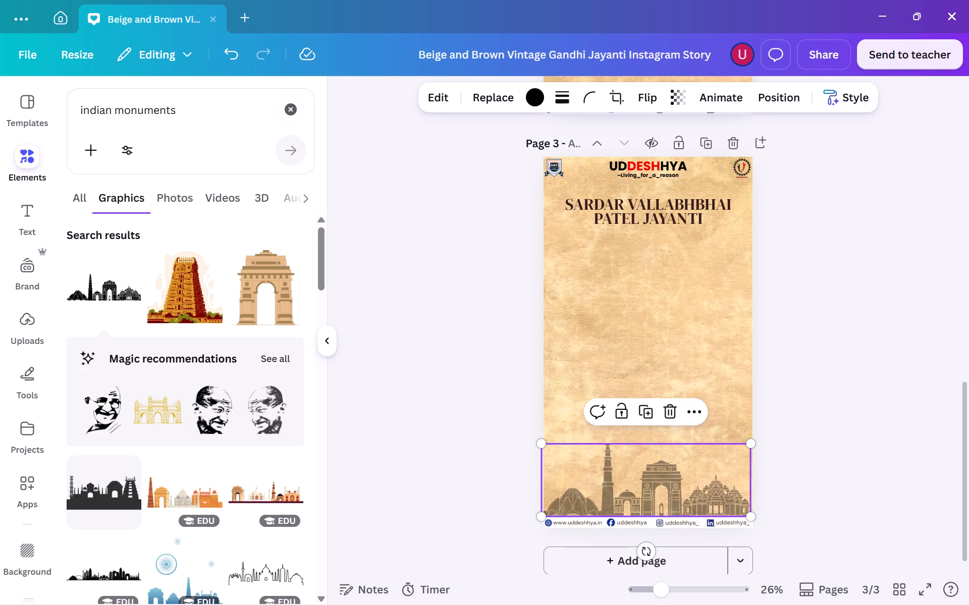
{"action": "left_click", "coordinate": [289, 116]}
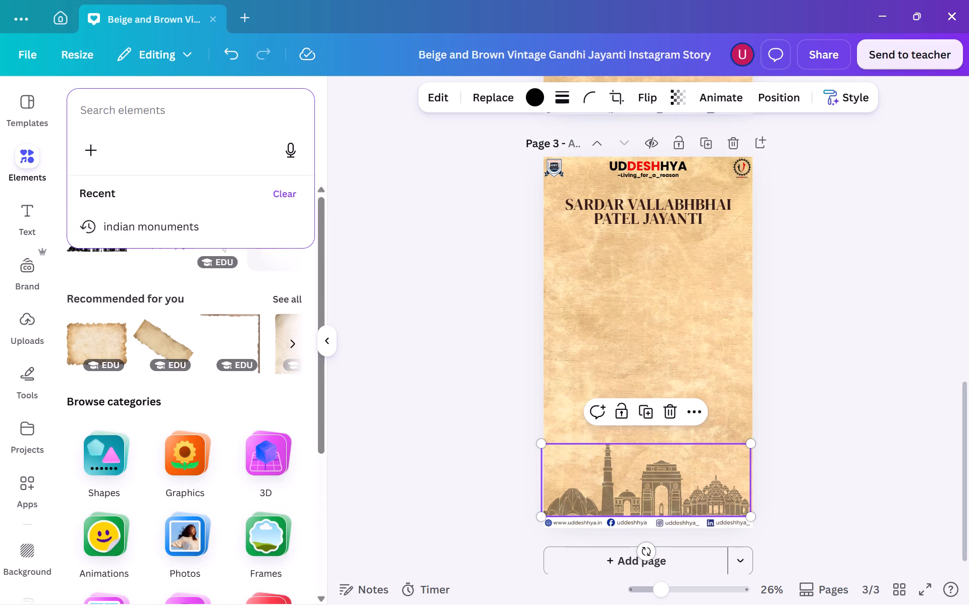
{"action": "key", "text": "a"}
{"action": "key", "text": "s"}
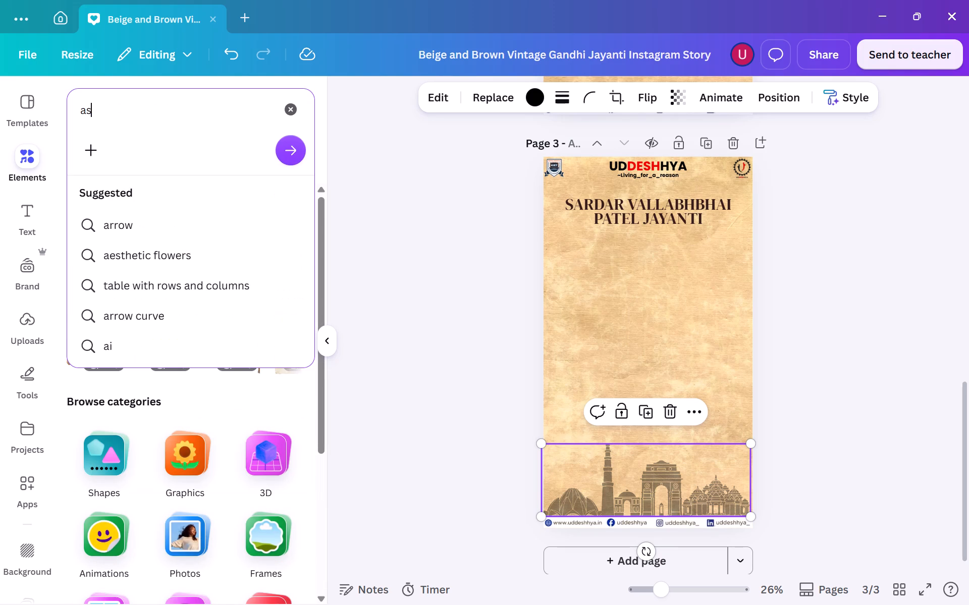
{"action": "key", "text": "h"}
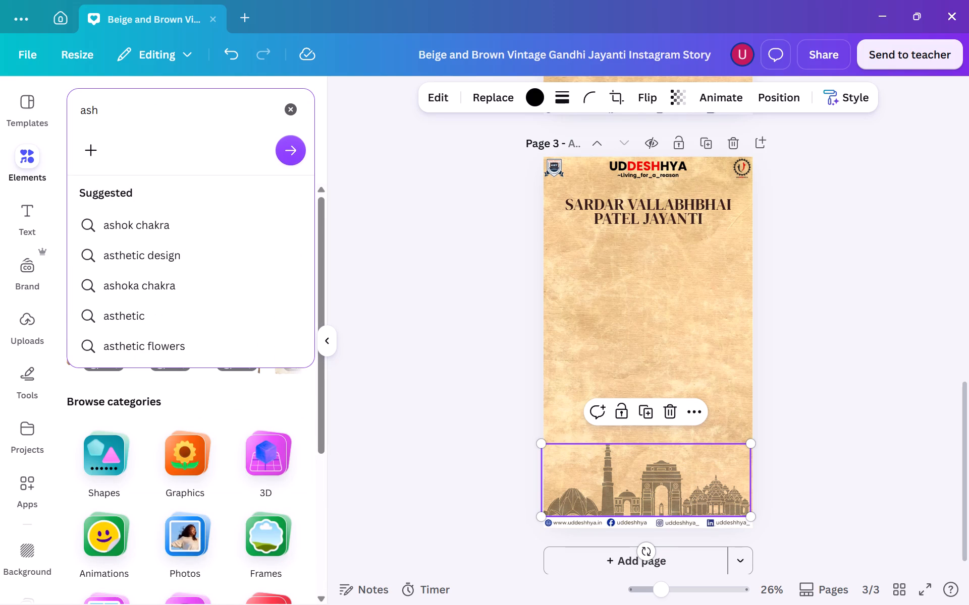
{"action": "left_click", "coordinate": [120, 223]}
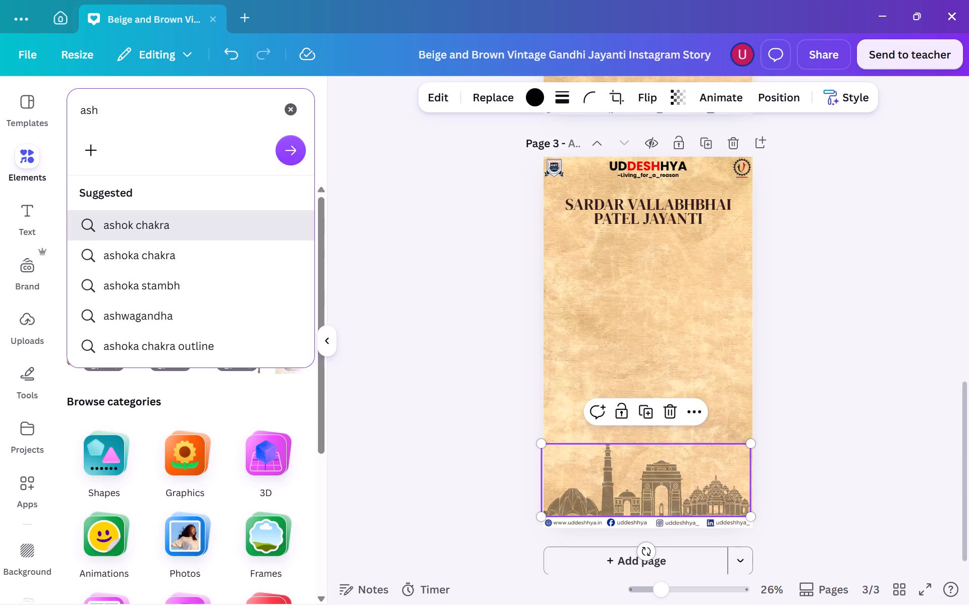
{"action": "left_click", "coordinate": [120, 203]}
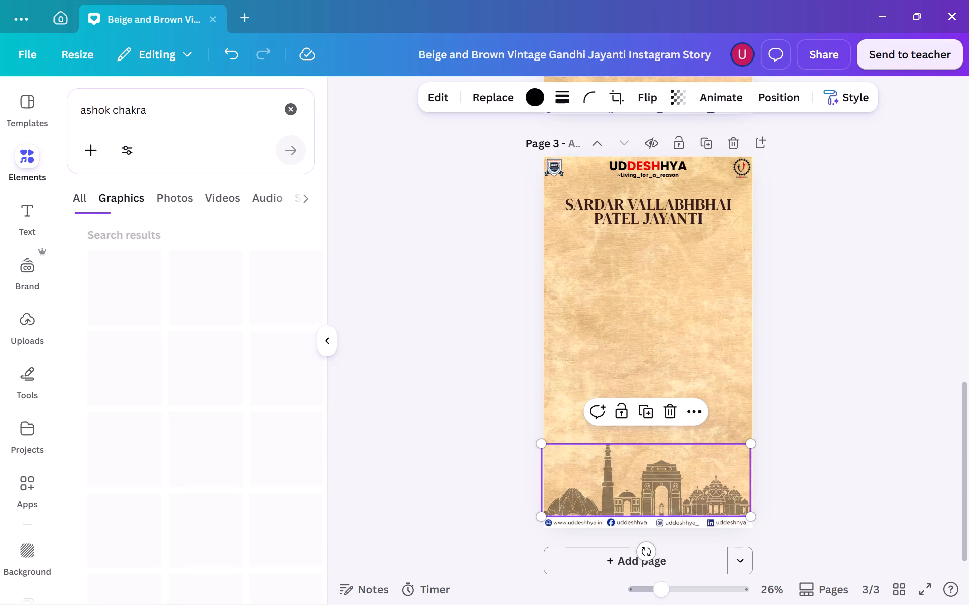
Browse the ashok chakra graphics for a wheel that suits page 3.
{"action": "scroll", "coordinate": [251, 589], "scroll_direction": "down", "scroll_amount": 1}
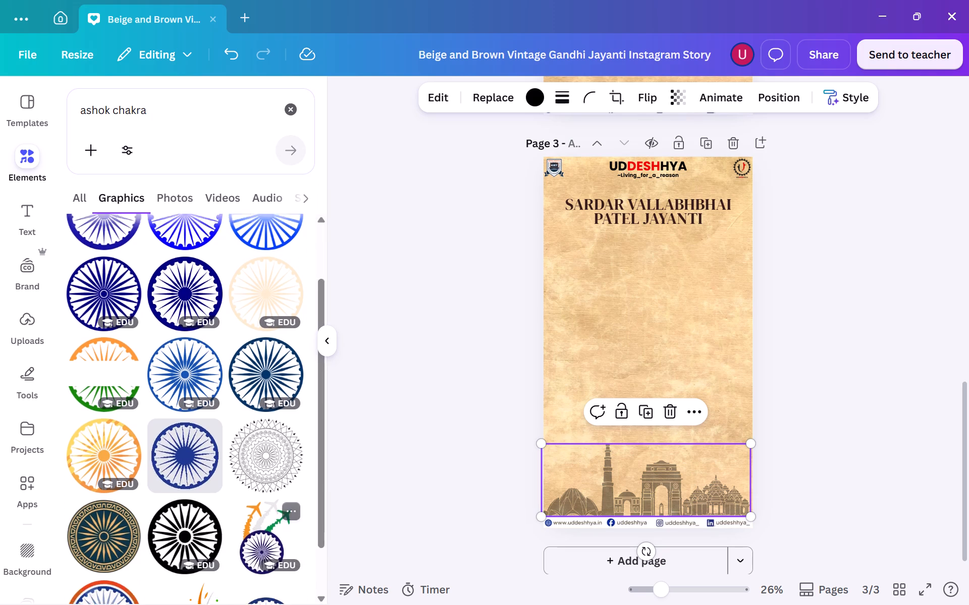
{"action": "scroll", "coordinate": [251, 589], "scroll_direction": "down", "scroll_amount": 2}
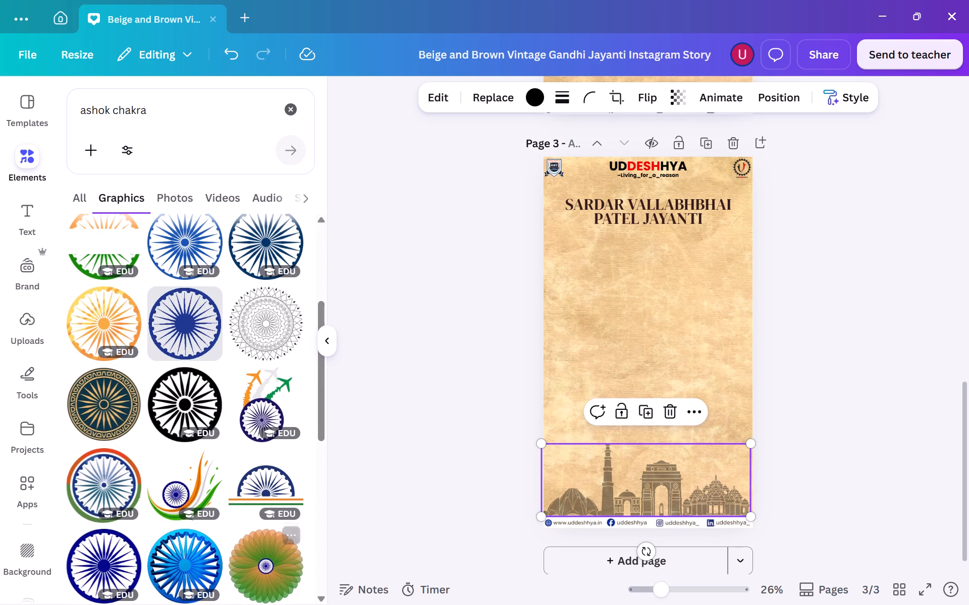
{"action": "scroll", "coordinate": [184, 322], "scroll_direction": "up", "scroll_amount": 1}
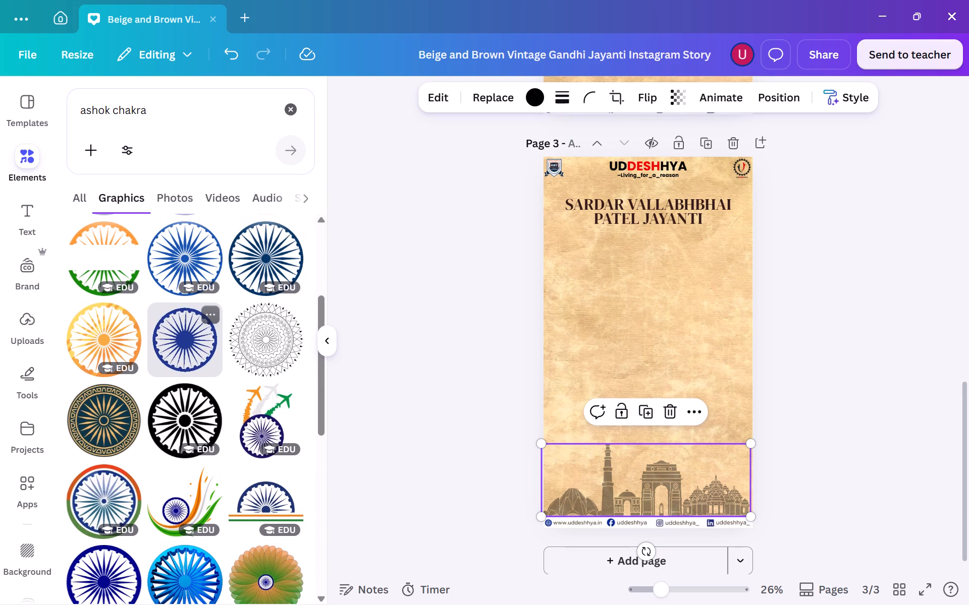
{"action": "scroll", "coordinate": [184, 322], "scroll_direction": "up", "scroll_amount": 1}
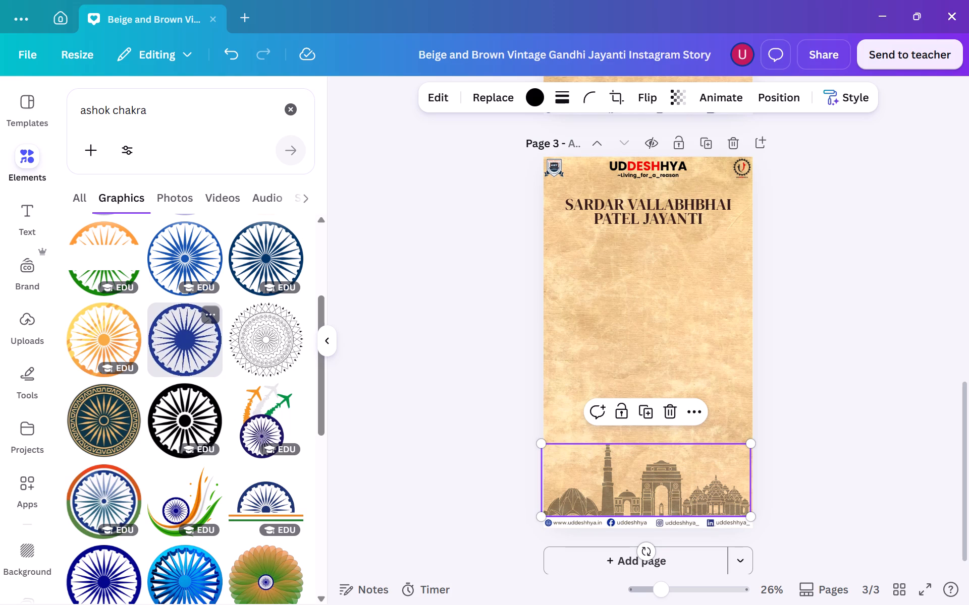
{"action": "scroll", "coordinate": [184, 322], "scroll_direction": "up", "scroll_amount": 1}
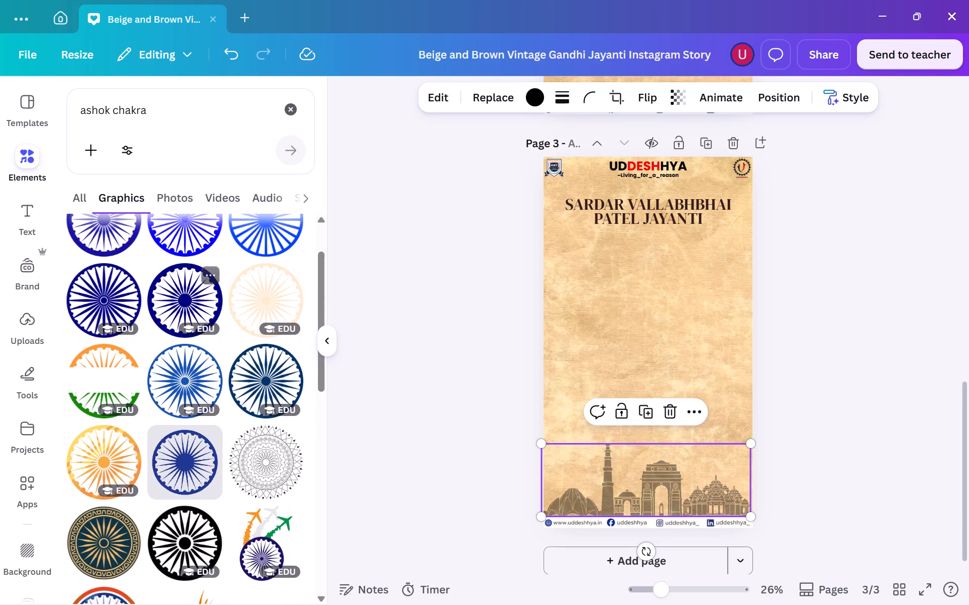
{"action": "scroll", "coordinate": [184, 322], "scroll_direction": "up", "scroll_amount": 1}
{"action": "scroll", "coordinate": [184, 322], "scroll_direction": "down", "scroll_amount": 2}
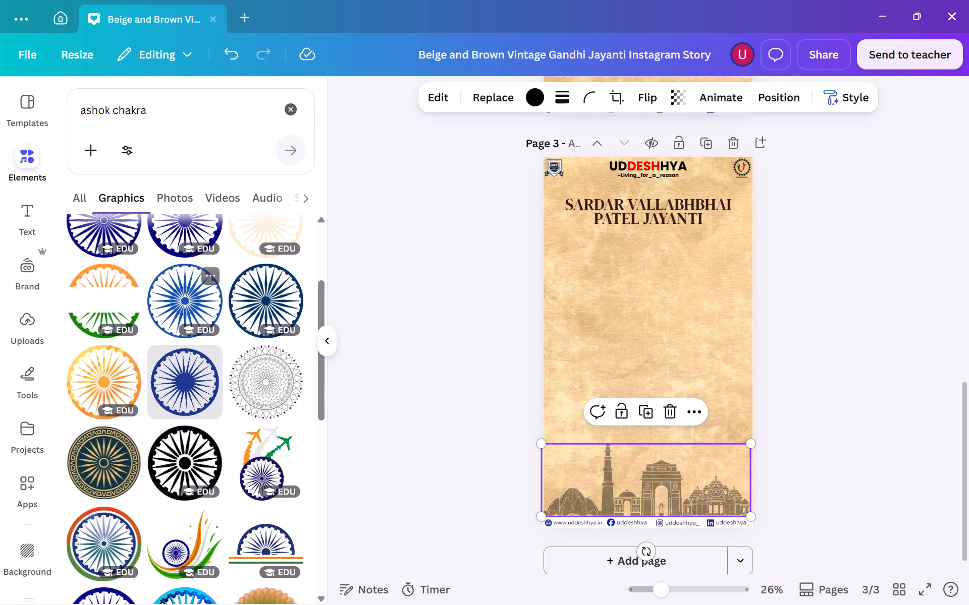
{"action": "scroll", "coordinate": [184, 322], "scroll_direction": "down", "scroll_amount": 2}
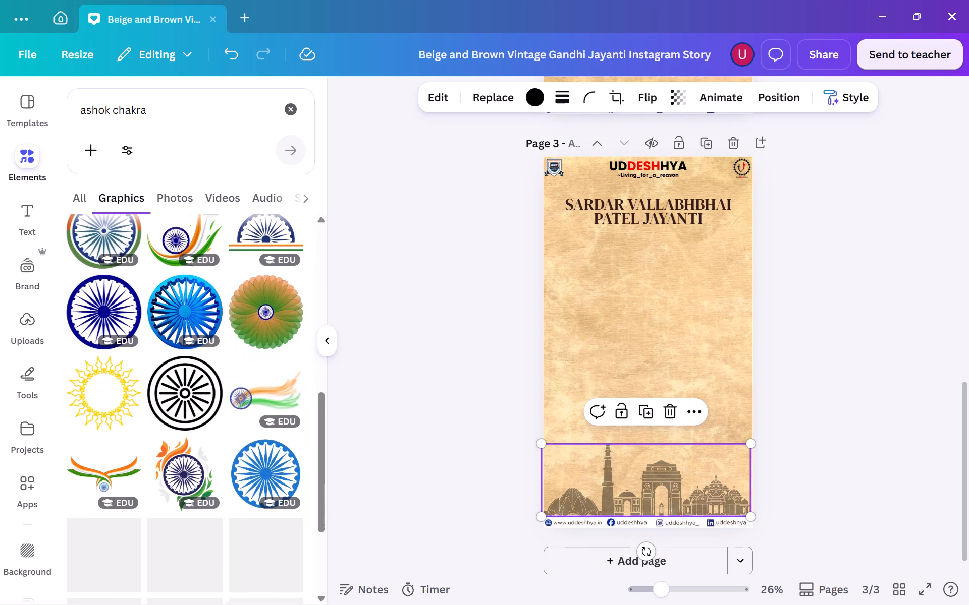
{"action": "scroll", "coordinate": [184, 322], "scroll_direction": "down", "scroll_amount": 2}
{"action": "scroll", "coordinate": [184, 322], "scroll_direction": "up", "scroll_amount": 2}
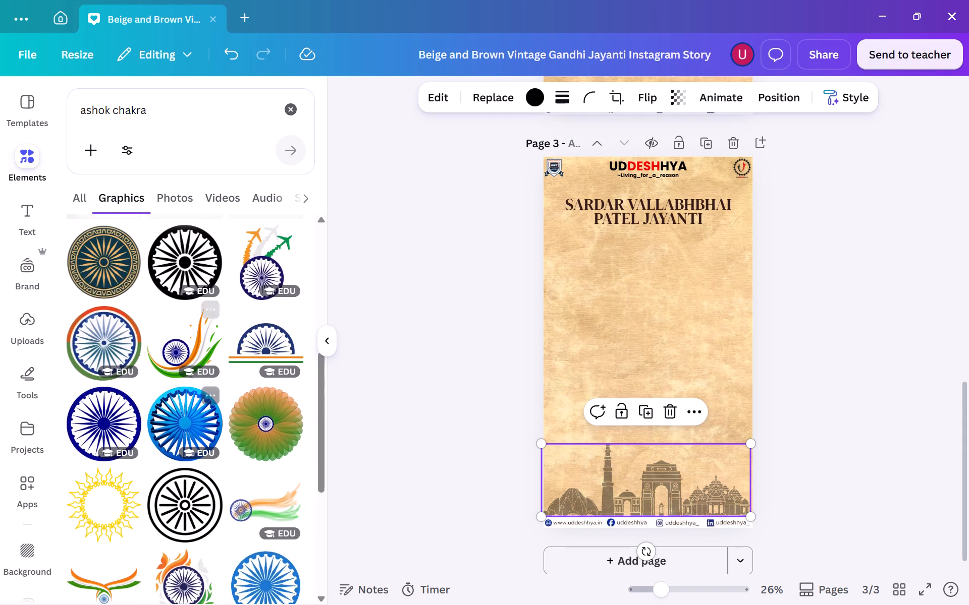
{"action": "scroll", "coordinate": [184, 322], "scroll_direction": "up", "scroll_amount": 3}
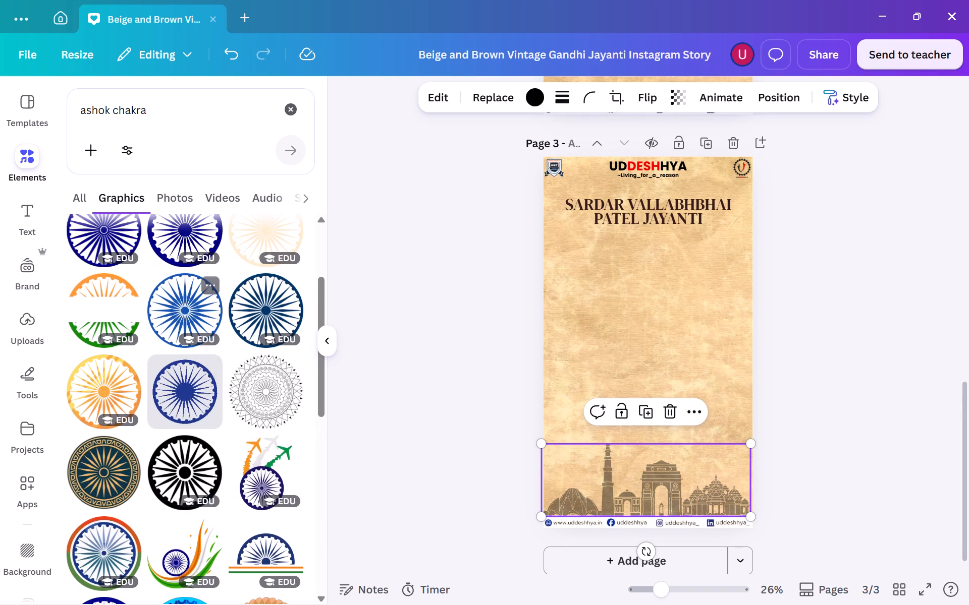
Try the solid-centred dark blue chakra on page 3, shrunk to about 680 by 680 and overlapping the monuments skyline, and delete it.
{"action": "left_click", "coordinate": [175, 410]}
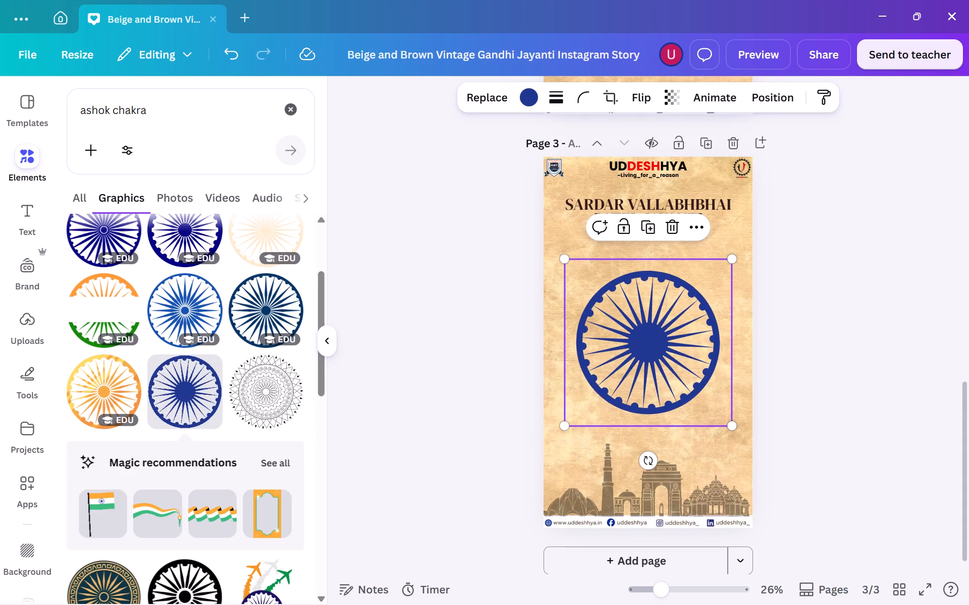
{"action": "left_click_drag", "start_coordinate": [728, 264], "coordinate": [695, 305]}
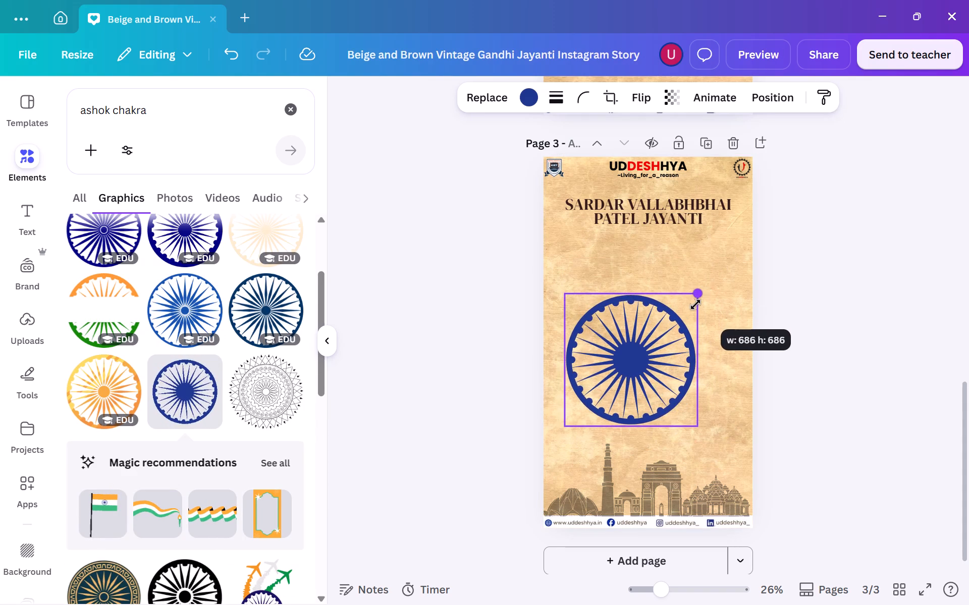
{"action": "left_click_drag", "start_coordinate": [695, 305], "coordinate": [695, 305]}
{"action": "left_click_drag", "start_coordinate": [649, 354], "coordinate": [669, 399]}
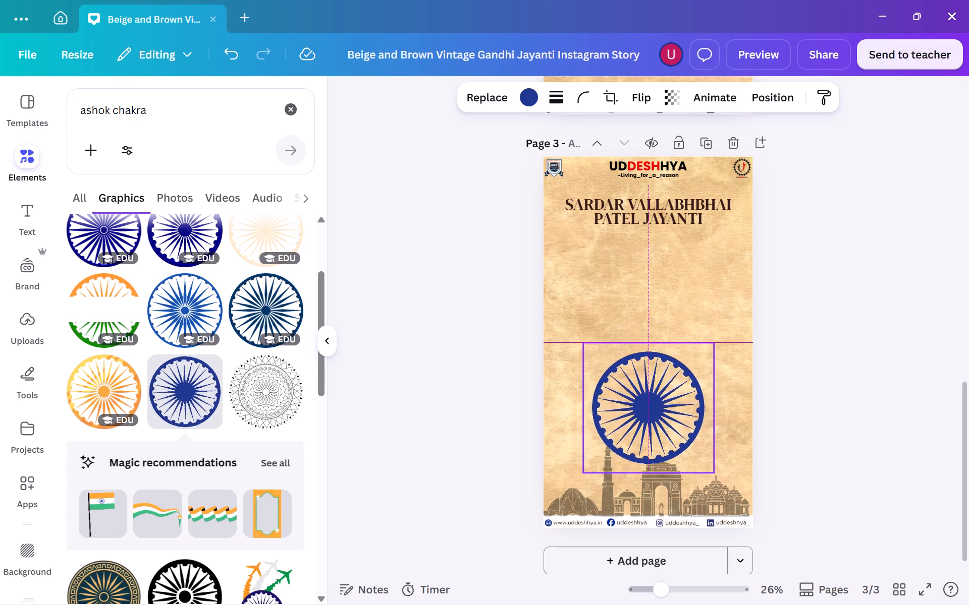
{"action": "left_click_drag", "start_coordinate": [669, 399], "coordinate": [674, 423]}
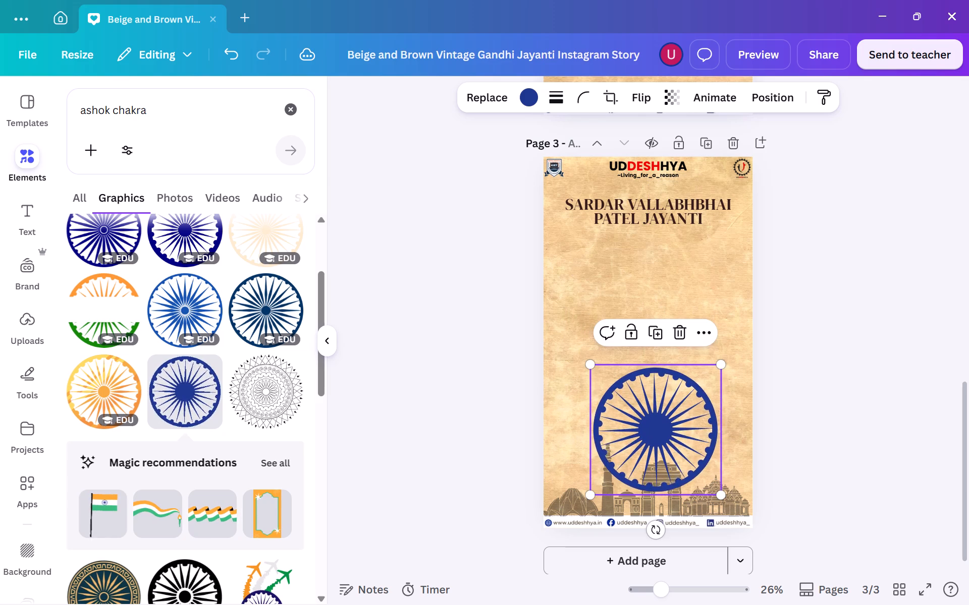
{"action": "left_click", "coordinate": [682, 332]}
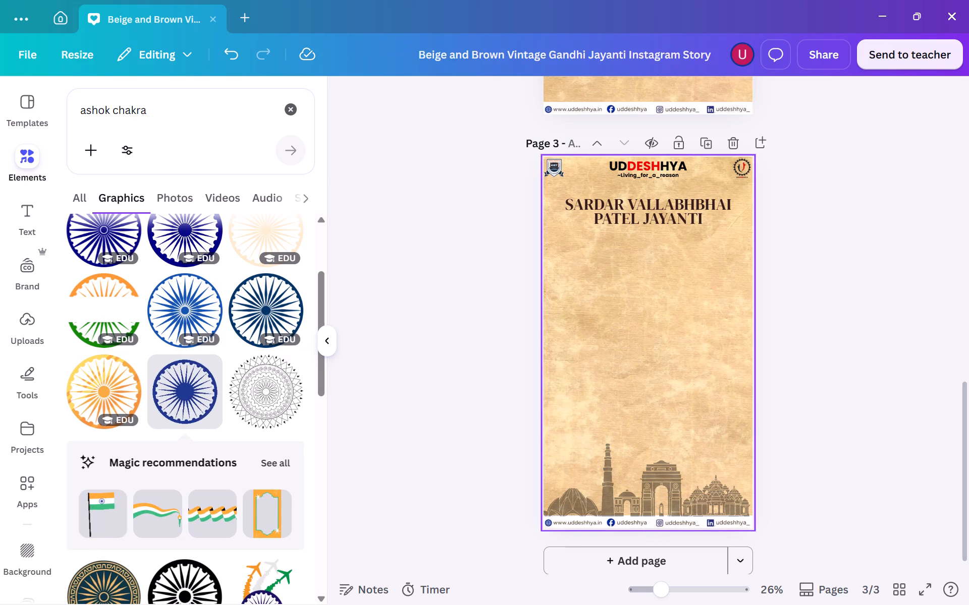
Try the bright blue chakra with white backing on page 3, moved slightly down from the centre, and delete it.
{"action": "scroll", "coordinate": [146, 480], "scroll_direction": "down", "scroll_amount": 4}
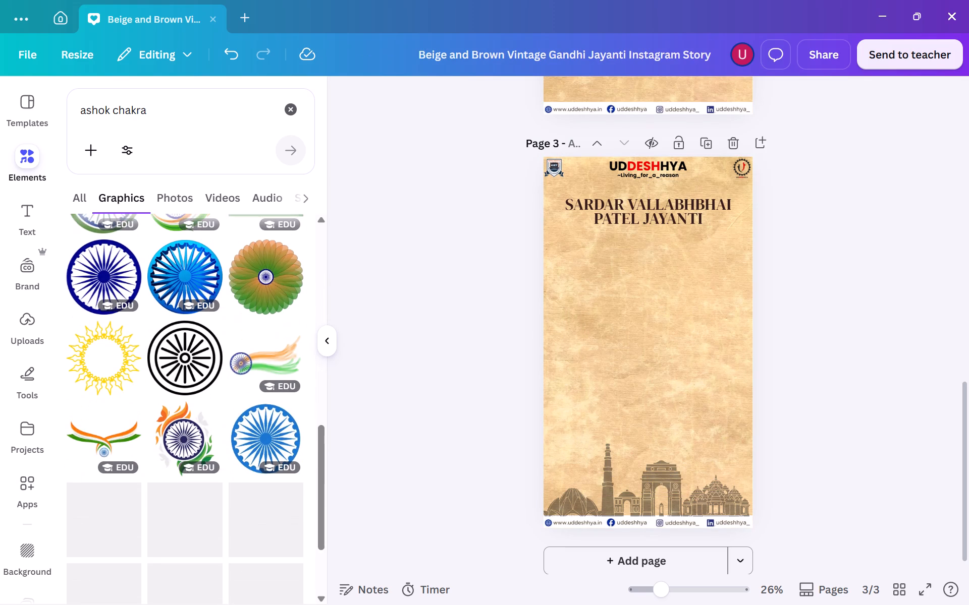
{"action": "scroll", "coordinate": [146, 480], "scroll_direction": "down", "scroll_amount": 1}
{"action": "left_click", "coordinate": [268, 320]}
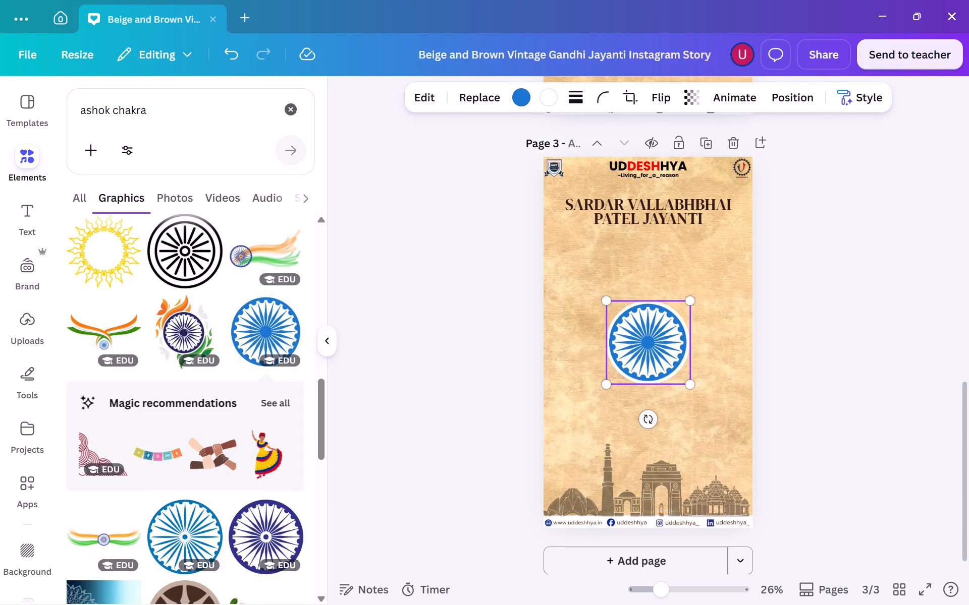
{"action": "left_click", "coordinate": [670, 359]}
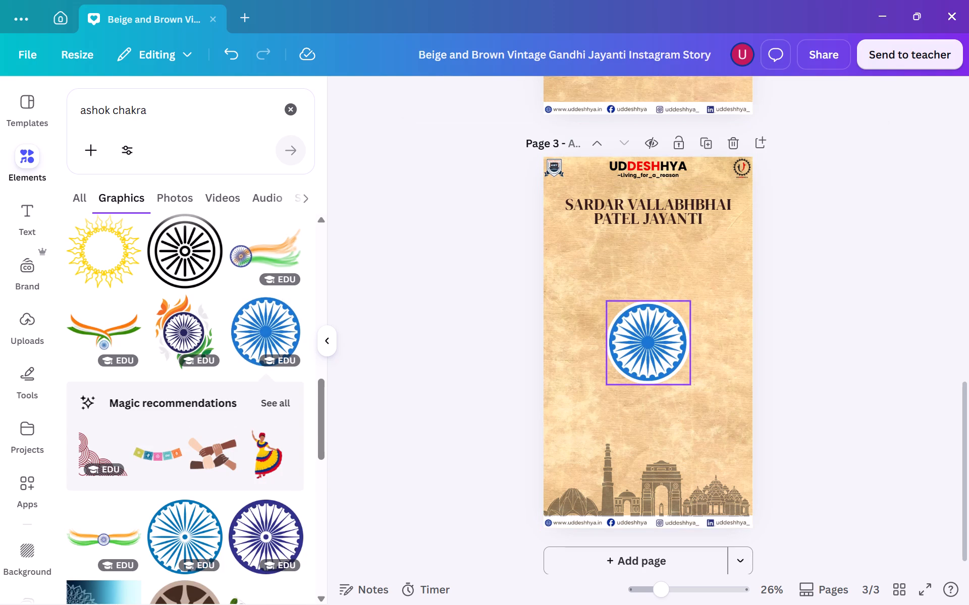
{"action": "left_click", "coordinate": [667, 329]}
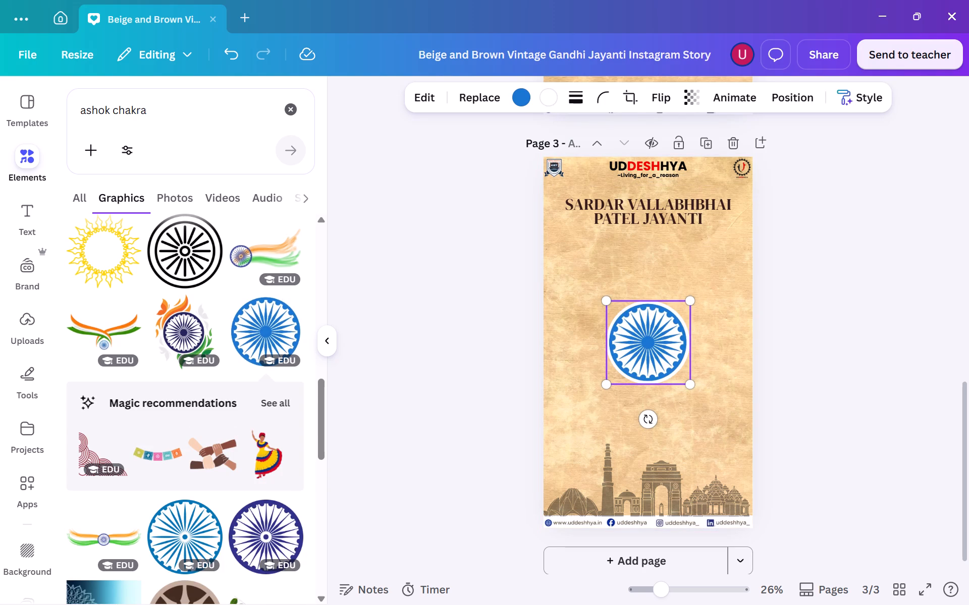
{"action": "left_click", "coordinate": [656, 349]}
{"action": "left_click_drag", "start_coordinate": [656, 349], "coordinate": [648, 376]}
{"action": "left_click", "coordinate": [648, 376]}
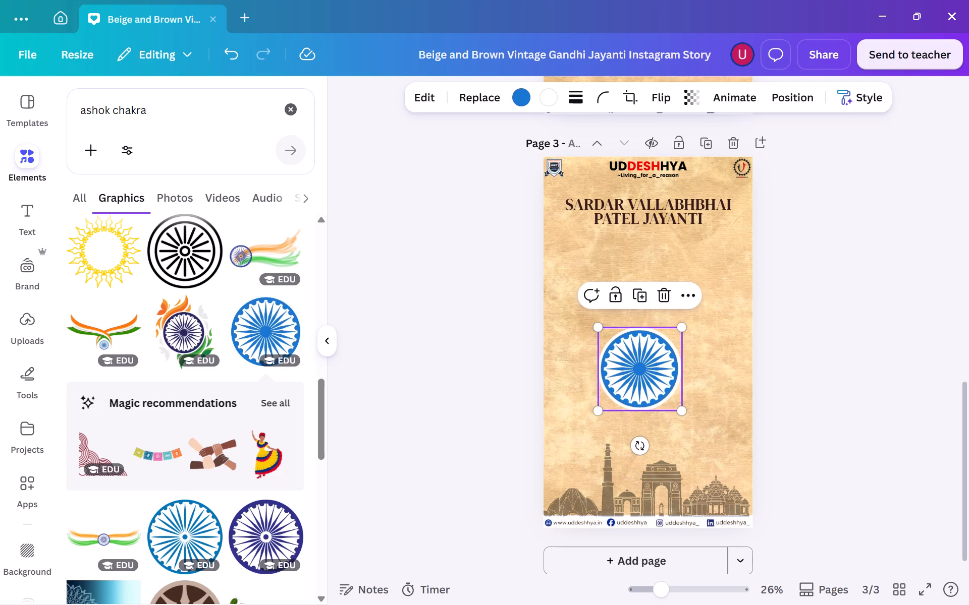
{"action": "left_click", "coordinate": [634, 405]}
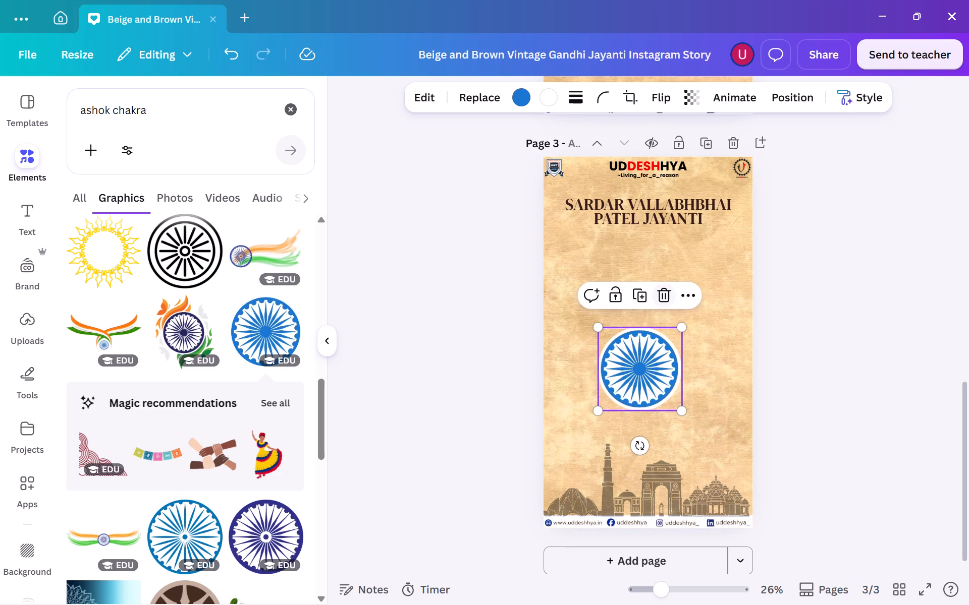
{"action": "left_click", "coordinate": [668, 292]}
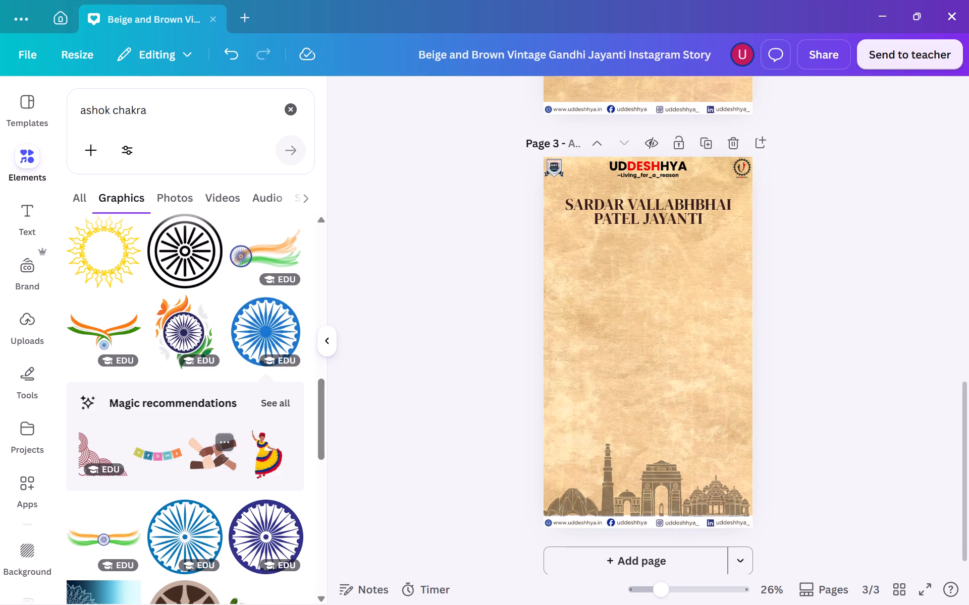
Add the blue open-spoked Ashoka chakra to page 3, enlarge it, and centre it horizontally so its lower part overlaps the monuments skyline.
{"action": "scroll", "coordinate": [177, 525], "scroll_direction": "down", "scroll_amount": 1}
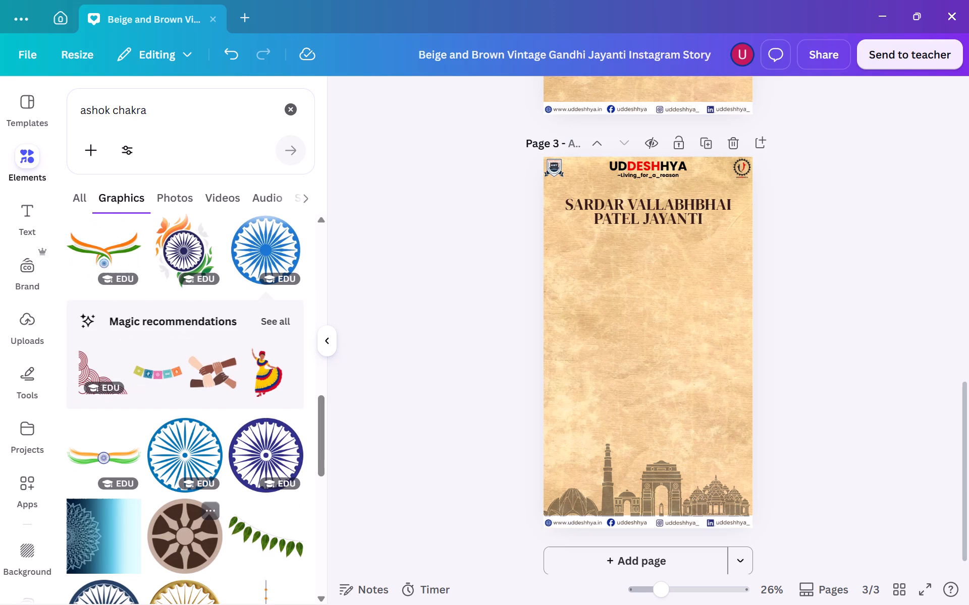
{"action": "left_click", "coordinate": [623, 500]}
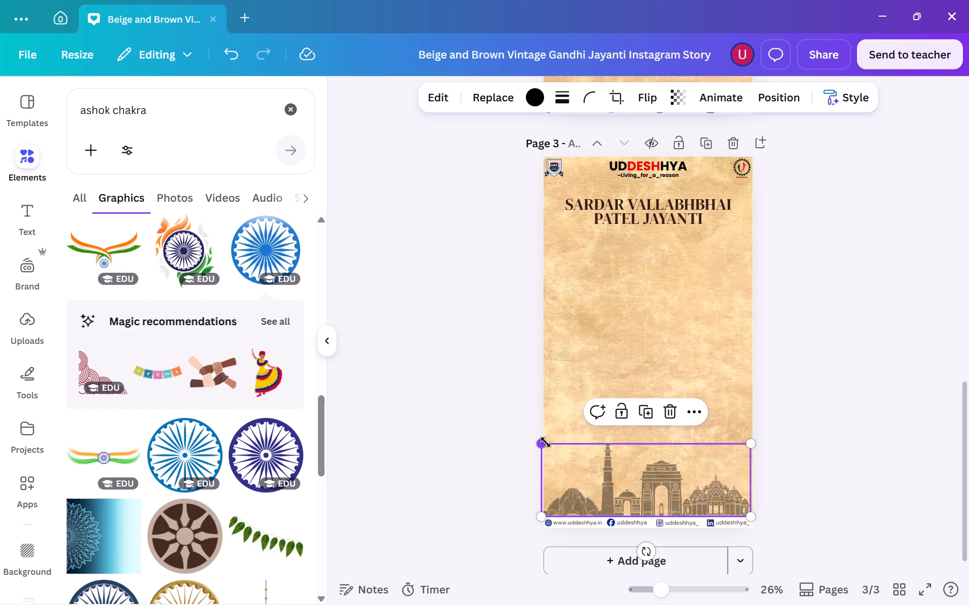
{"action": "left_click", "coordinate": [548, 442]}
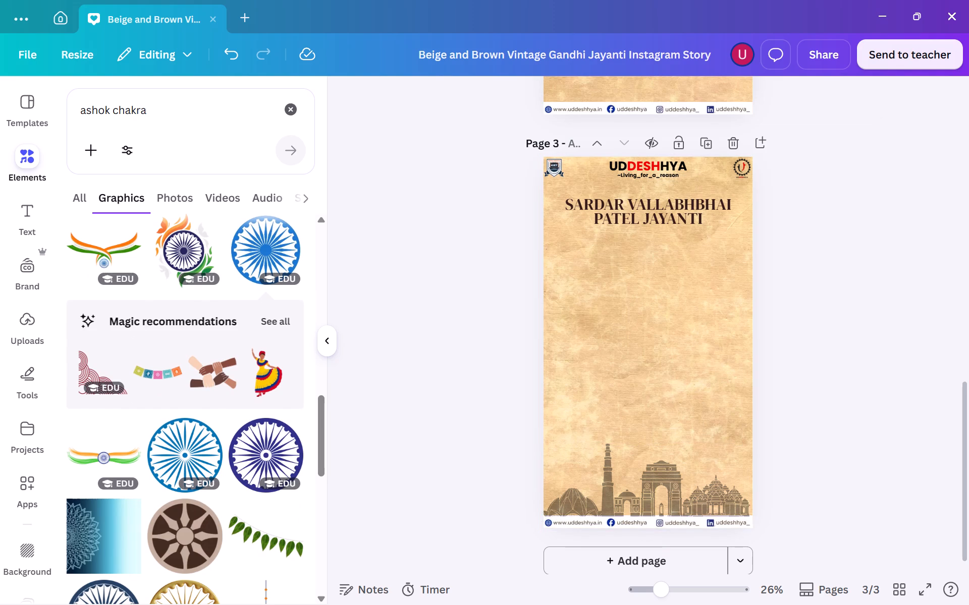
{"action": "left_click", "coordinate": [170, 462]}
{"action": "left_click_drag", "start_coordinate": [692, 299], "coordinate": [743, 277]}
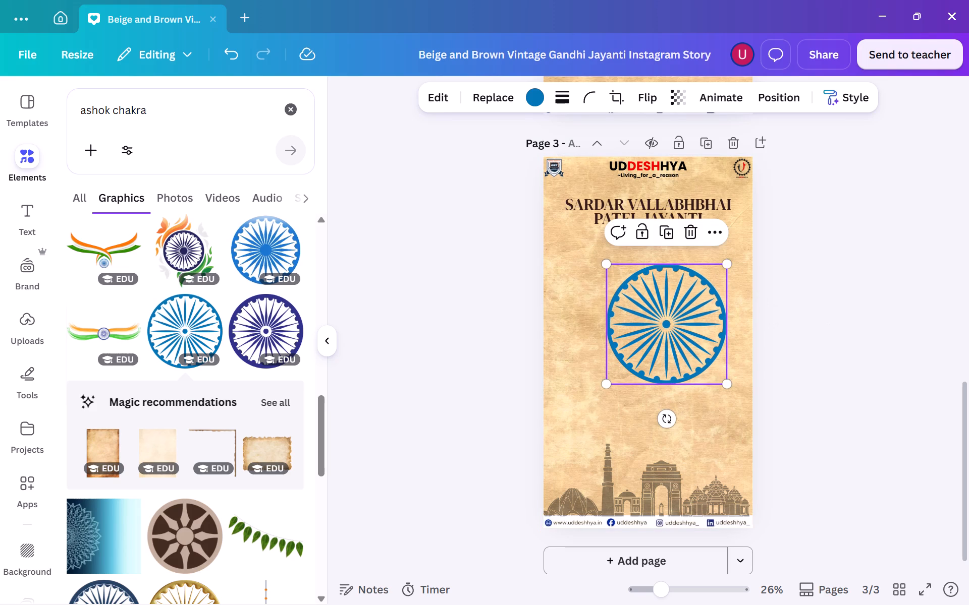
{"action": "left_click_drag", "start_coordinate": [709, 300], "coordinate": [687, 401]}
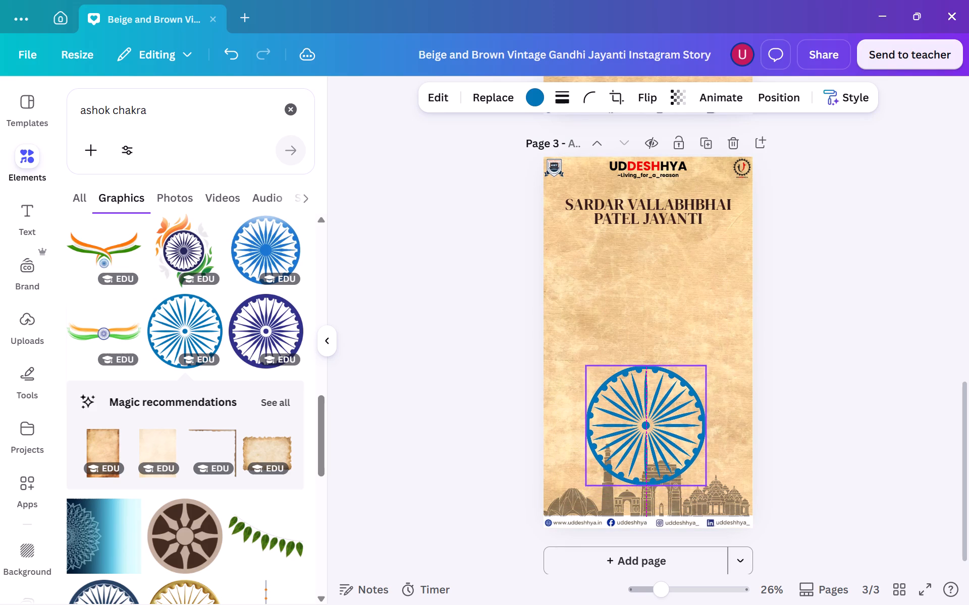
{"action": "left_click_drag", "start_coordinate": [687, 401], "coordinate": [695, 395]}
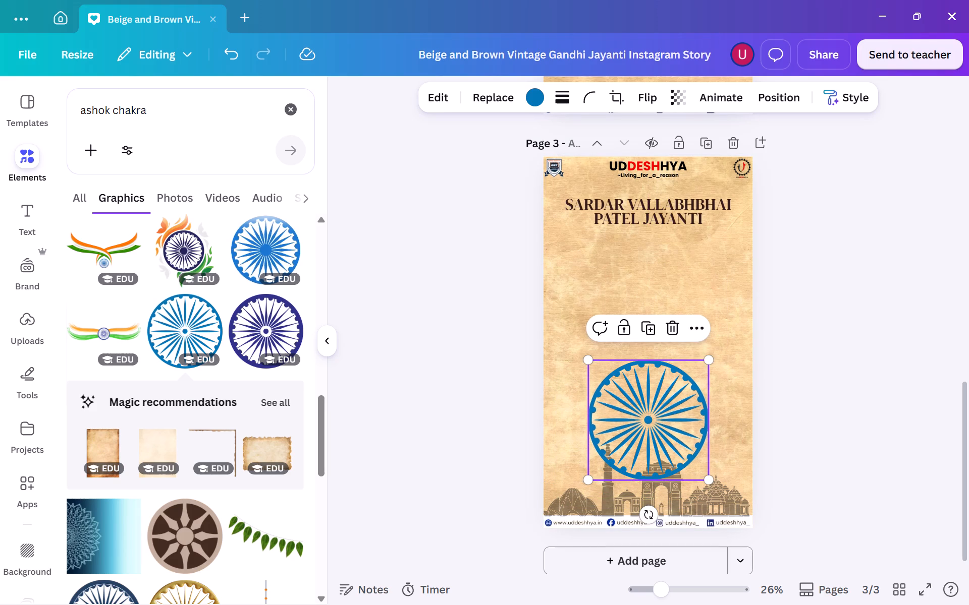
Recolour the Ashoka chakra on page 3 from the graphic colours to black.
{"action": "left_click", "coordinate": [532, 103]}
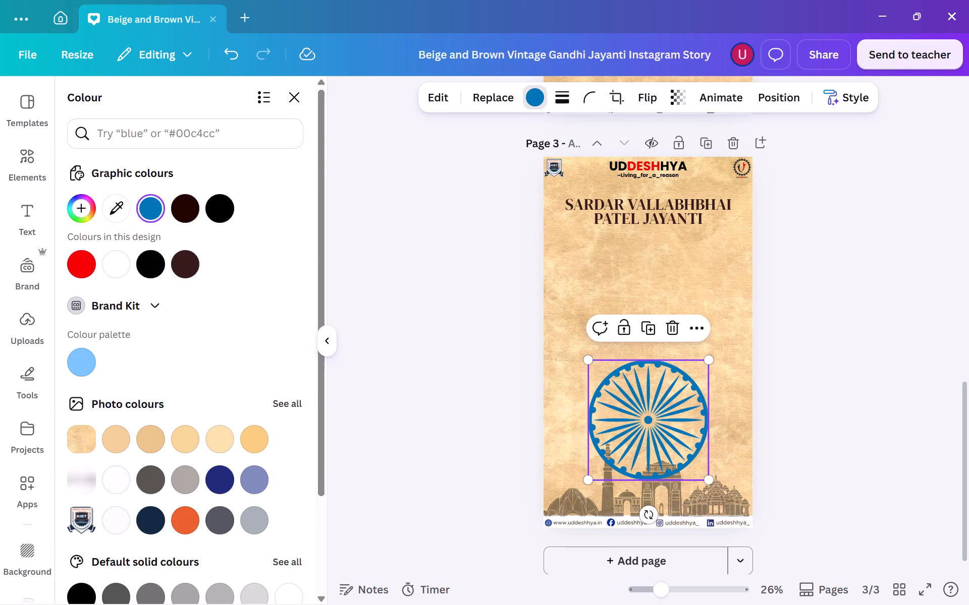
{"action": "left_click", "coordinate": [214, 212]}
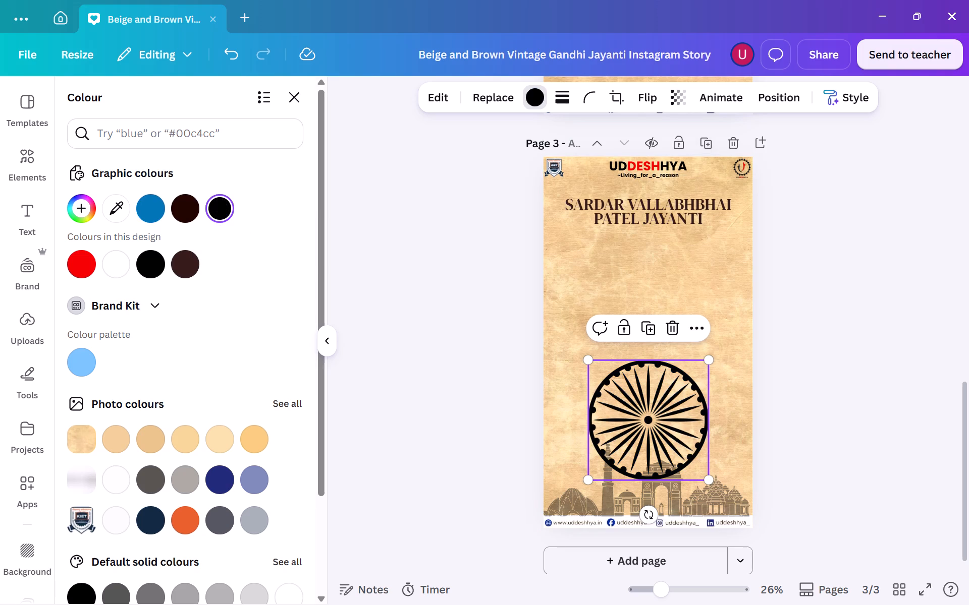
Set the black Ashoka chakra's transparency to 41 and centre it horizontally on page 3.
{"action": "left_click", "coordinate": [685, 94]}
{"action": "left_click_drag", "start_coordinate": [711, 163], "coordinate": [647, 167]}
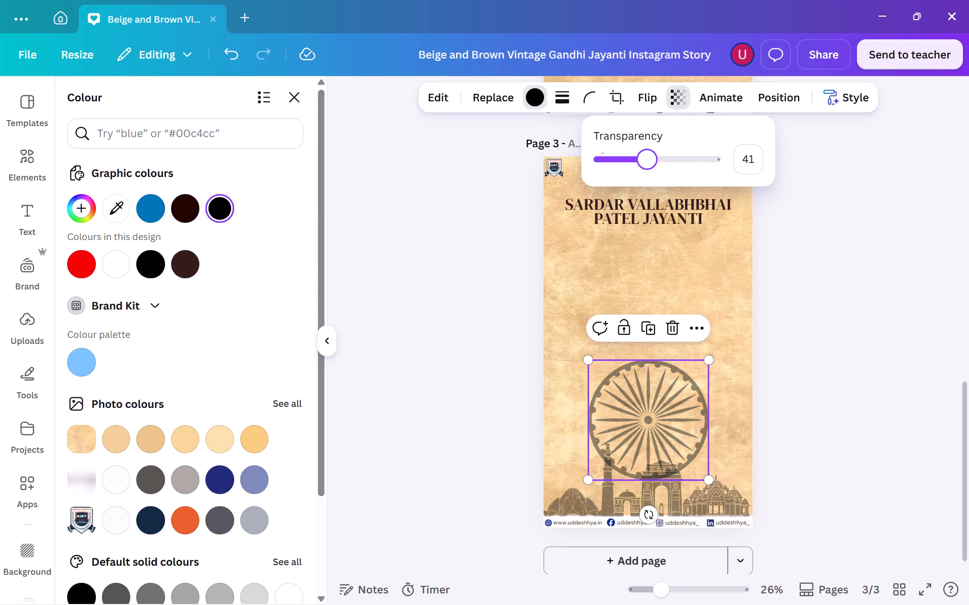
{"action": "left_click", "coordinate": [772, 99]}
{"action": "left_click", "coordinate": [259, 319]}
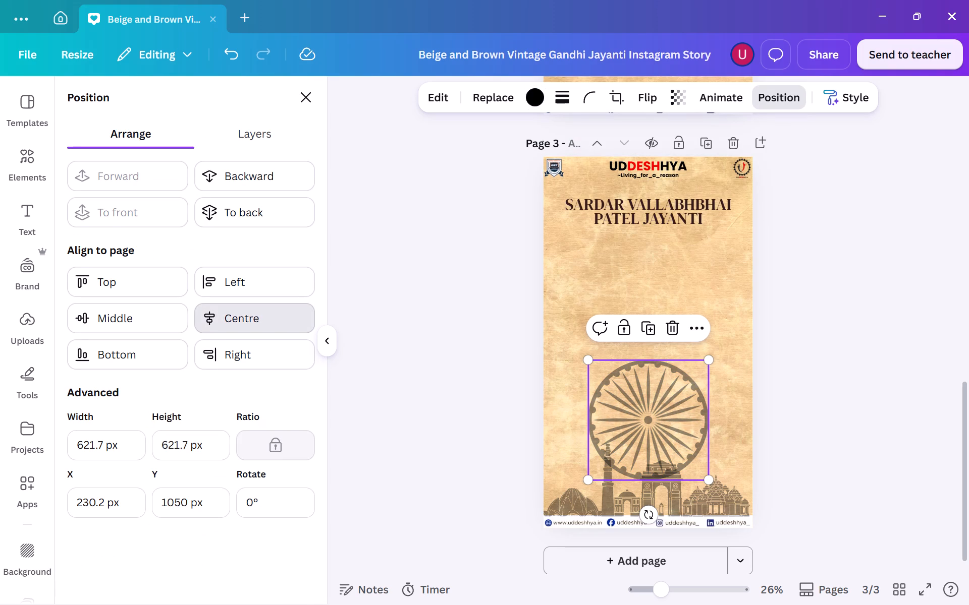
{"action": "left_click", "coordinate": [496, 349]}
{"action": "left_click", "coordinate": [496, 349]}
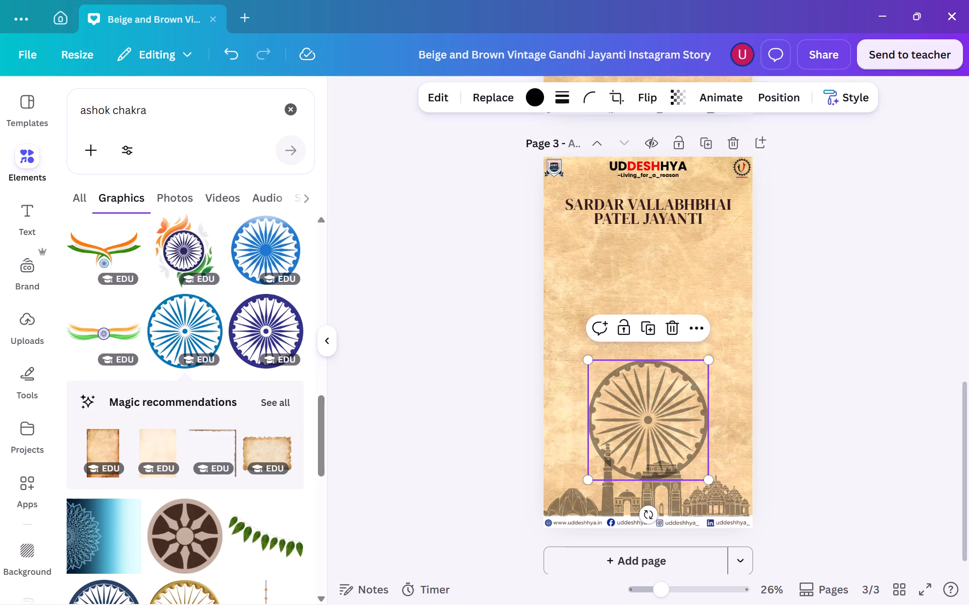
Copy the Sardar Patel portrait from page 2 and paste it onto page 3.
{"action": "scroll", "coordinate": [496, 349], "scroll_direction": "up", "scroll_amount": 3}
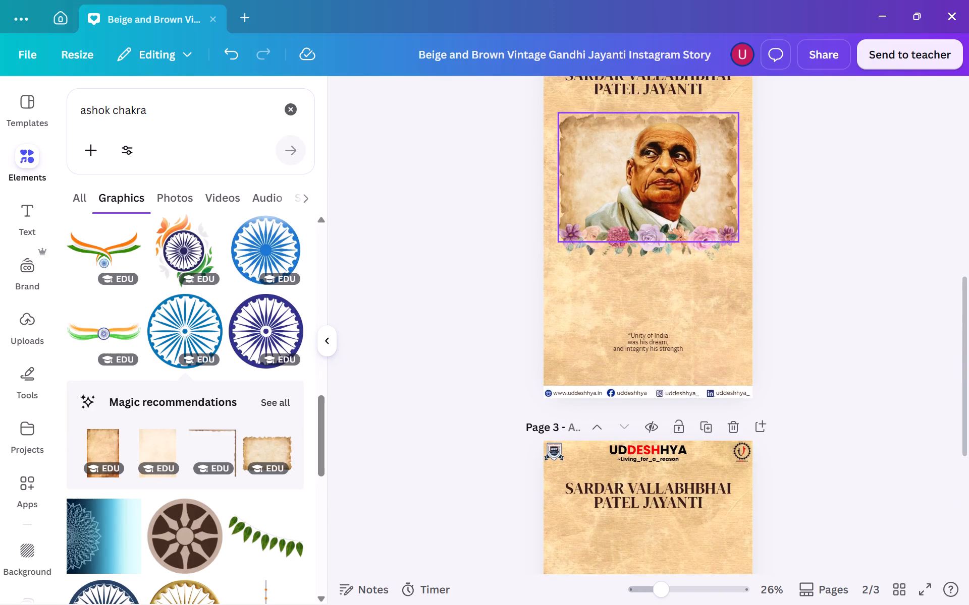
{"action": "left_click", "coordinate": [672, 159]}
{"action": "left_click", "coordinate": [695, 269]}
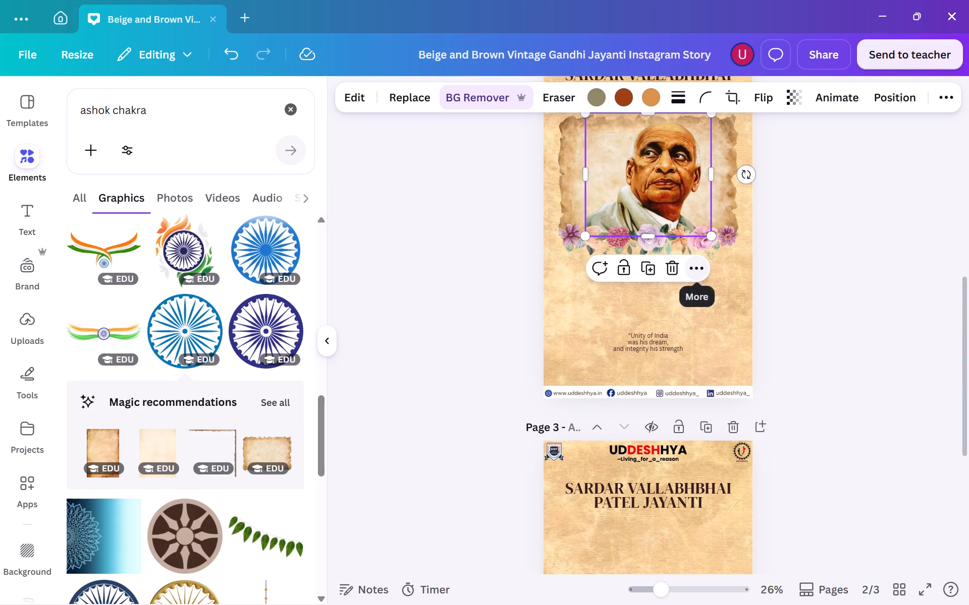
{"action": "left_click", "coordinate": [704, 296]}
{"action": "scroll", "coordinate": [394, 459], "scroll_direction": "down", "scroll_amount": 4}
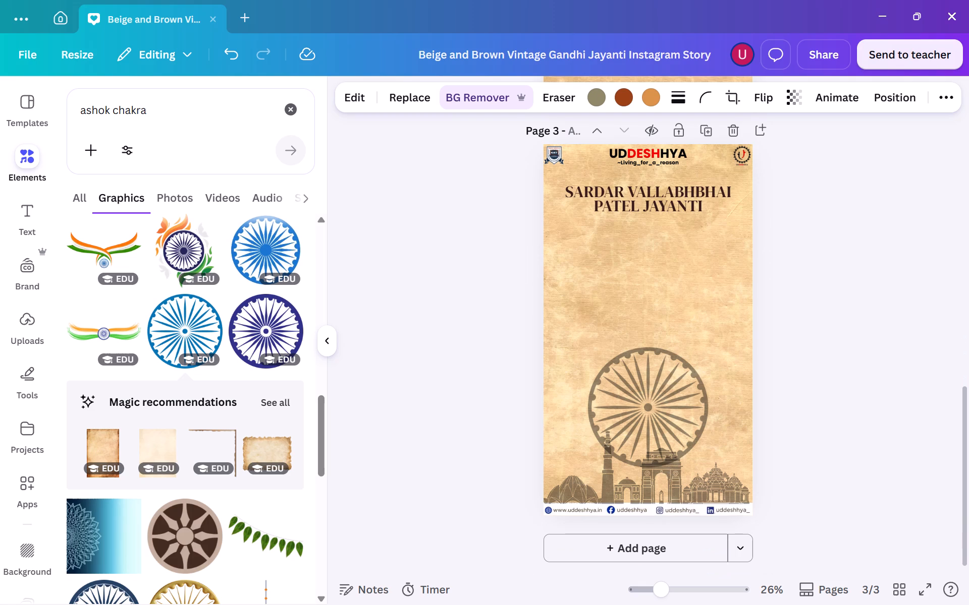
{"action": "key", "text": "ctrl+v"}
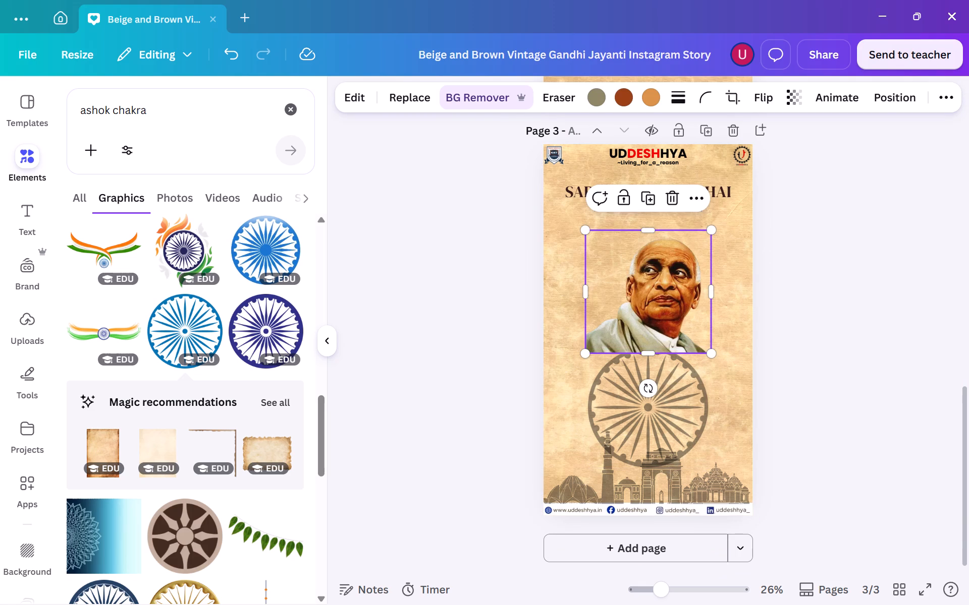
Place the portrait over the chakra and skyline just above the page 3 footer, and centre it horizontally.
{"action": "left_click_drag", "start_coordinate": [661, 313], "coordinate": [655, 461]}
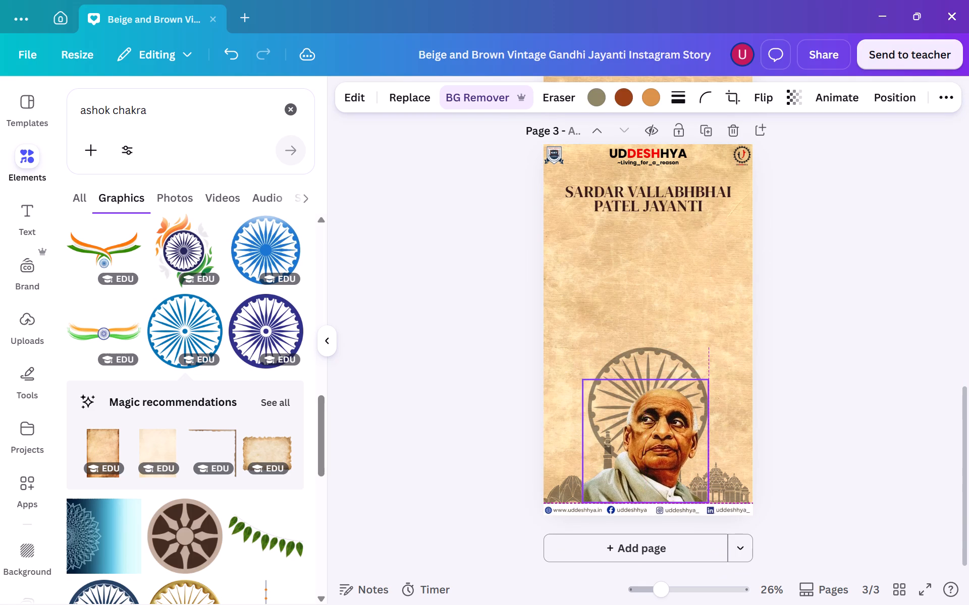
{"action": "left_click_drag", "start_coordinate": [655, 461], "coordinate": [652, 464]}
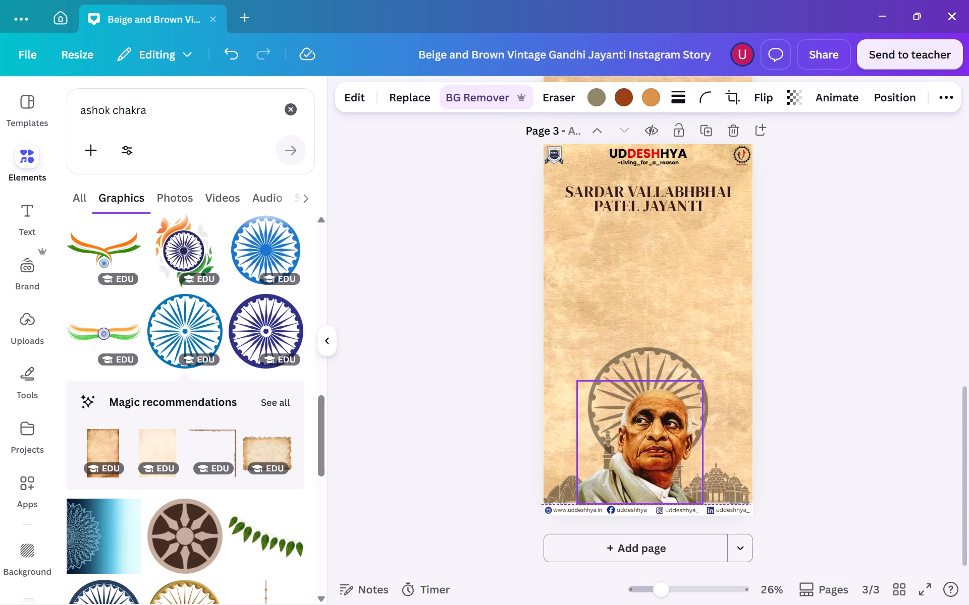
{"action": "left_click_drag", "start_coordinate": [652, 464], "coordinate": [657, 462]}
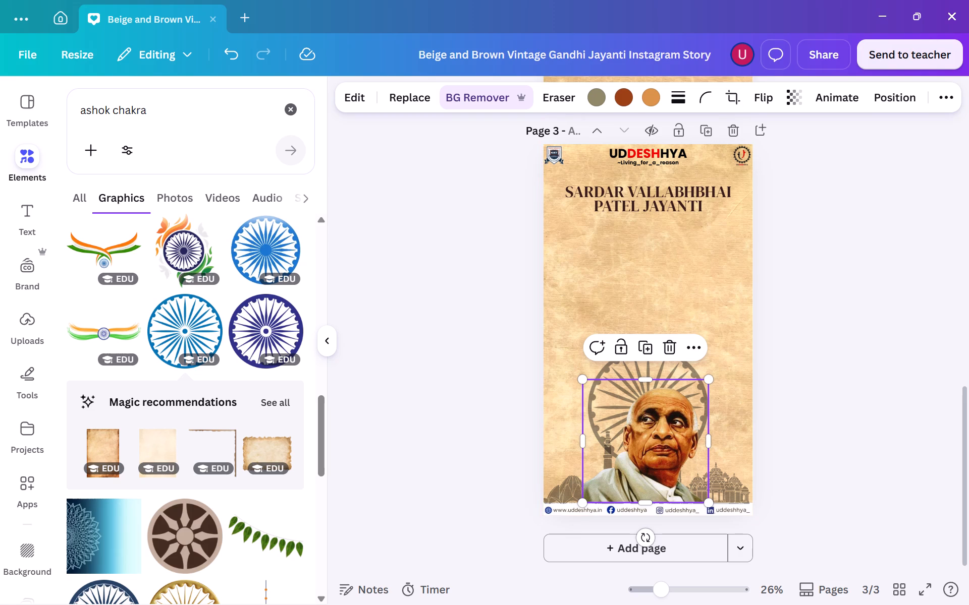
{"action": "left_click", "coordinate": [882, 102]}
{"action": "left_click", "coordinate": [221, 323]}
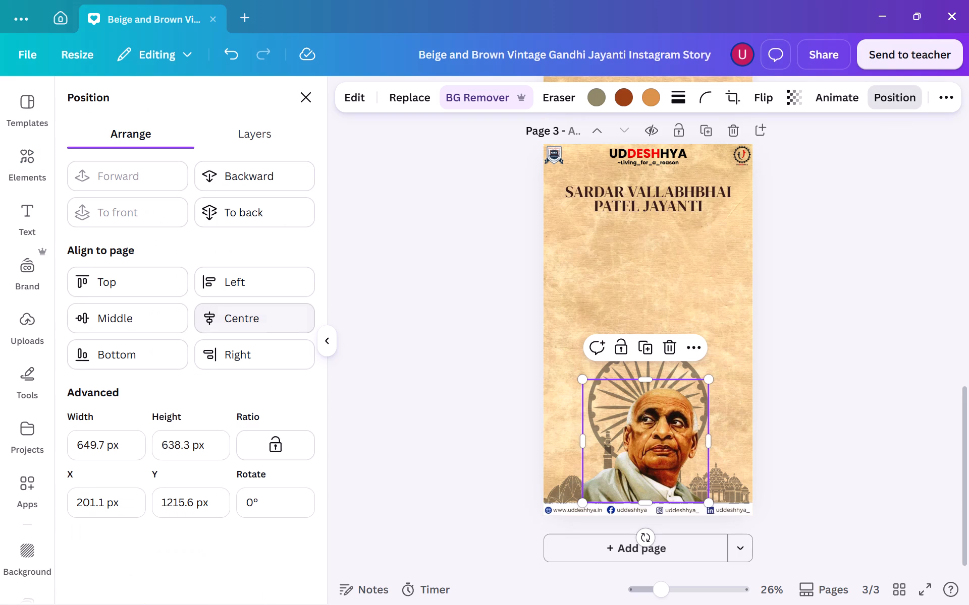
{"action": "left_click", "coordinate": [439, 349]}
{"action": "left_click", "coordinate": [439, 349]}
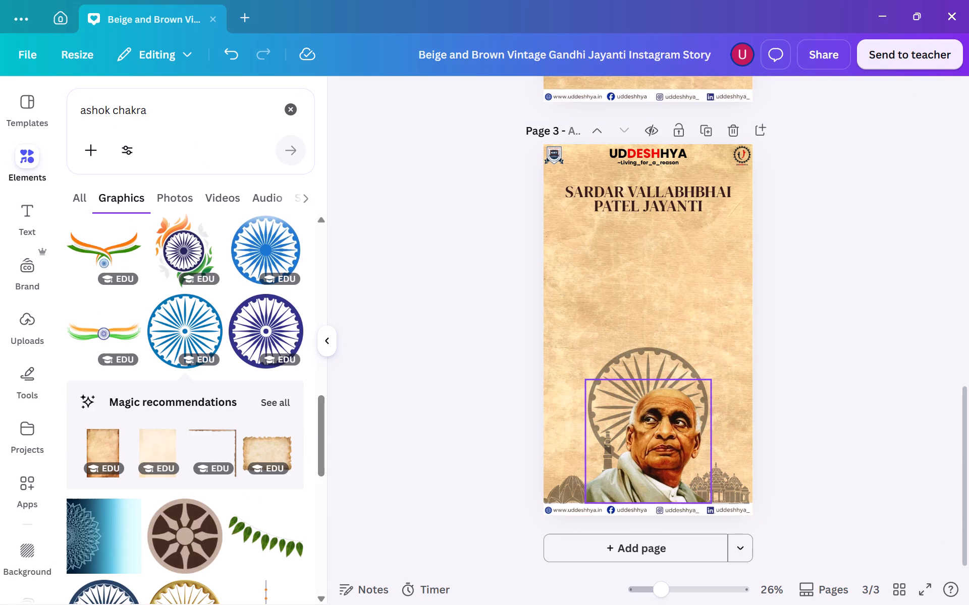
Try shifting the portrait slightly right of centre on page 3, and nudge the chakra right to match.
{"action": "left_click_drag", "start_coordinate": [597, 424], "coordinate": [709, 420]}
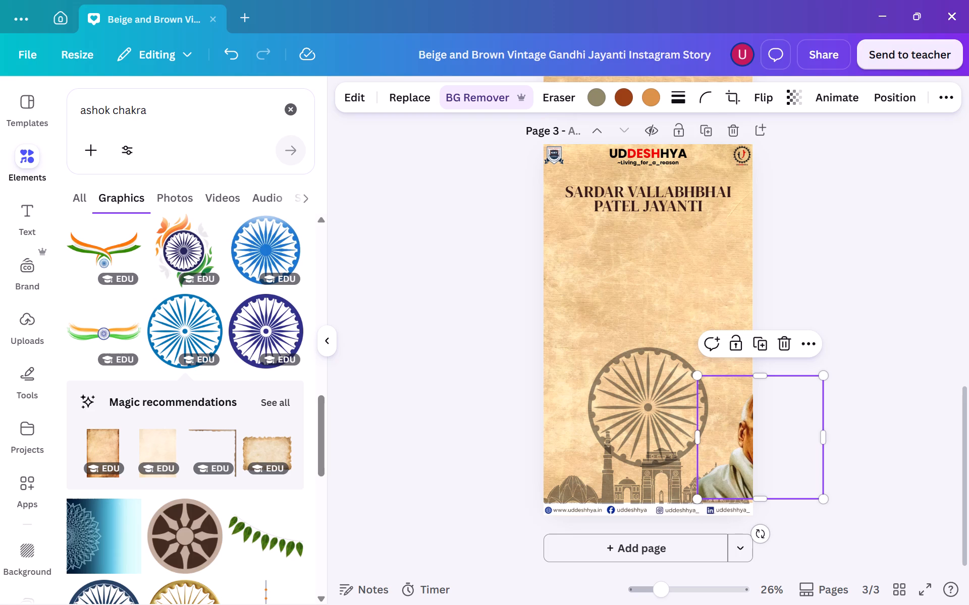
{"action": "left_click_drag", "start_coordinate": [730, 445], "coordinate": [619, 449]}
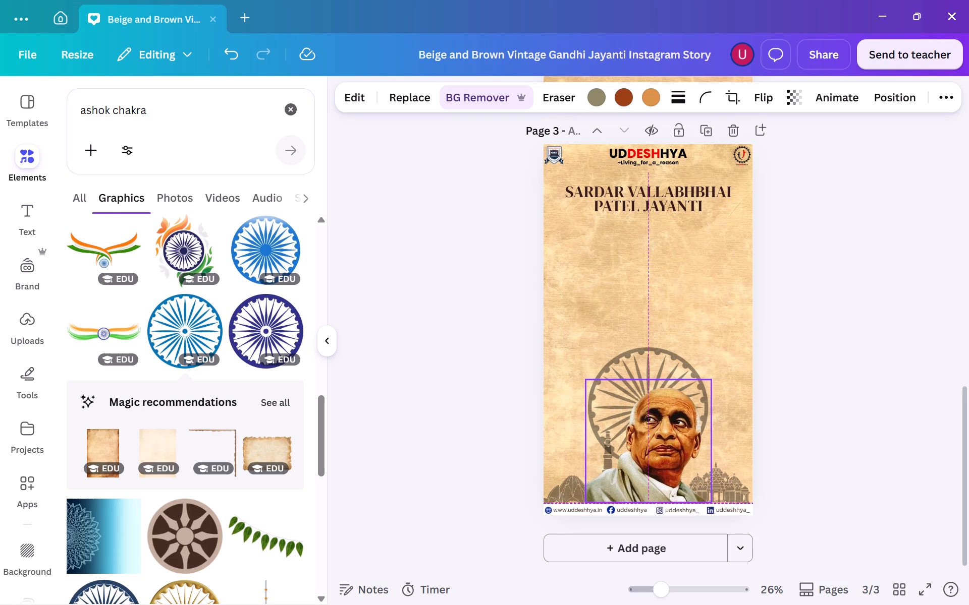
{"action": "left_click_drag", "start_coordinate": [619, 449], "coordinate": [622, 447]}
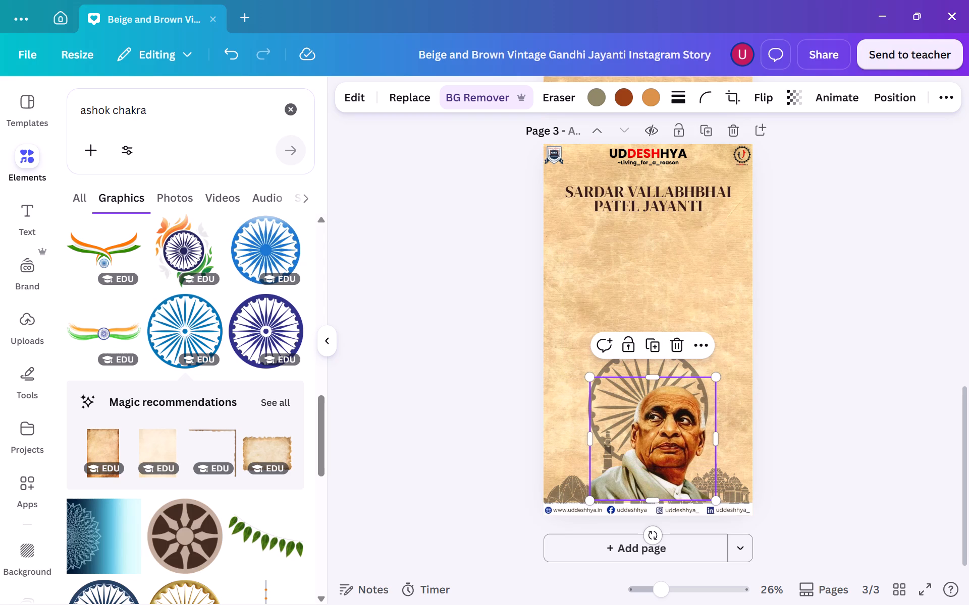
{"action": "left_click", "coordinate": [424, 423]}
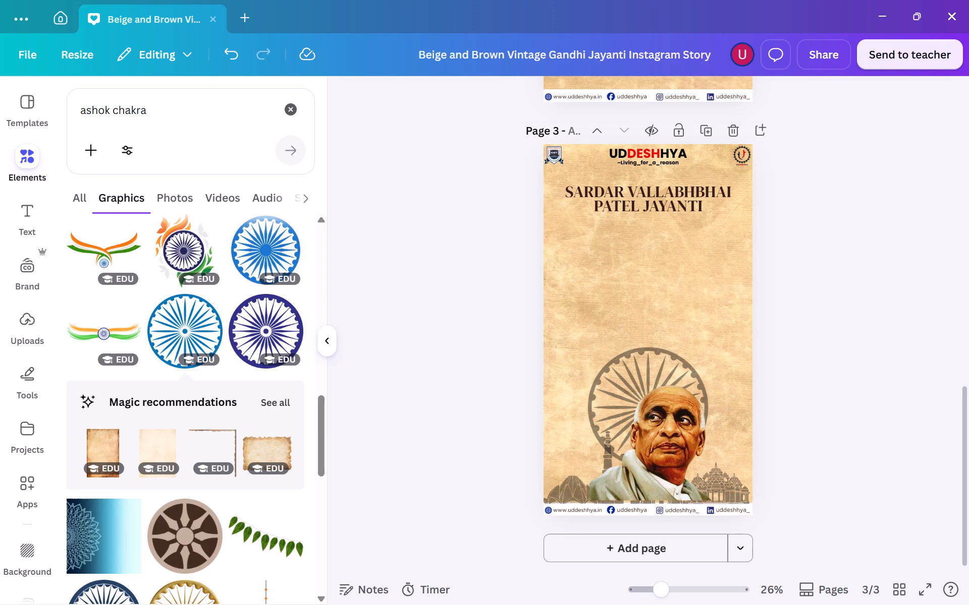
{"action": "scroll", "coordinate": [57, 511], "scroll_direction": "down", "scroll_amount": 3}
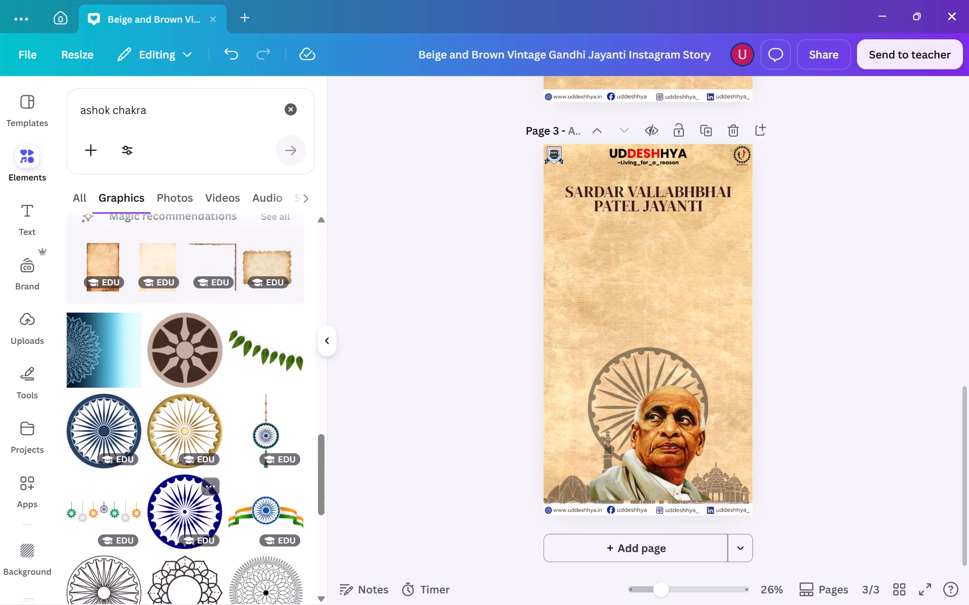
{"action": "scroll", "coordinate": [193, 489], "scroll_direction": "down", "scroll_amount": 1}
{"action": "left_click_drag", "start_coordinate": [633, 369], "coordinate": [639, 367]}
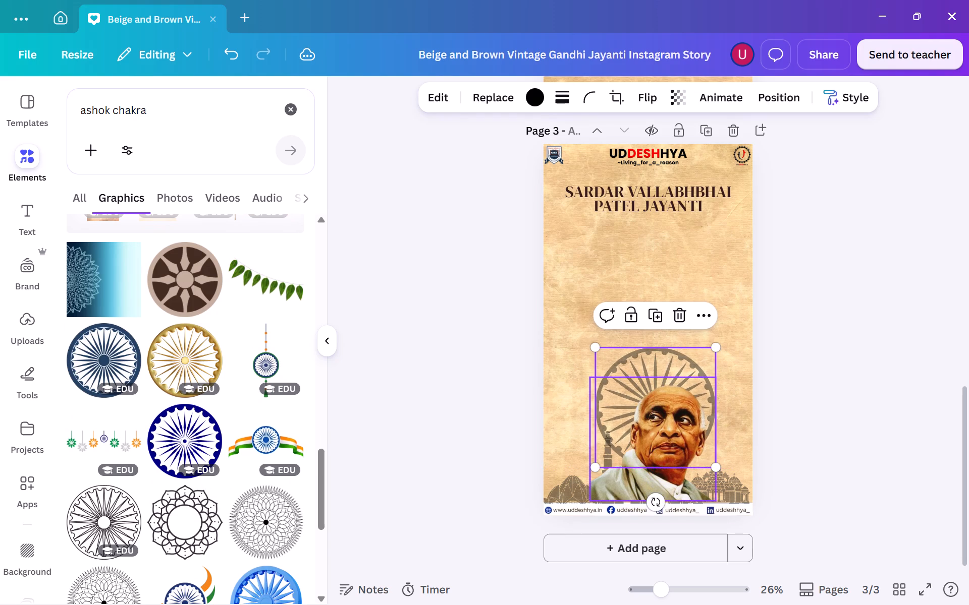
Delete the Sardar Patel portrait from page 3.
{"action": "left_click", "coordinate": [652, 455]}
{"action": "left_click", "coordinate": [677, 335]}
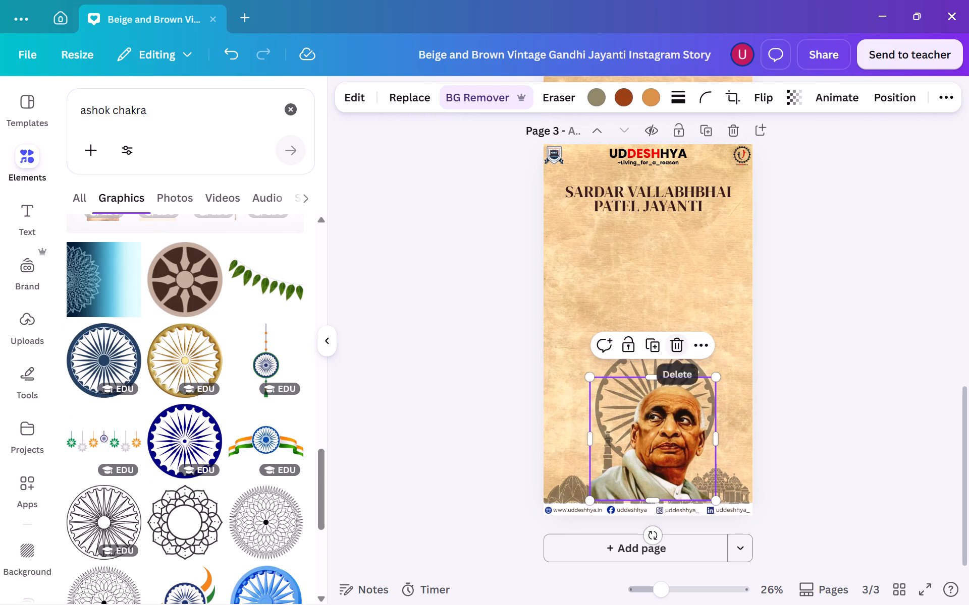
Add the grey Taj Mahal skyline from an "indian monuments" graphics search to page 3 and enlarge it to nearly the page width.
{"action": "left_click", "coordinate": [171, 109]}
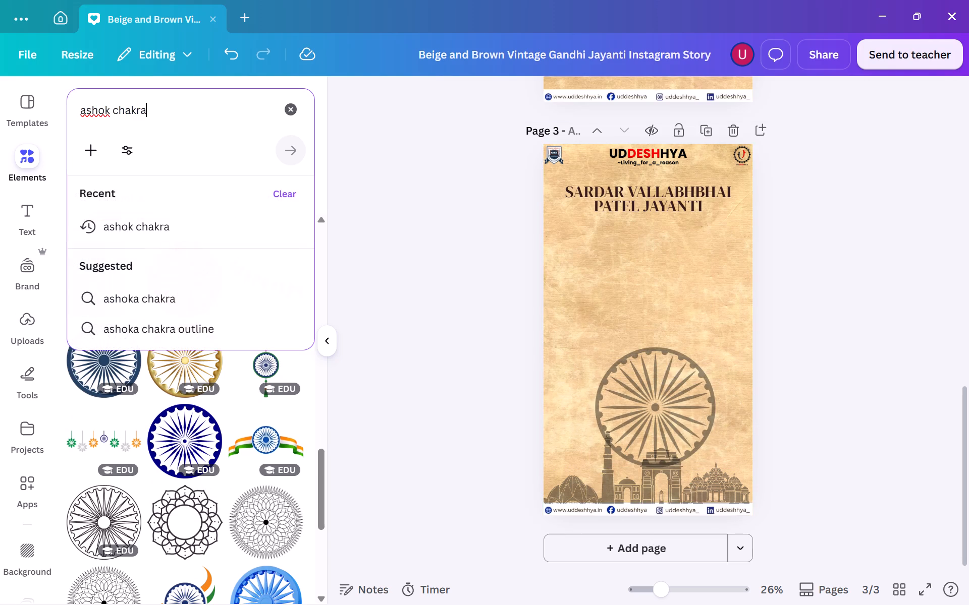
{"action": "left_click", "coordinate": [301, 112]}
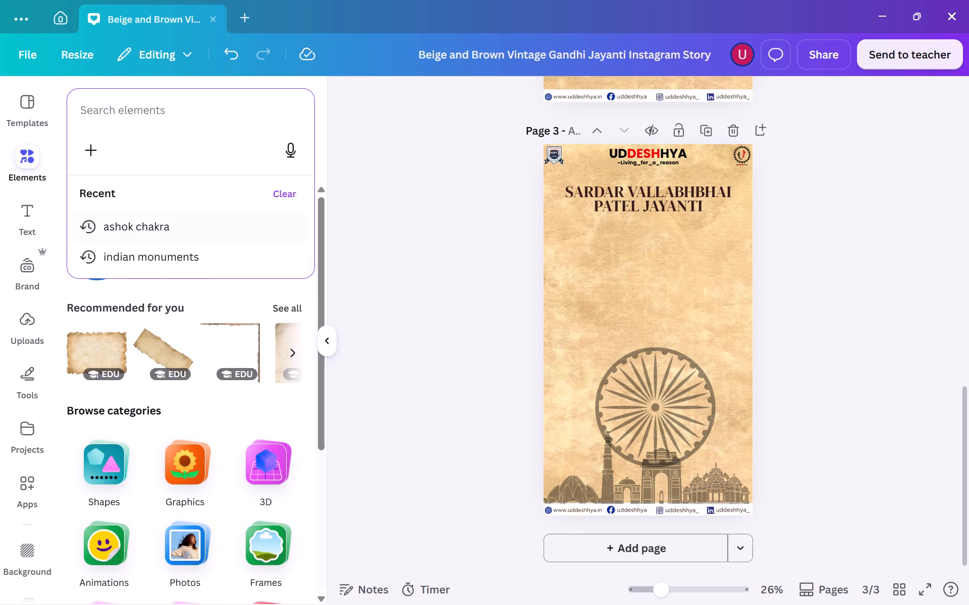
{"action": "left_click", "coordinate": [159, 258]}
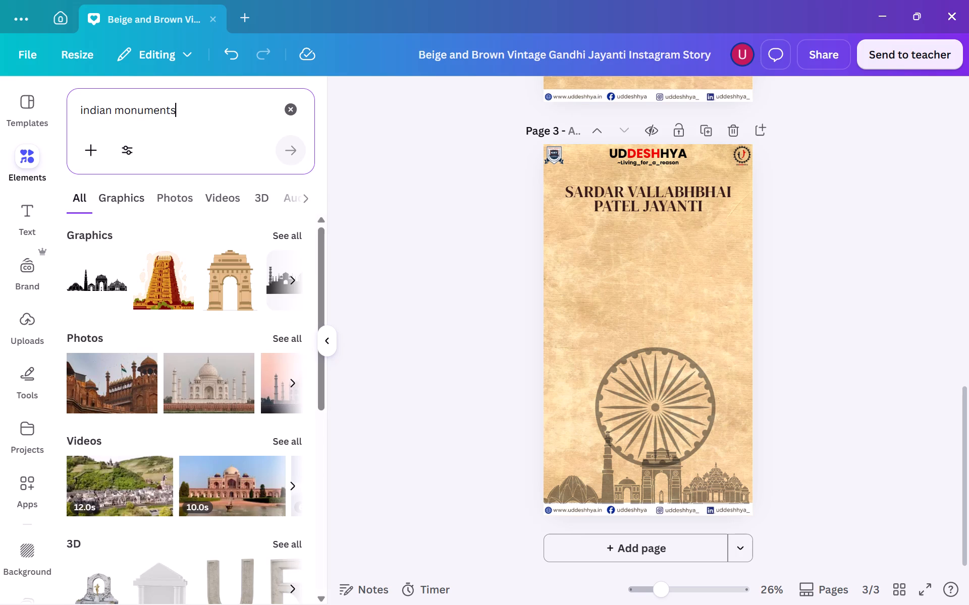
{"action": "left_click", "coordinate": [131, 202]}
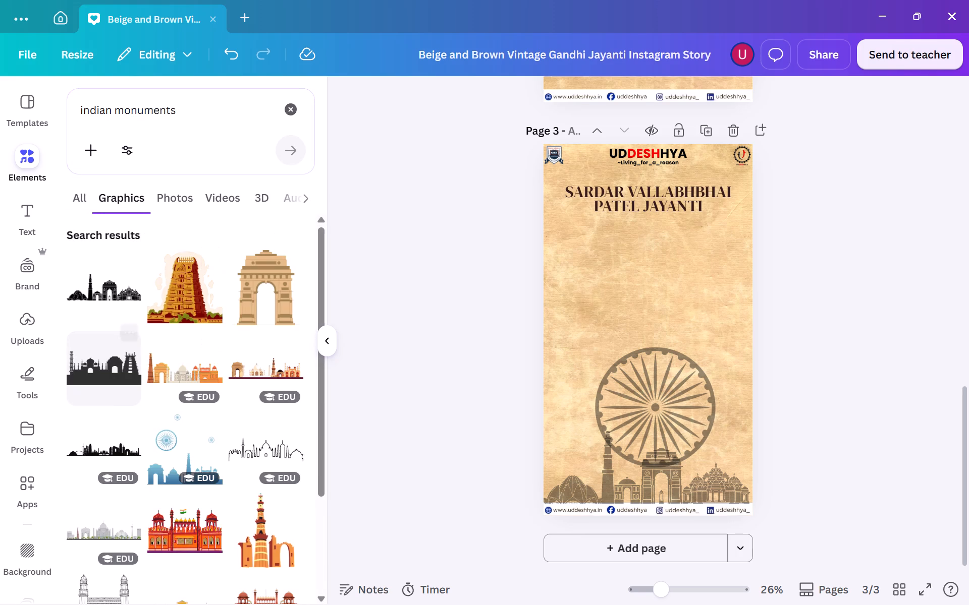
{"action": "scroll", "coordinate": [110, 419], "scroll_direction": "down", "scroll_amount": 1}
{"action": "left_click", "coordinate": [88, 455]}
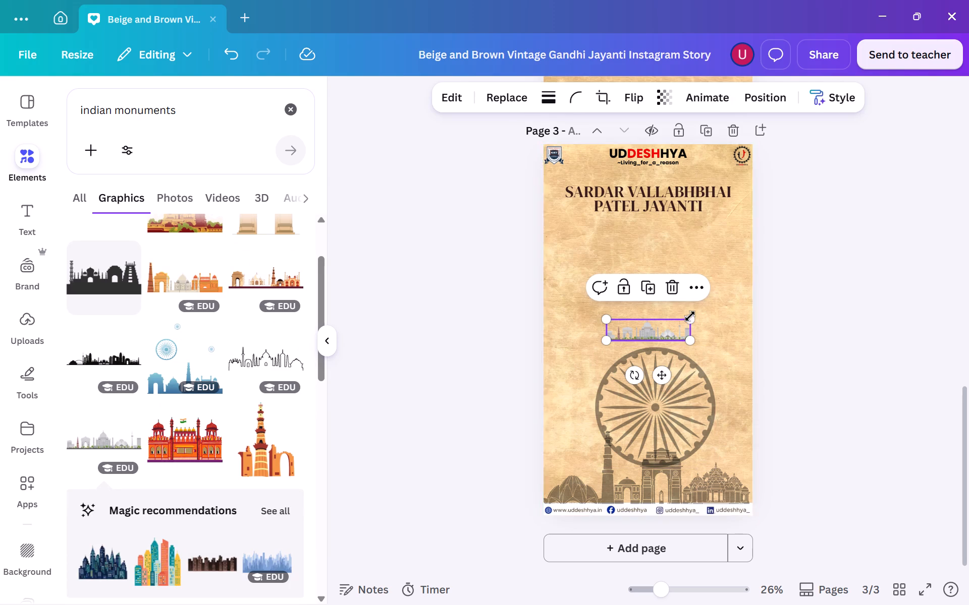
{"action": "left_click_drag", "start_coordinate": [690, 319], "coordinate": [749, 308]}
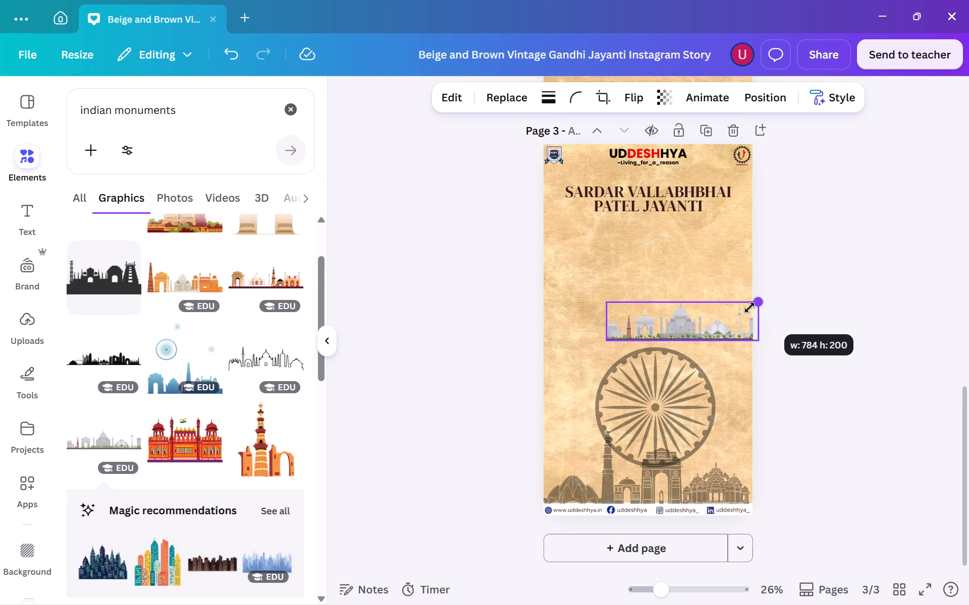
{"action": "left_click_drag", "start_coordinate": [749, 308], "coordinate": [752, 310]}
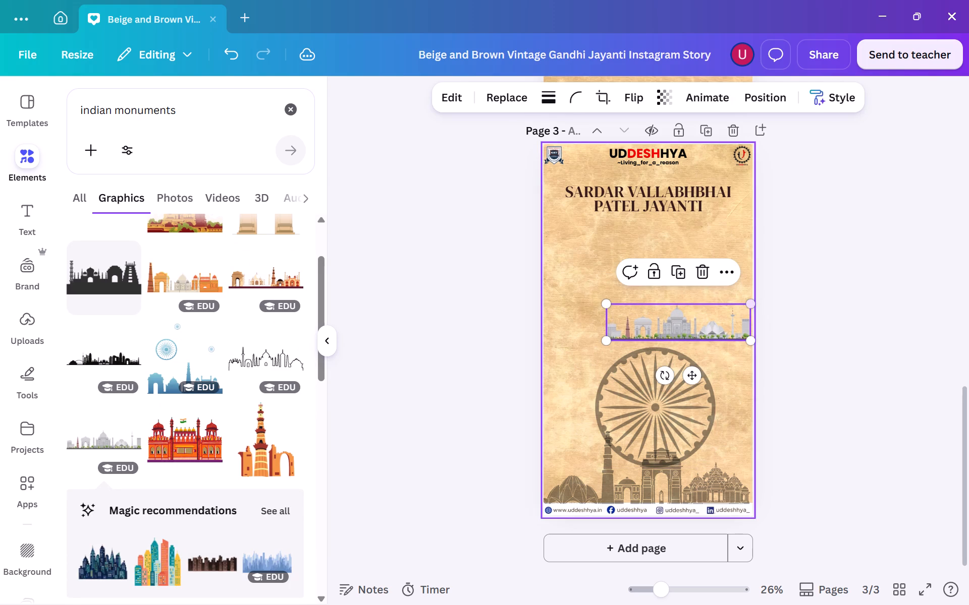
{"action": "left_click_drag", "start_coordinate": [606, 301], "coordinate": [547, 280]}
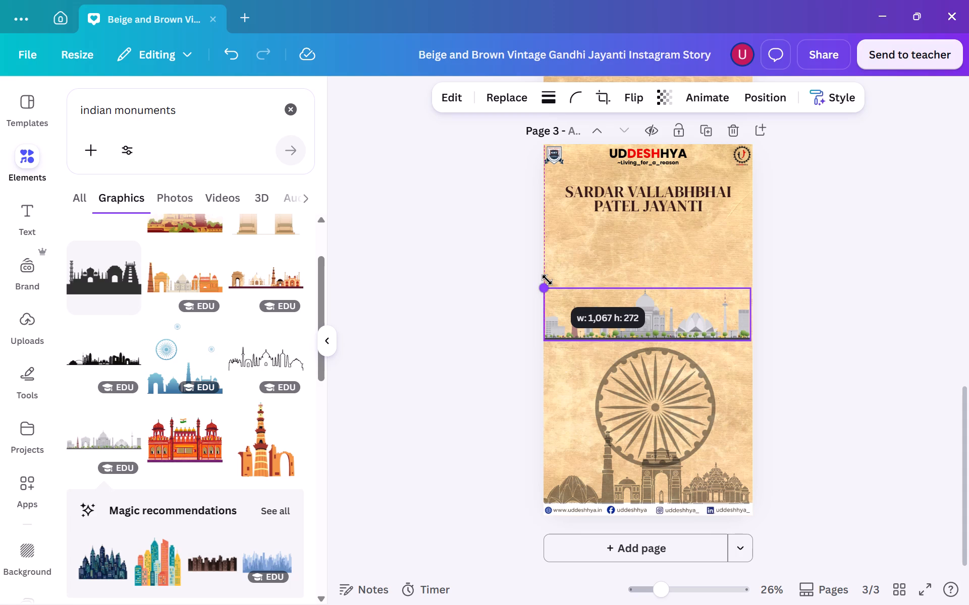
Enlarge the grey Taj Mahal skyline on page 3 so that it extends past the page's left edge.
{"action": "left_click_drag", "start_coordinate": [547, 280], "coordinate": [516, 272]}
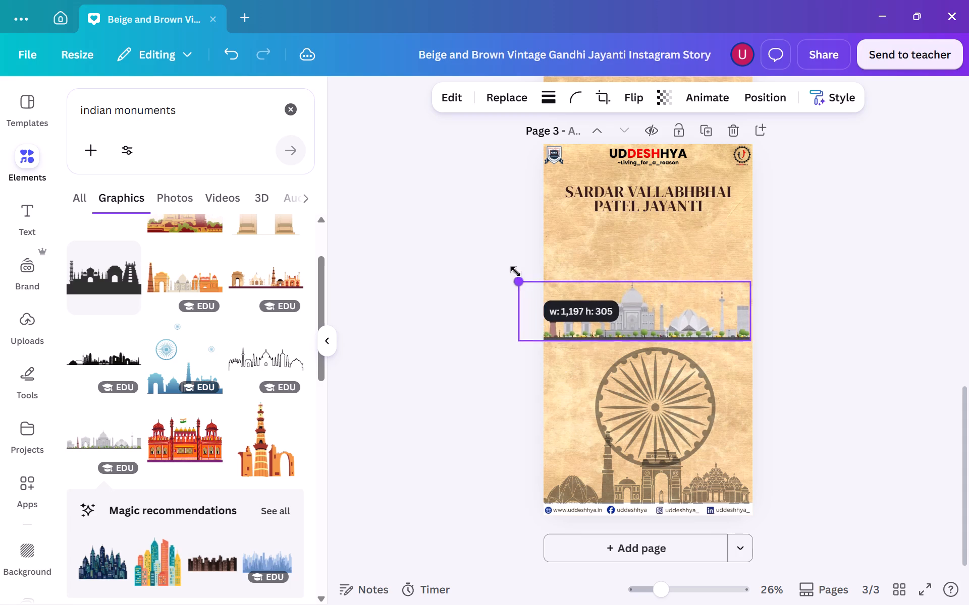
{"action": "left_click_drag", "start_coordinate": [516, 272], "coordinate": [502, 269]}
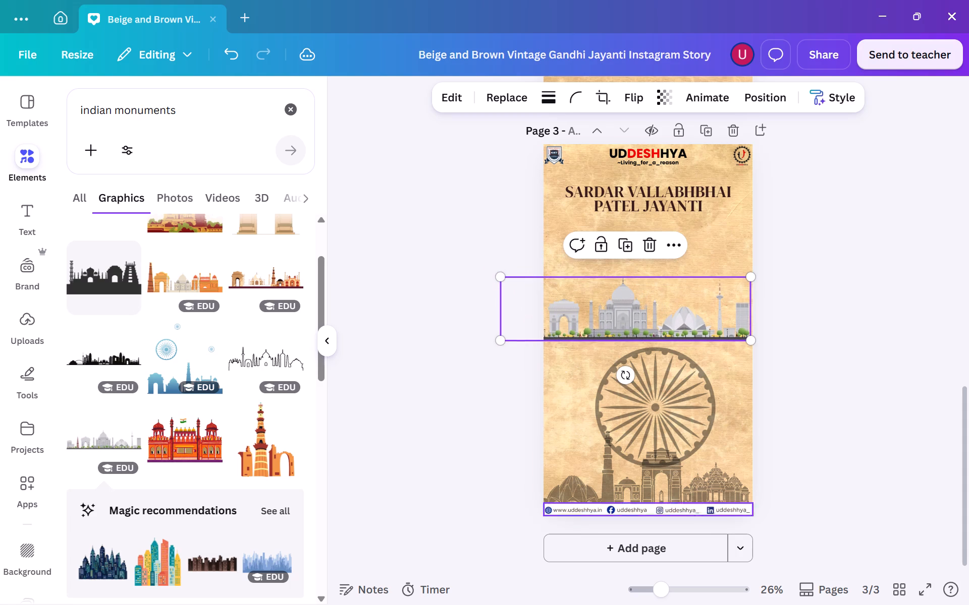
Delete the brown monument skyline above the page 3 footer.
{"action": "left_click", "coordinate": [679, 474]}
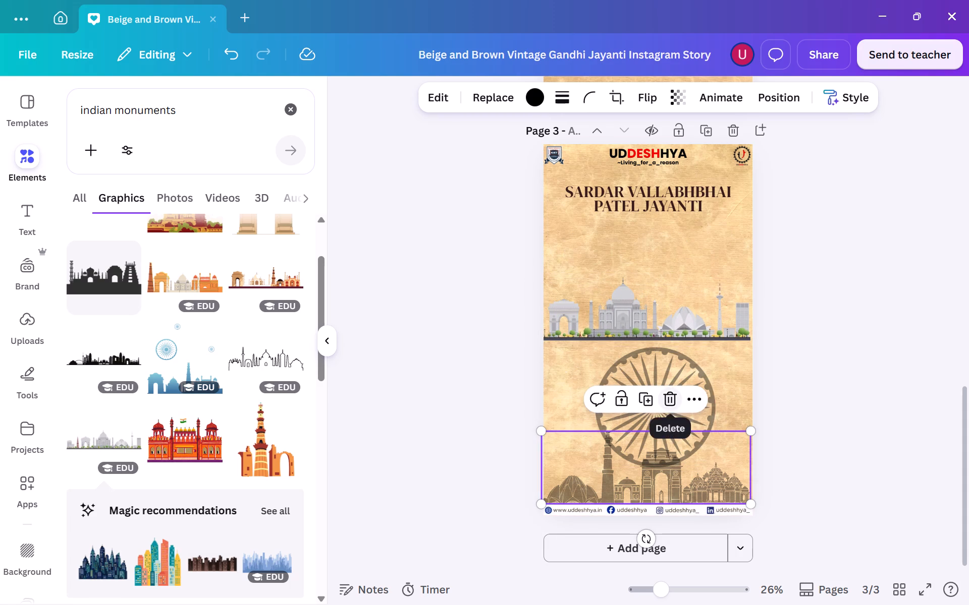
{"action": "left_click", "coordinate": [675, 392]}
Move the chakra up over the title to clear space, and place the grey skyline directly above the page 3 footer.
{"action": "left_click_drag", "start_coordinate": [675, 405], "coordinate": [653, 218]}
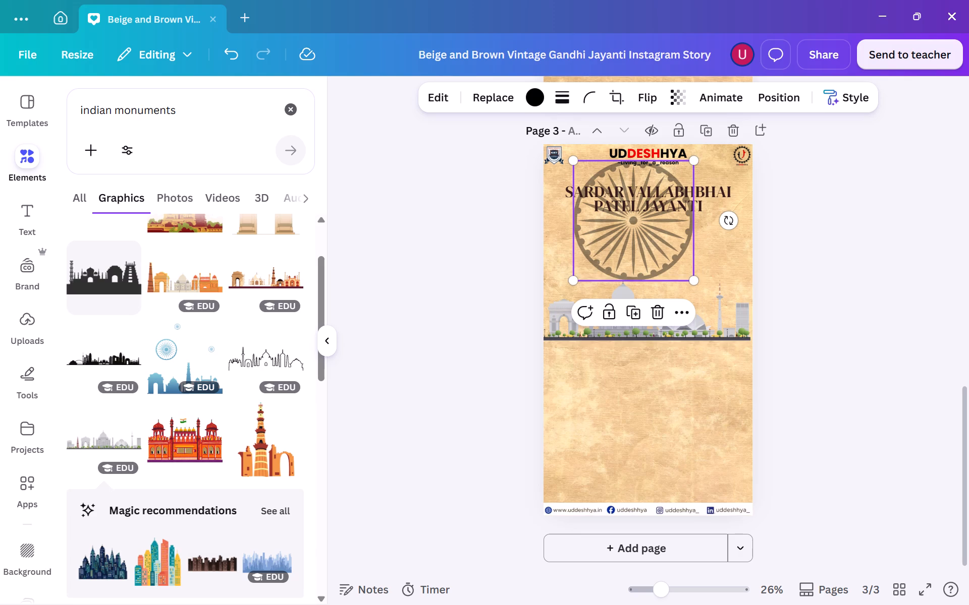
{"action": "left_click_drag", "start_coordinate": [705, 317], "coordinate": [709, 464]}
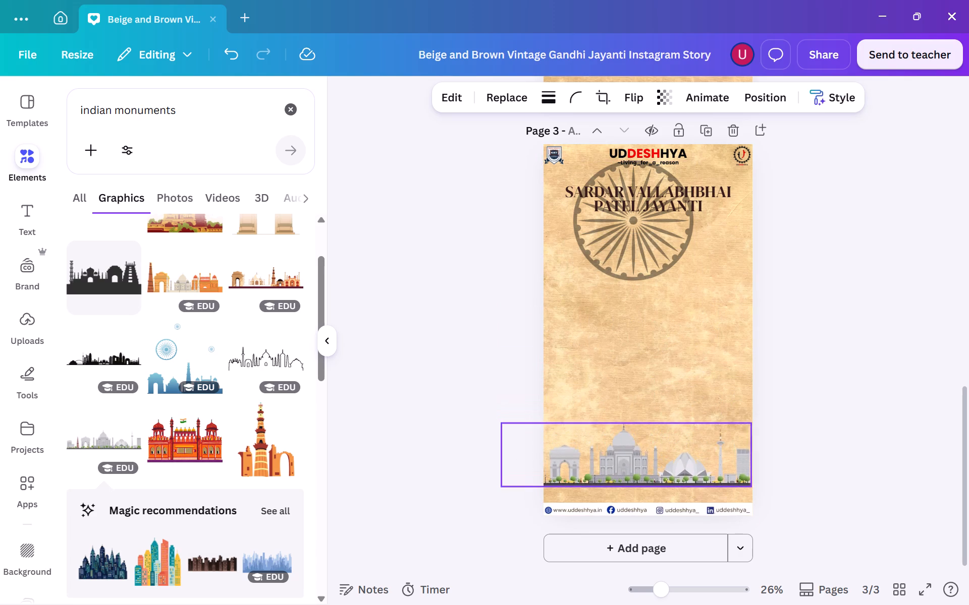
{"action": "left_click_drag", "start_coordinate": [709, 464], "coordinate": [705, 479]}
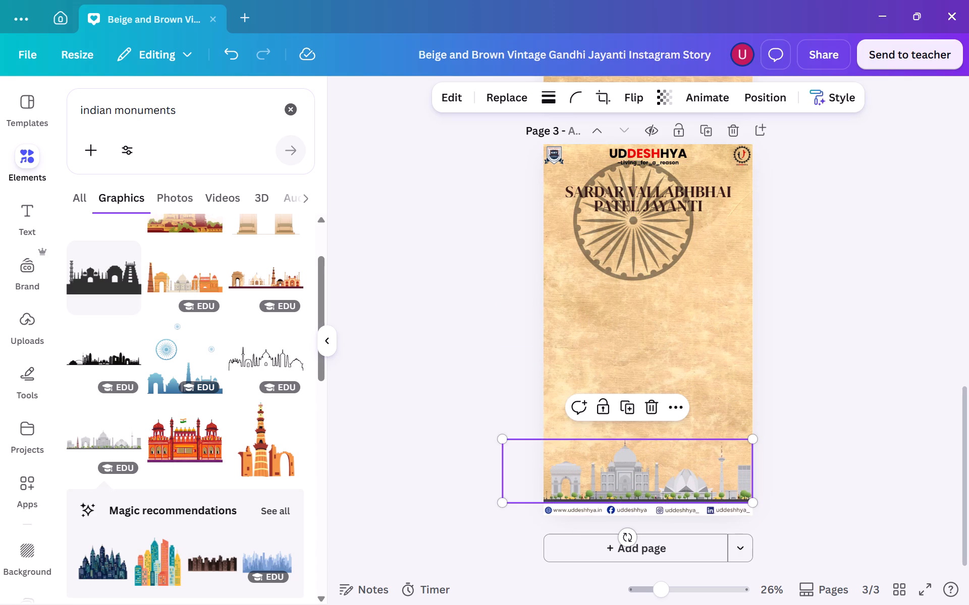
{"action": "left_click", "coordinate": [812, 467]}
Reduce the grey skyline's transparency value to about 60 so that it fades into the parchment background.
{"action": "left_click", "coordinate": [702, 477]}
{"action": "left_click", "coordinate": [663, 94]}
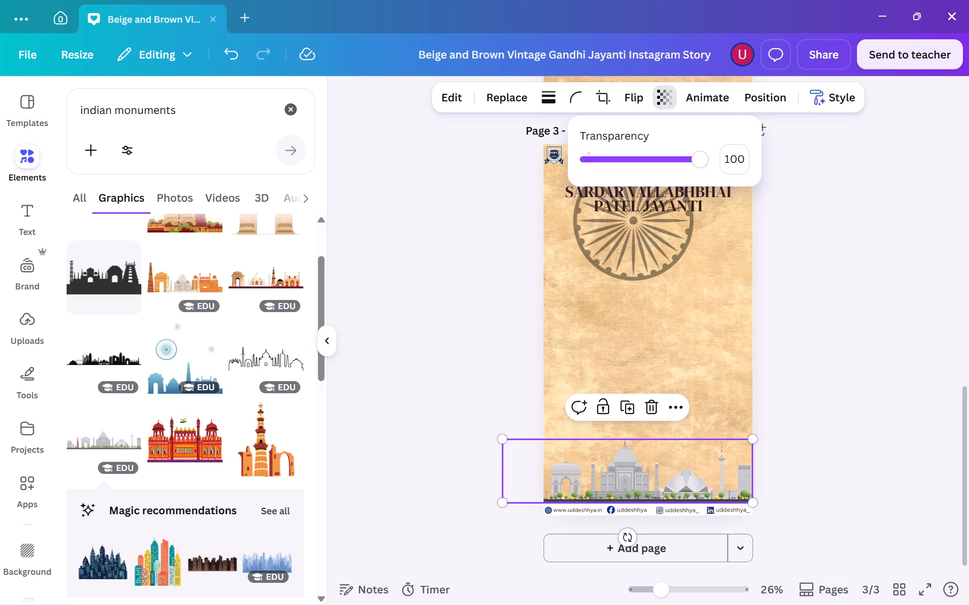
{"action": "left_click_drag", "start_coordinate": [707, 164], "coordinate": [654, 173]}
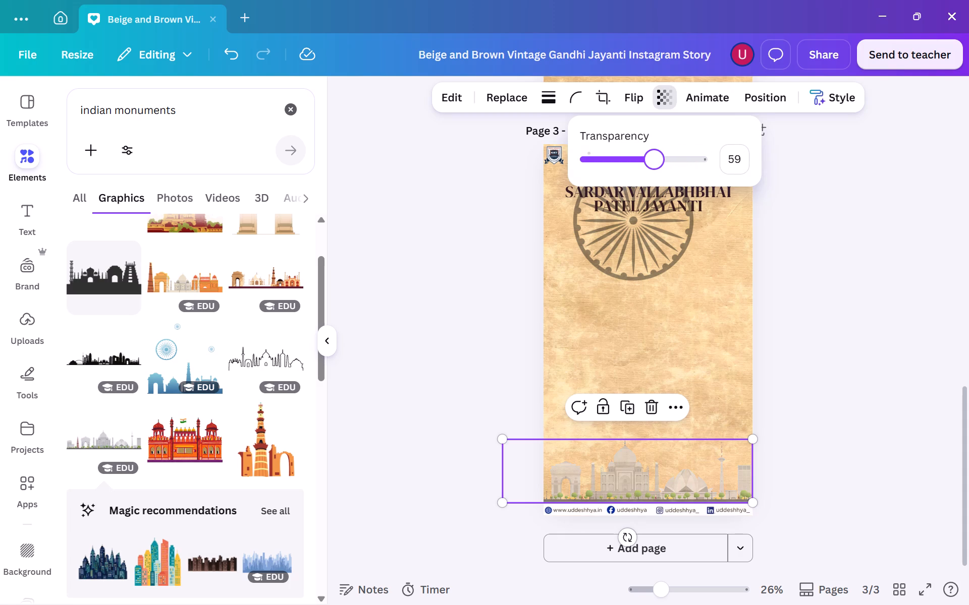
{"action": "left_click_drag", "start_coordinate": [654, 173], "coordinate": [653, 173]}
{"action": "left_click_drag", "start_coordinate": [653, 173], "coordinate": [658, 172]}
{"action": "left_click", "coordinate": [815, 301]}
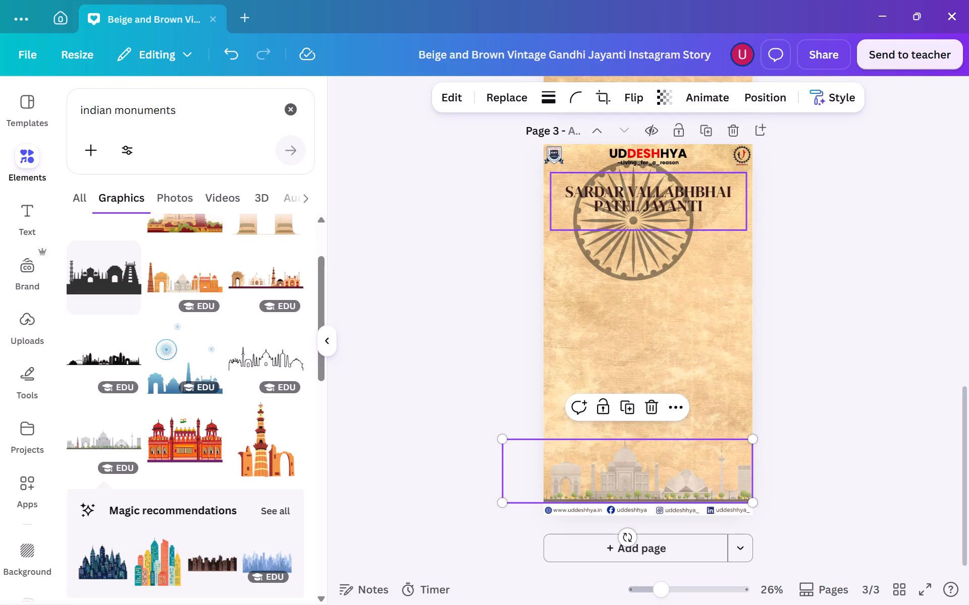
Move the chakra back down to the horizontal centre of page 3, with its lower rim just overlapping the grey skyline's dome.
{"action": "left_click", "coordinate": [630, 237]}
{"action": "left_click_drag", "start_coordinate": [630, 237], "coordinate": [646, 409]}
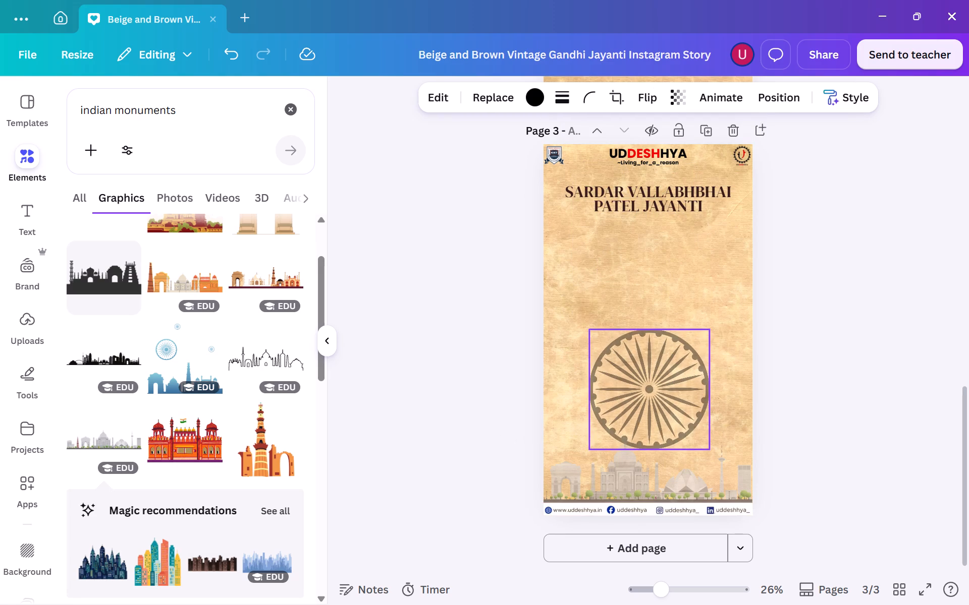
{"action": "left_click_drag", "start_coordinate": [646, 409], "coordinate": [646, 409]}
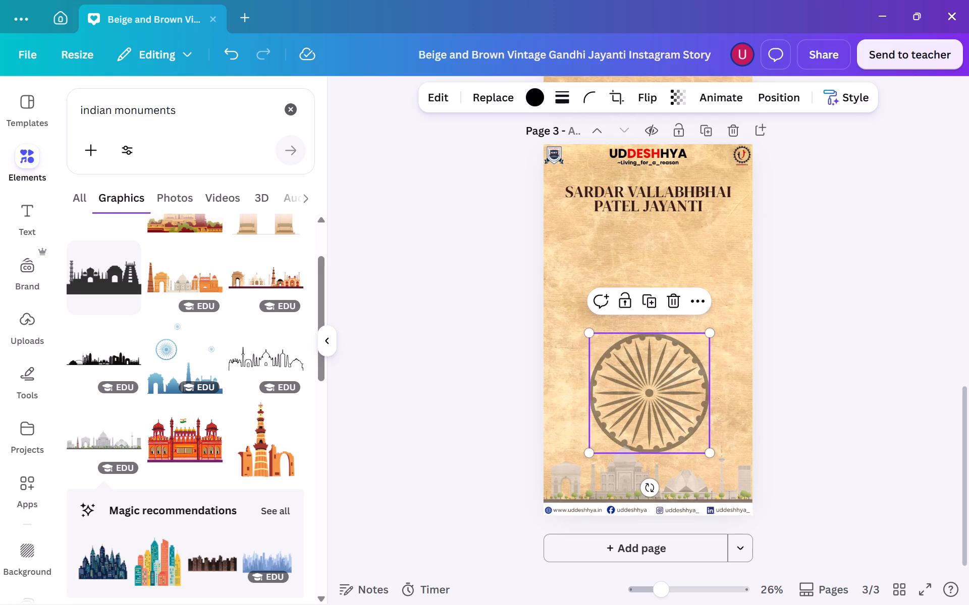
Recolour the Ashoka chakra on page 3, trying the brand light blue before choosing the dark navy blue from the photo colours.
{"action": "left_click", "coordinate": [534, 105]}
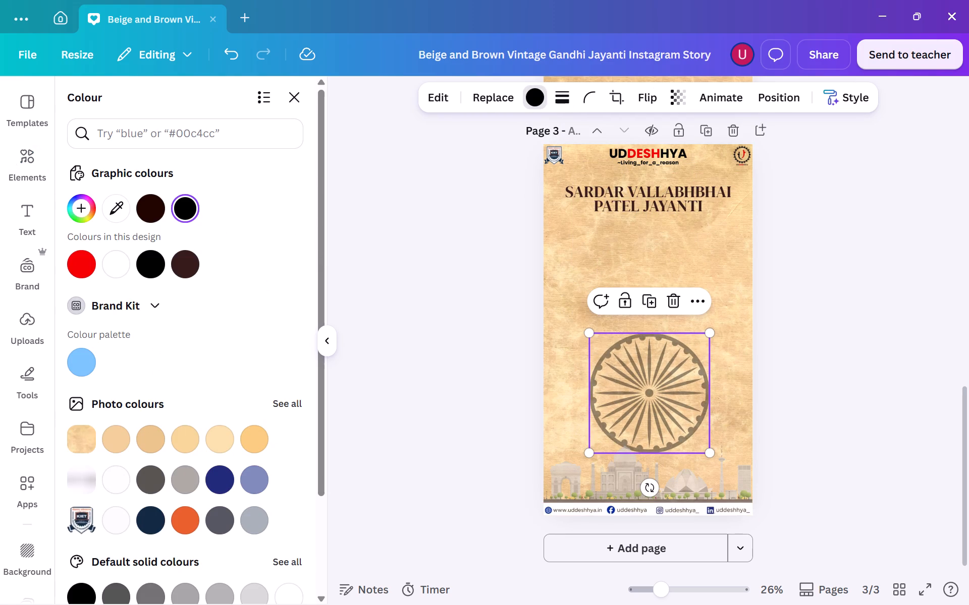
{"action": "left_click", "coordinate": [83, 355]}
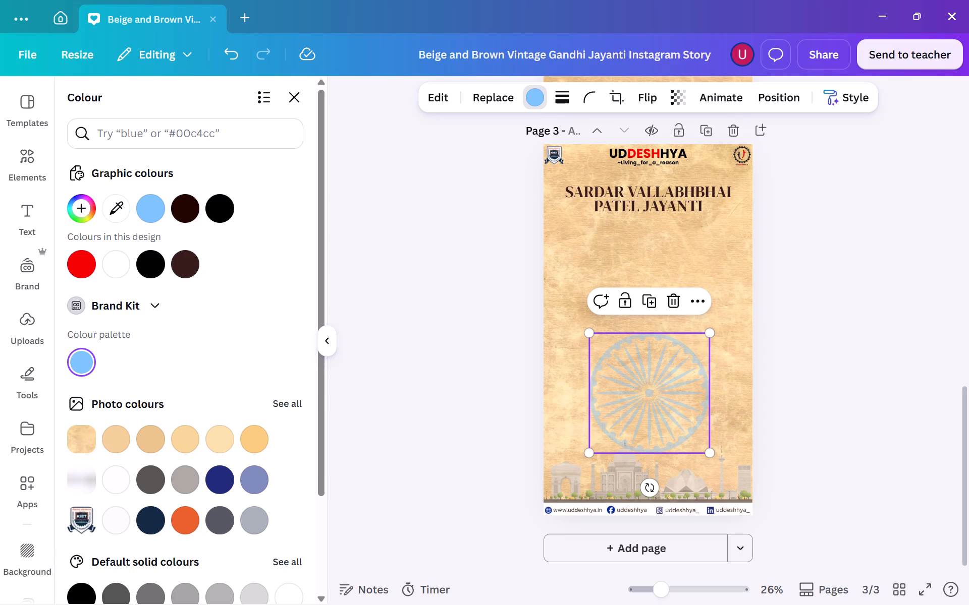
{"action": "left_click", "coordinate": [223, 485]}
{"action": "left_click", "coordinate": [437, 432]}
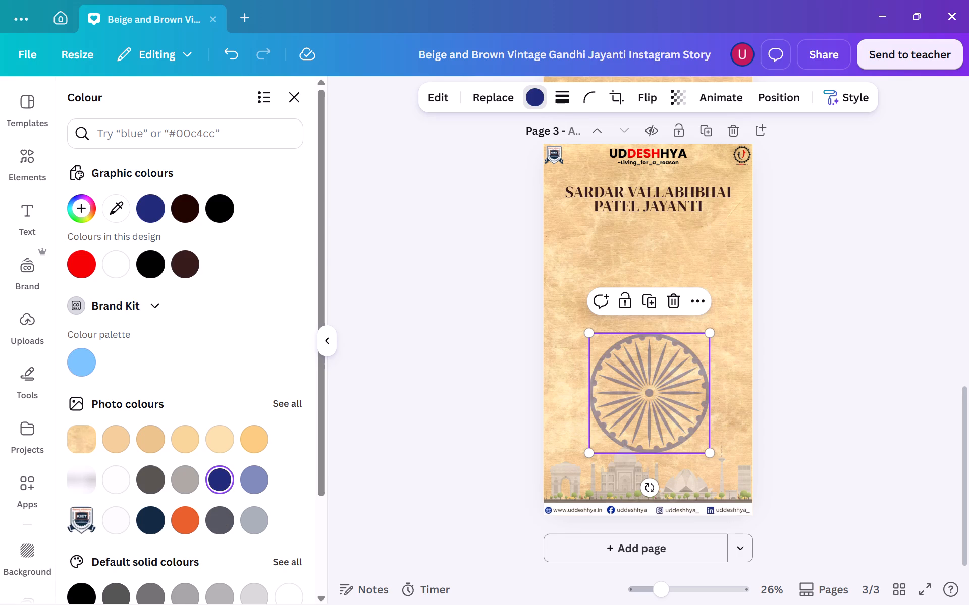
{"action": "left_click", "coordinate": [437, 432]}
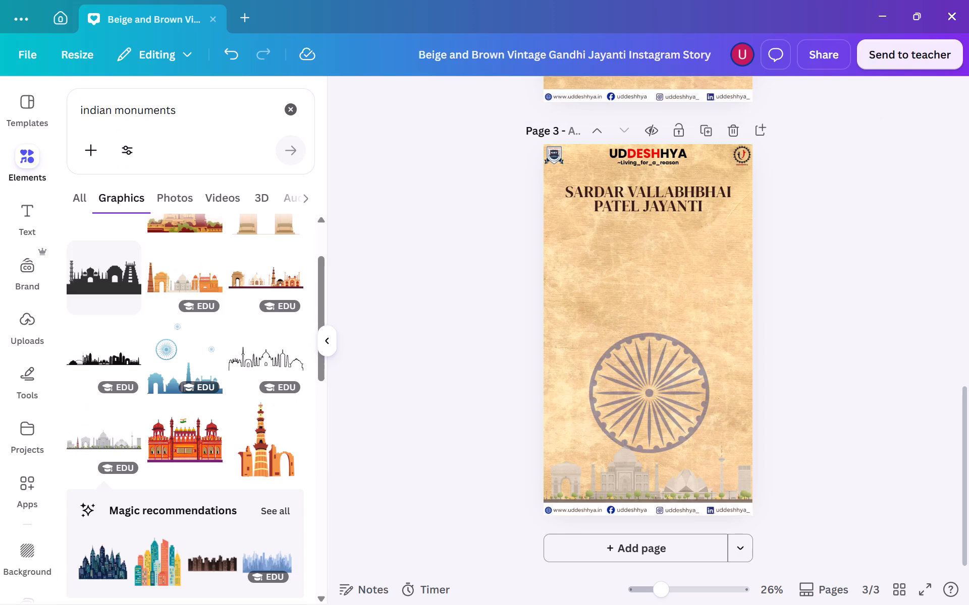
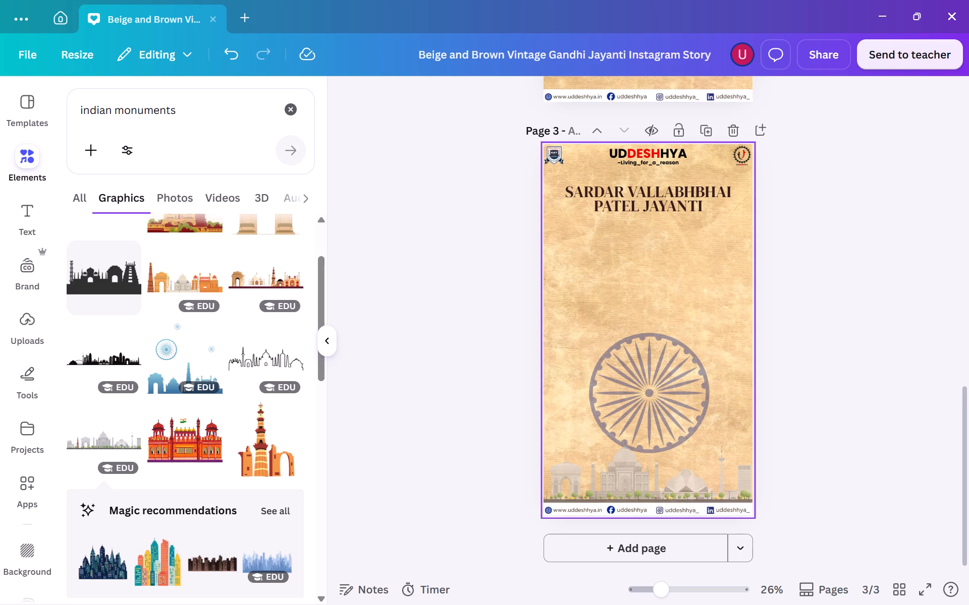
Copy the Sardar Patel portrait from page 2 and paste it onto page 3.
{"action": "scroll", "coordinate": [424, 372], "scroll_direction": "up", "scroll_amount": 4}
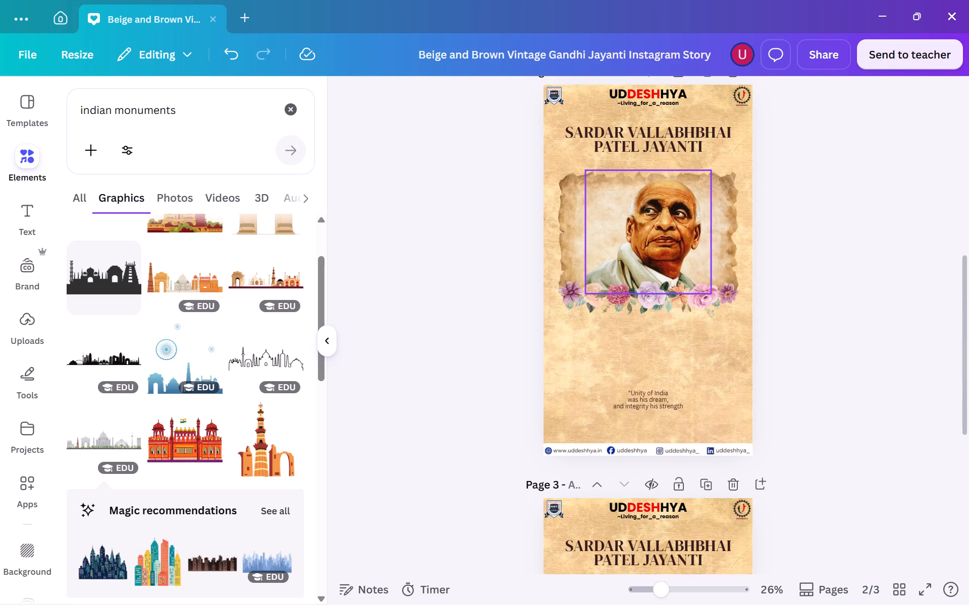
{"action": "left_click", "coordinate": [694, 208]}
{"action": "left_click", "coordinate": [695, 136]}
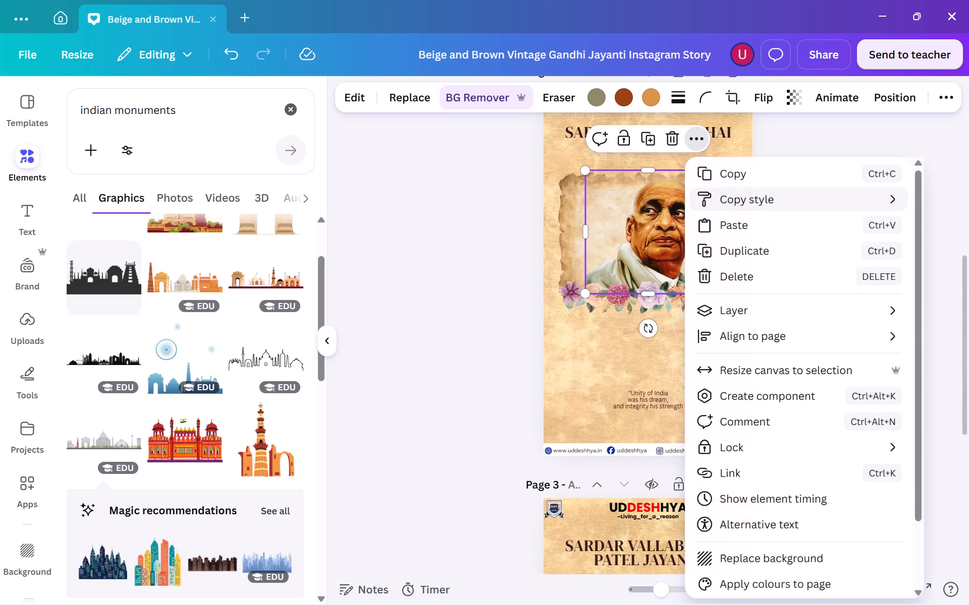
{"action": "left_click", "coordinate": [713, 174]}
{"action": "scroll", "coordinate": [390, 440], "scroll_direction": "down", "scroll_amount": 4}
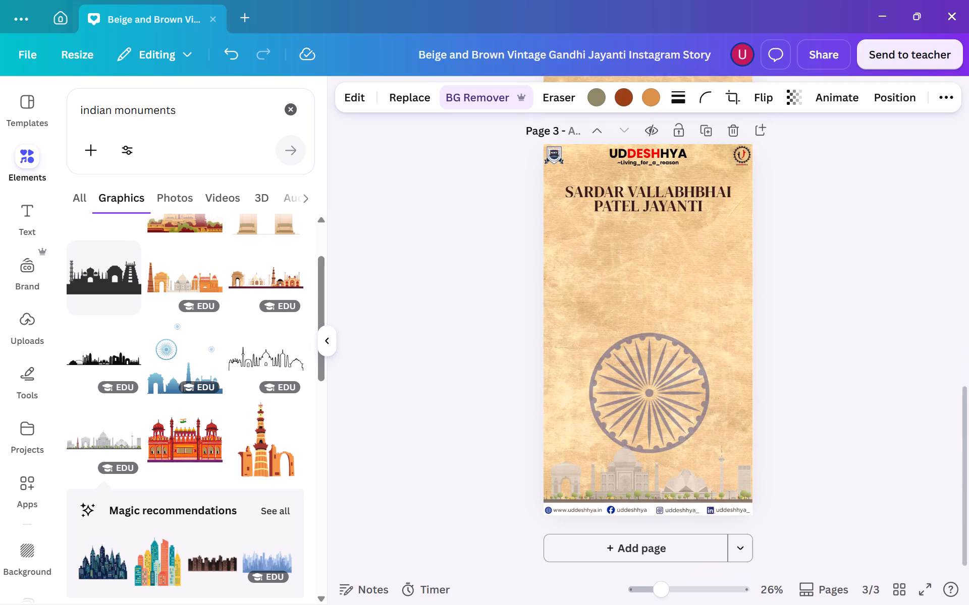
{"action": "key", "text": "ctrl+v"}
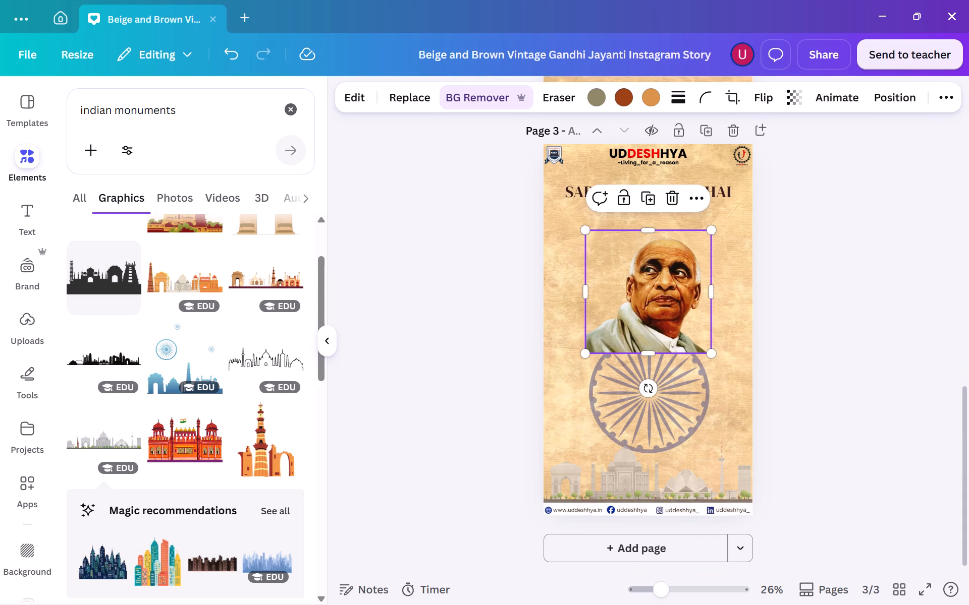
Position the portrait on page 3 in front of the chakra and skyline, with its base just above the footer strip.
{"action": "left_click_drag", "start_coordinate": [687, 278], "coordinate": [680, 434]}
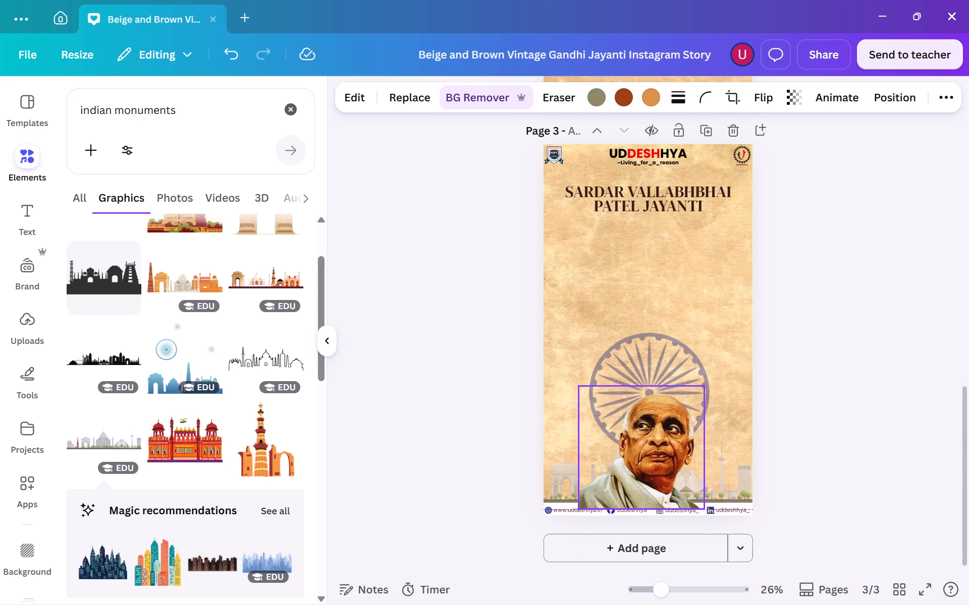
{"action": "left_click_drag", "start_coordinate": [680, 434], "coordinate": [681, 428]}
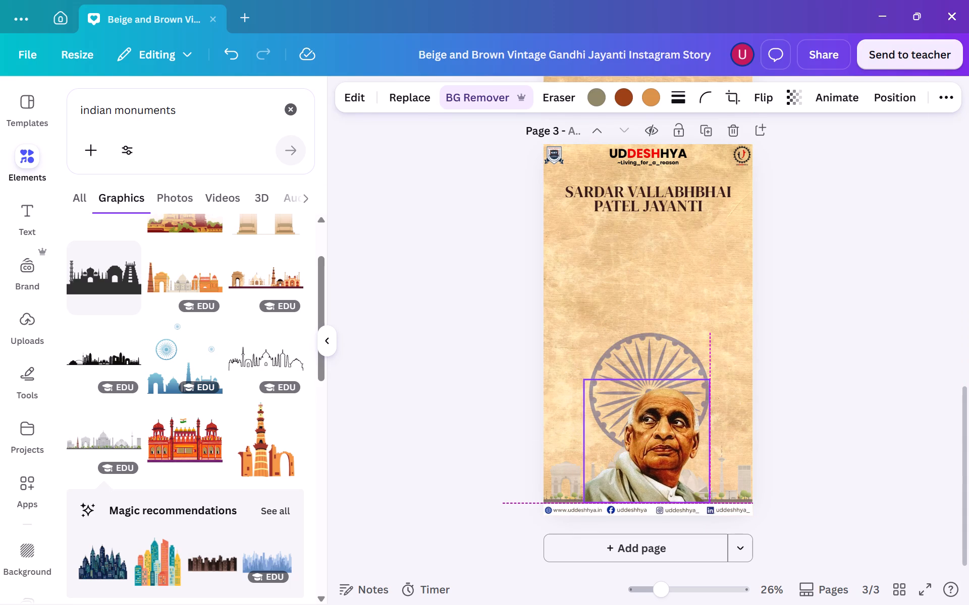
{"action": "left_click_drag", "start_coordinate": [681, 428], "coordinate": [678, 423]}
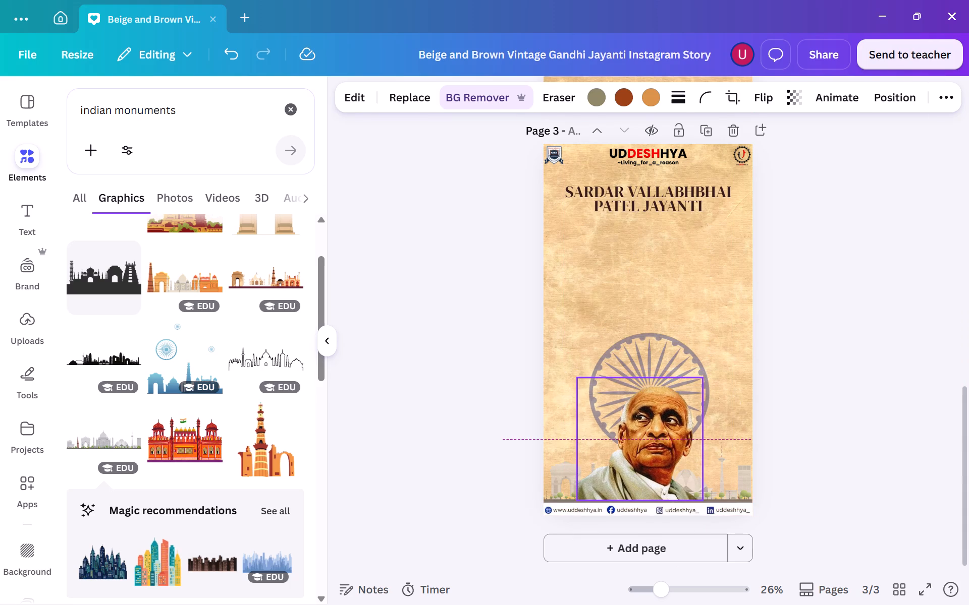
{"action": "left_click_drag", "start_coordinate": [678, 423], "coordinate": [678, 420]}
{"action": "left_click", "coordinate": [822, 396]}
{"action": "left_click", "coordinate": [656, 434]}
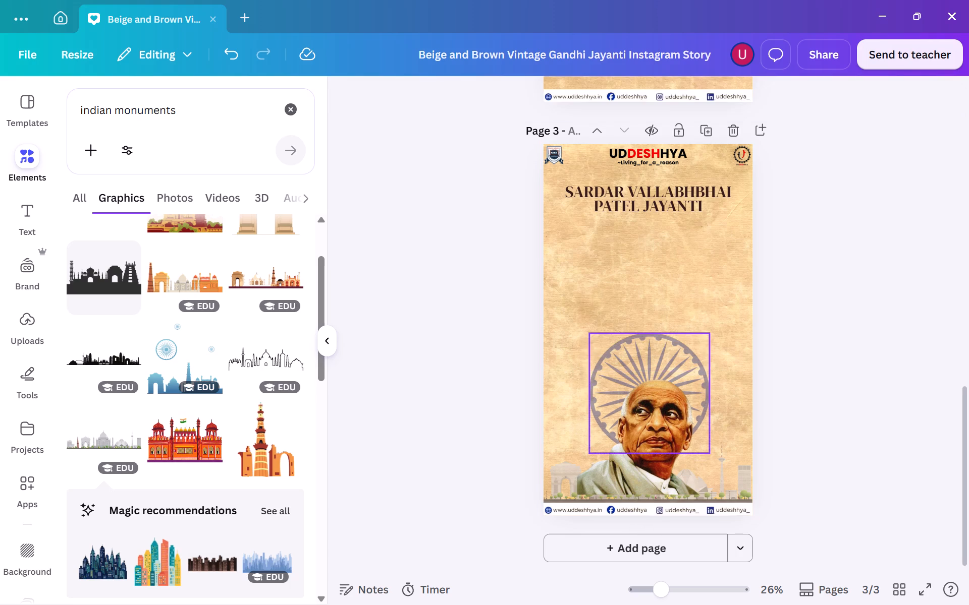
{"action": "left_click", "coordinate": [658, 436]}
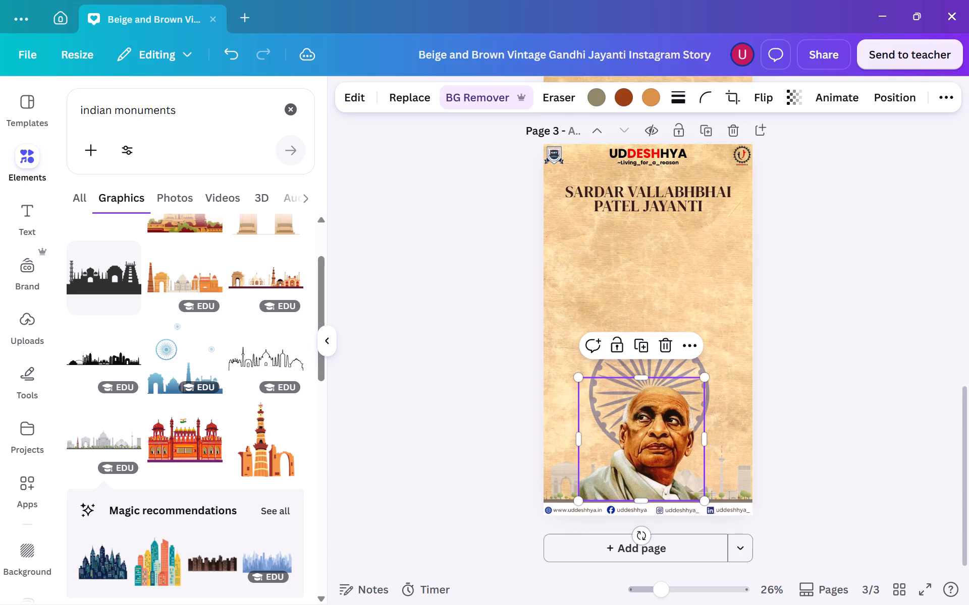
{"action": "left_click", "coordinate": [809, 448]}
{"action": "left_click", "coordinate": [671, 448]}
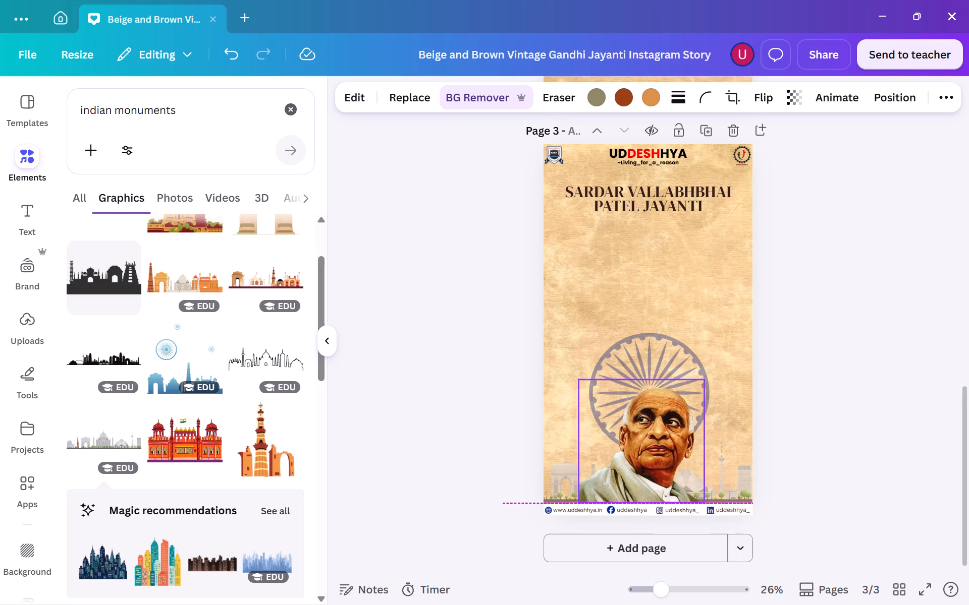
{"action": "left_click", "coordinate": [822, 443]}
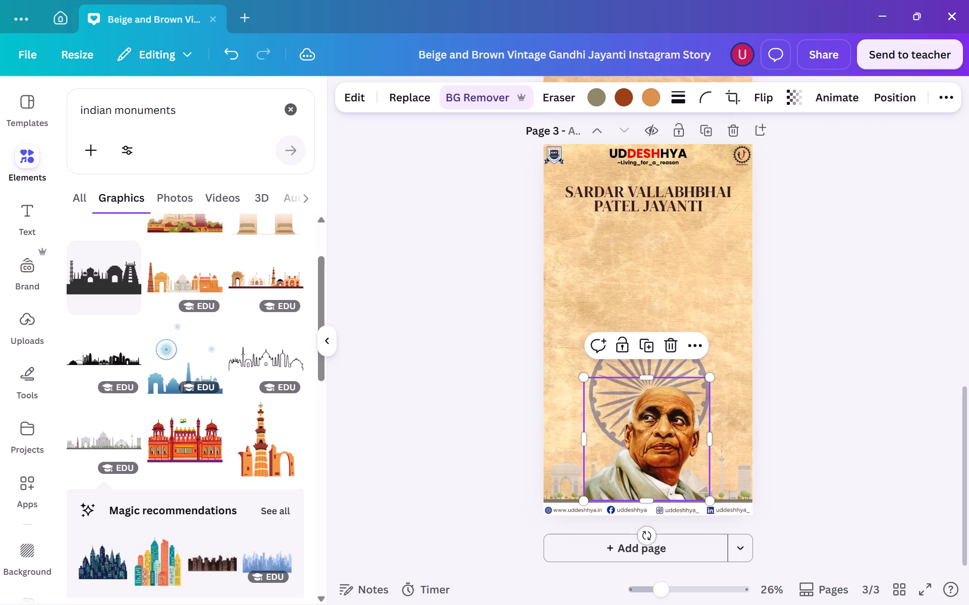
{"action": "left_click", "coordinate": [645, 466]}
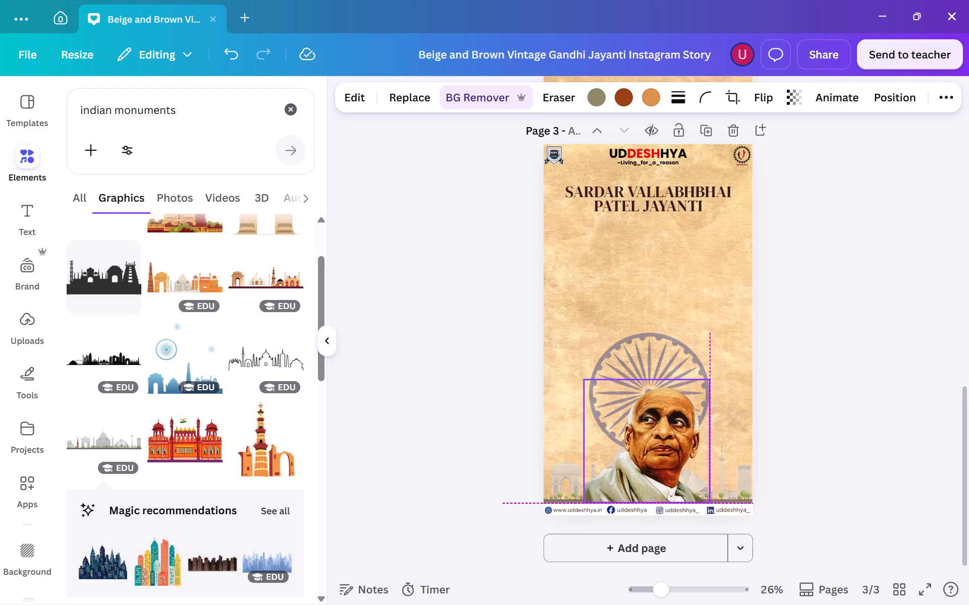
{"action": "left_click", "coordinate": [862, 446]}
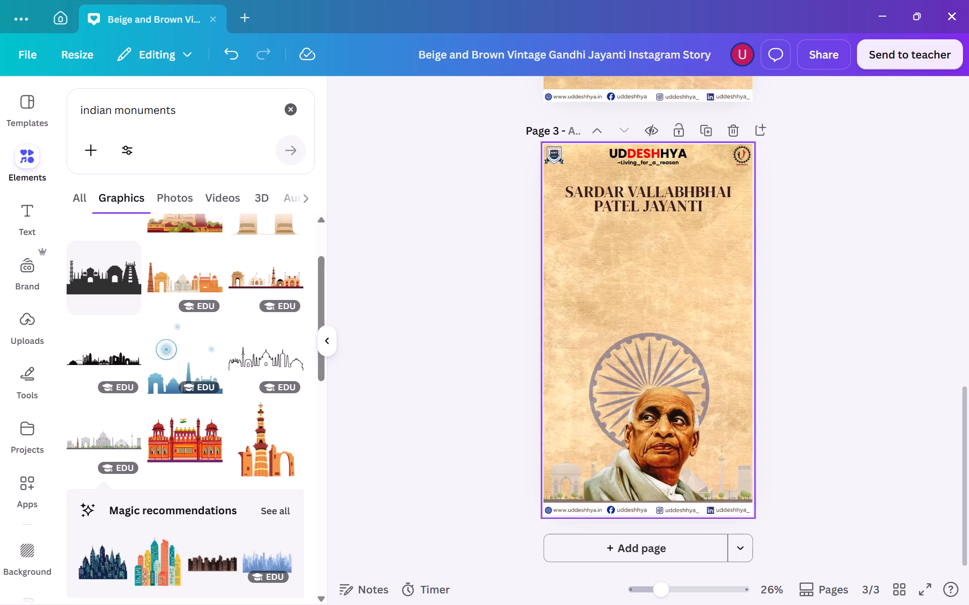
Shift the Ashoka chakra on page 3 slightly down and to the right so it frames the portrait's head.
{"action": "left_click_drag", "start_coordinate": [613, 367], "coordinate": [618, 378]}
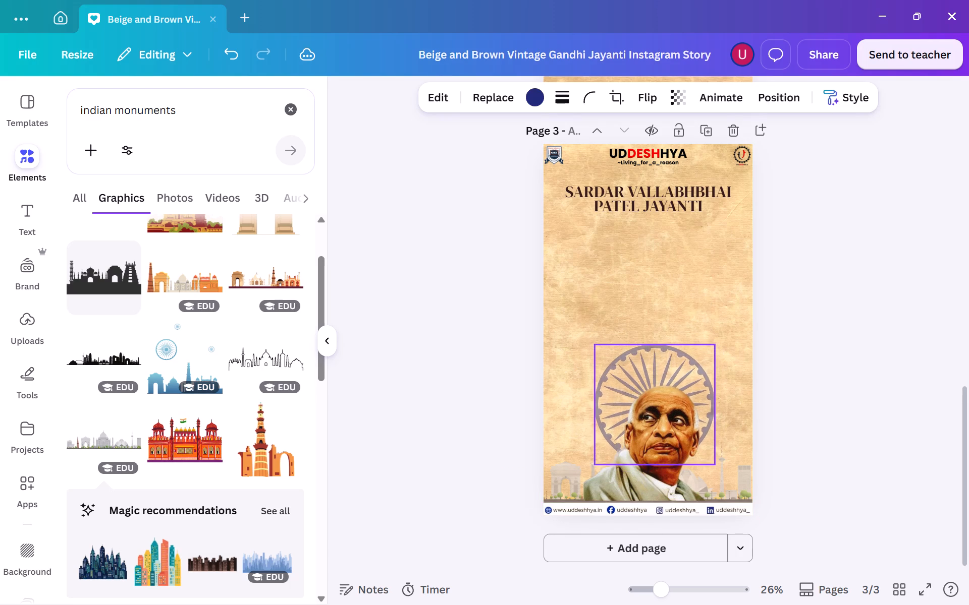
{"action": "left_click_drag", "start_coordinate": [618, 378], "coordinate": [619, 376]}
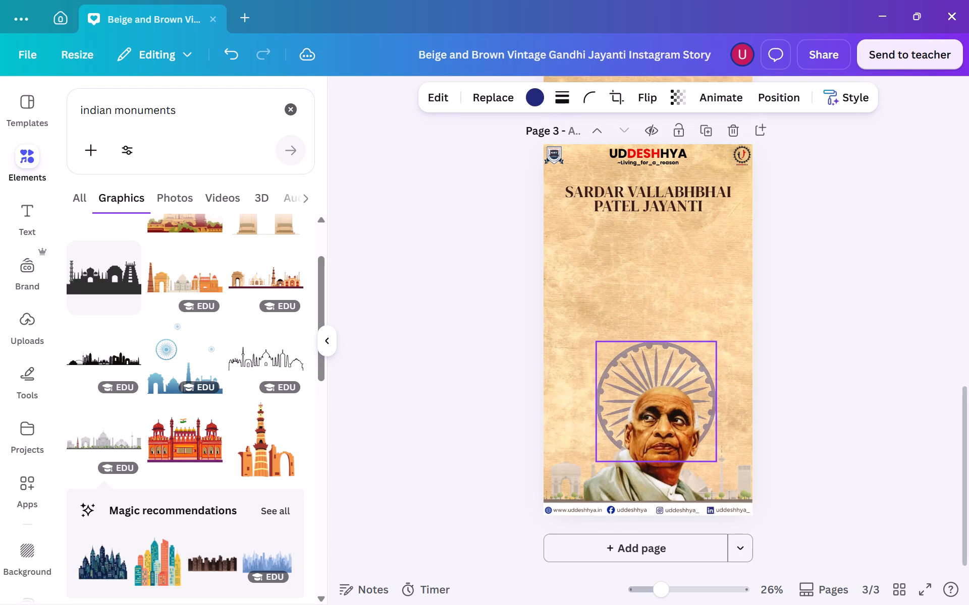
{"action": "left_click_drag", "start_coordinate": [619, 376], "coordinate": [621, 377]}
{"action": "left_click", "coordinate": [829, 403]}
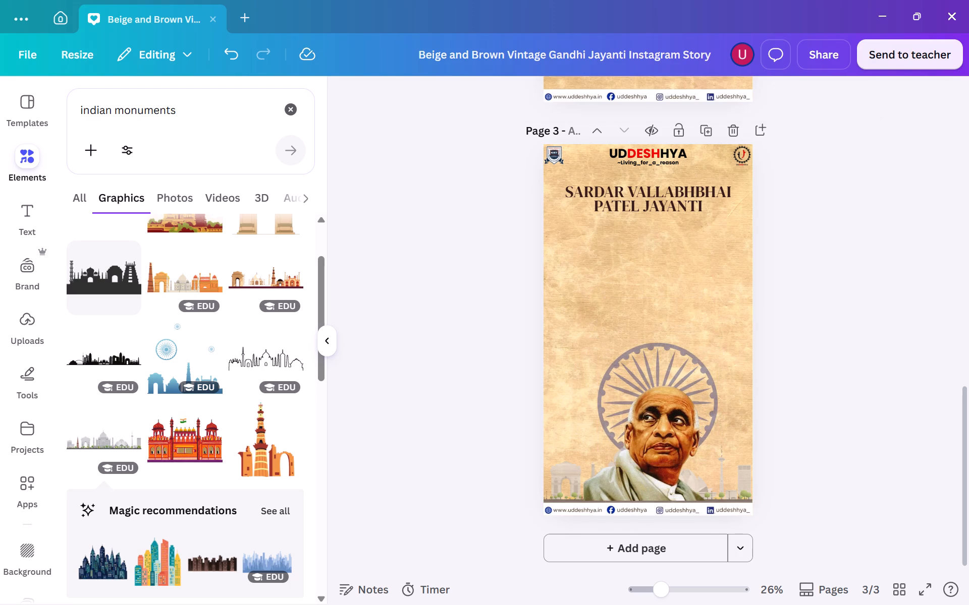
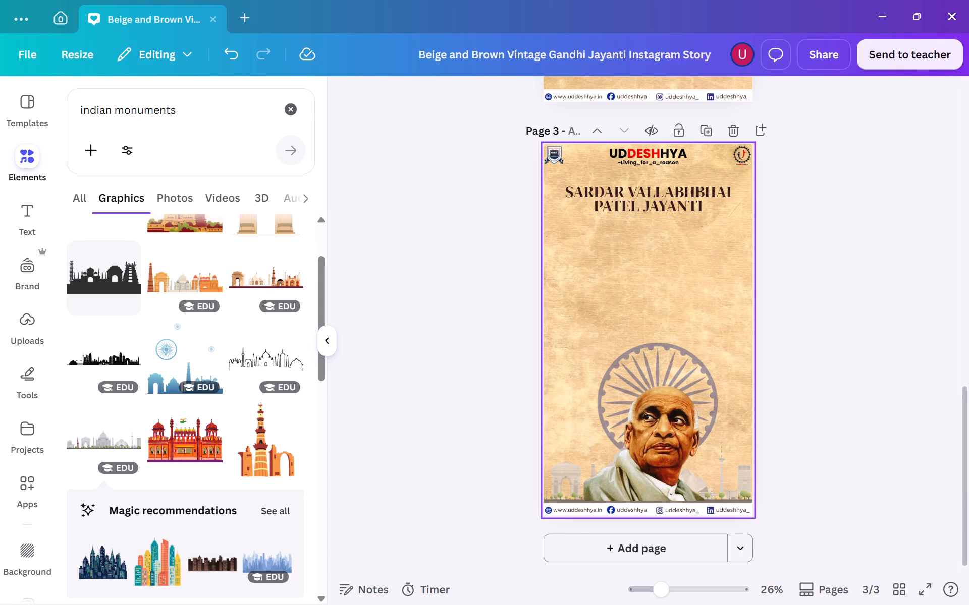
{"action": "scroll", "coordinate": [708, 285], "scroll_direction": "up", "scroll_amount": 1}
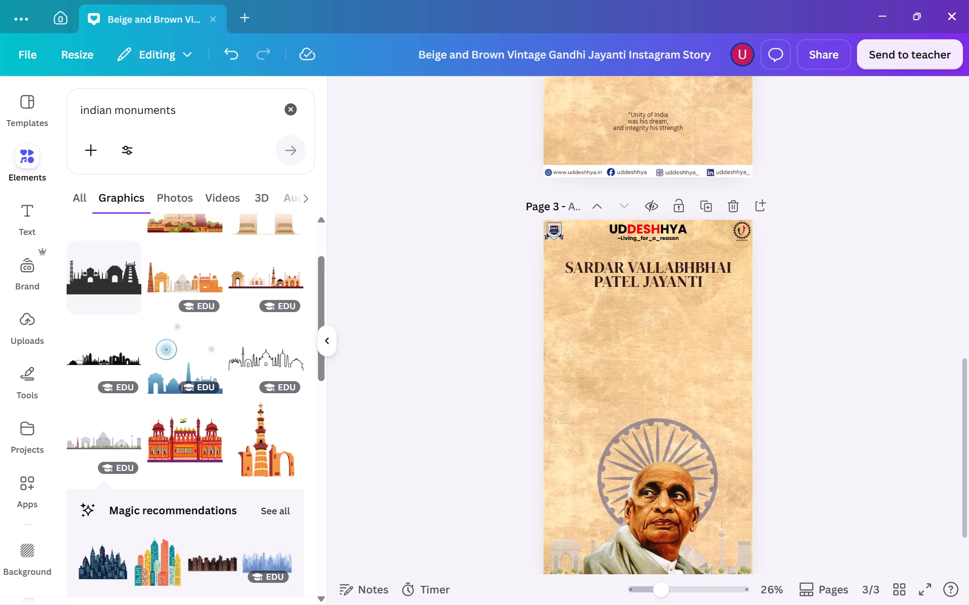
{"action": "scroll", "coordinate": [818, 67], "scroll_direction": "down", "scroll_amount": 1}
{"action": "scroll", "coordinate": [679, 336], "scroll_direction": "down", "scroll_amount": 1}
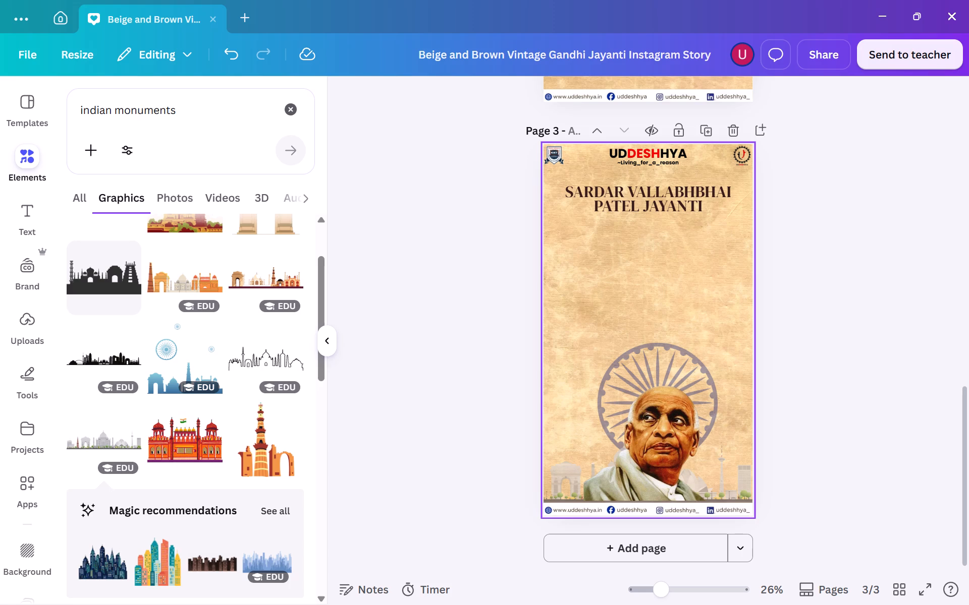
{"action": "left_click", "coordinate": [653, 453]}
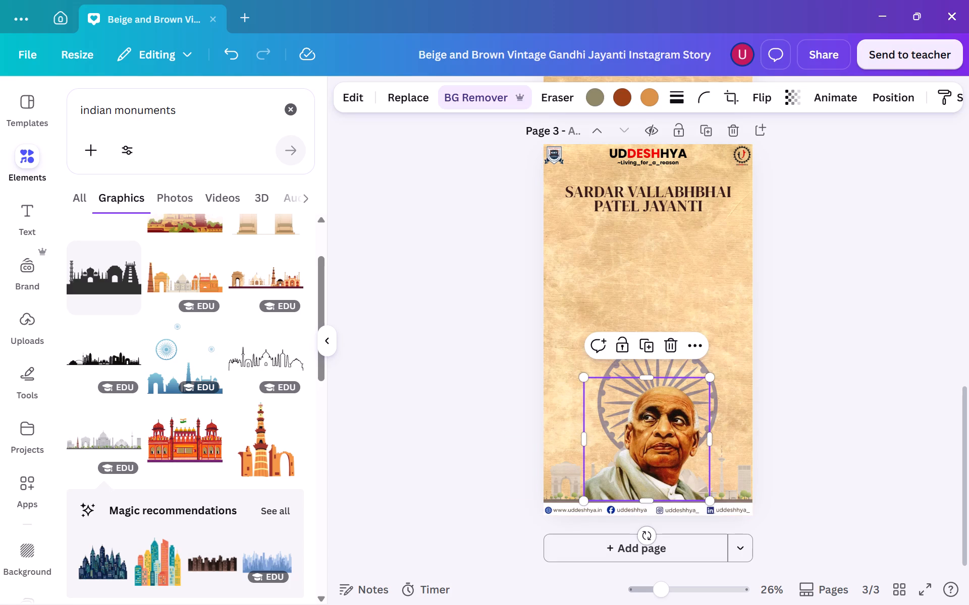
Insert a line break after SARDAR in the page 3 title so VALLABHBHAI starts the second line.
{"action": "left_click", "coordinate": [638, 203]}
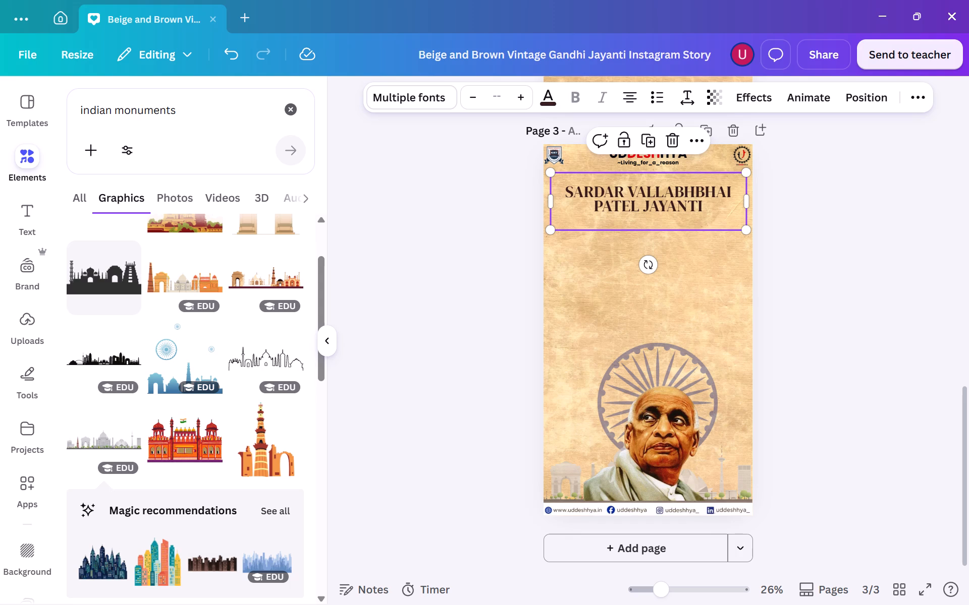
{"action": "left_click", "coordinate": [634, 192]}
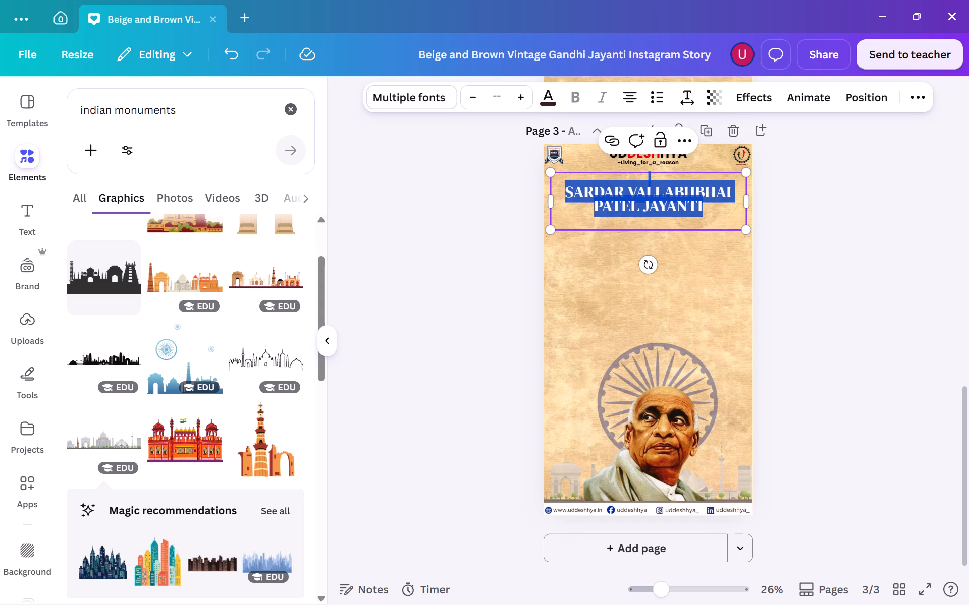
{"action": "left_click", "coordinate": [633, 193]}
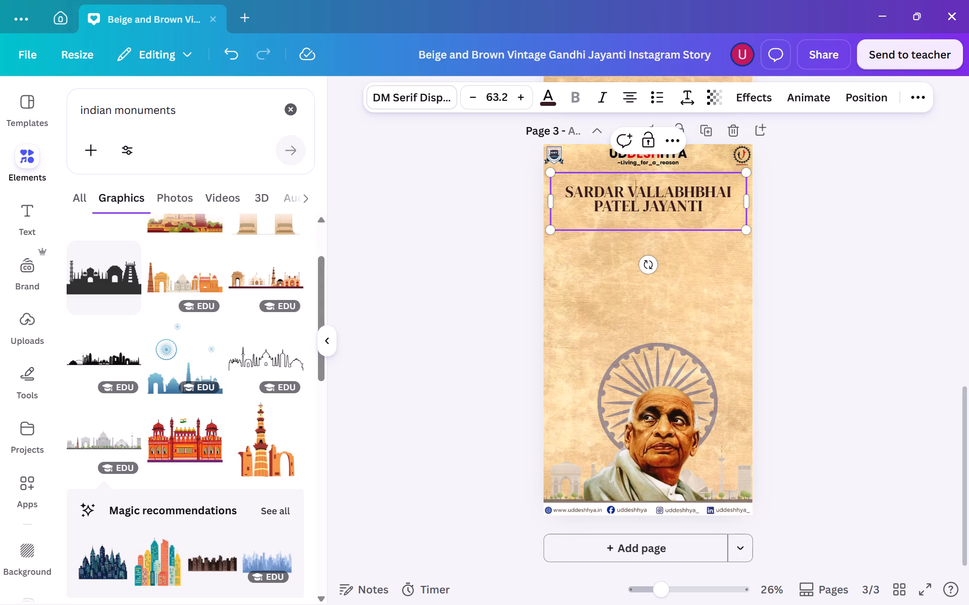
{"action": "left_click", "coordinate": [625, 190]}
{"action": "key", "text": "Return"}
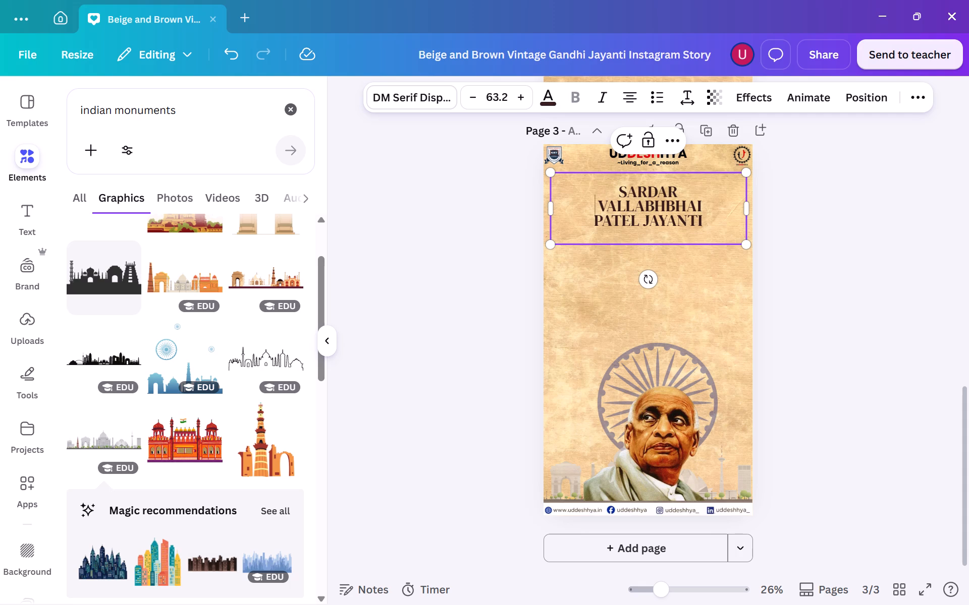
{"action": "left_click", "coordinate": [595, 223]}
{"action": "key", "text": "BackSpace"}
{"action": "key", "text": "BackSpace"}
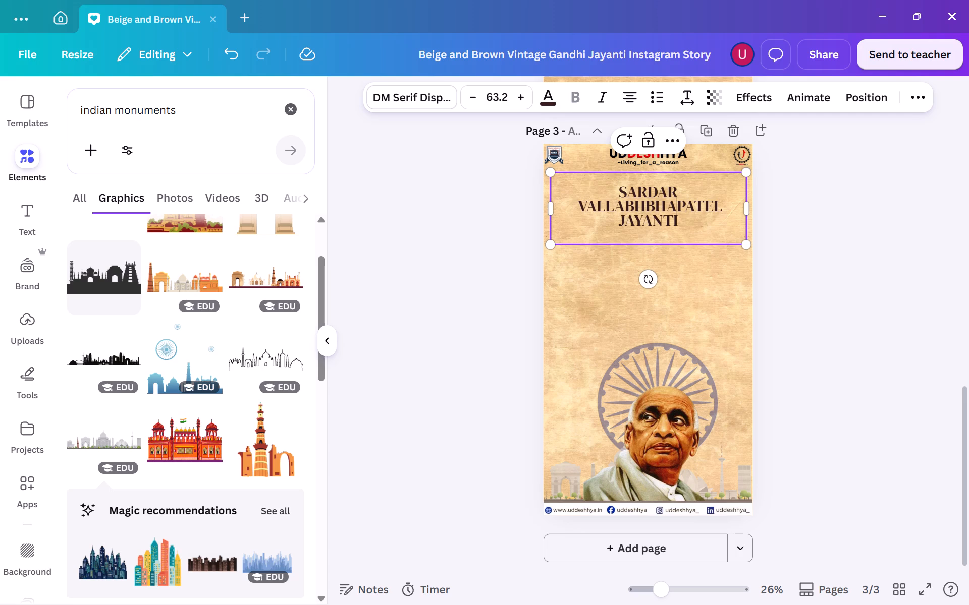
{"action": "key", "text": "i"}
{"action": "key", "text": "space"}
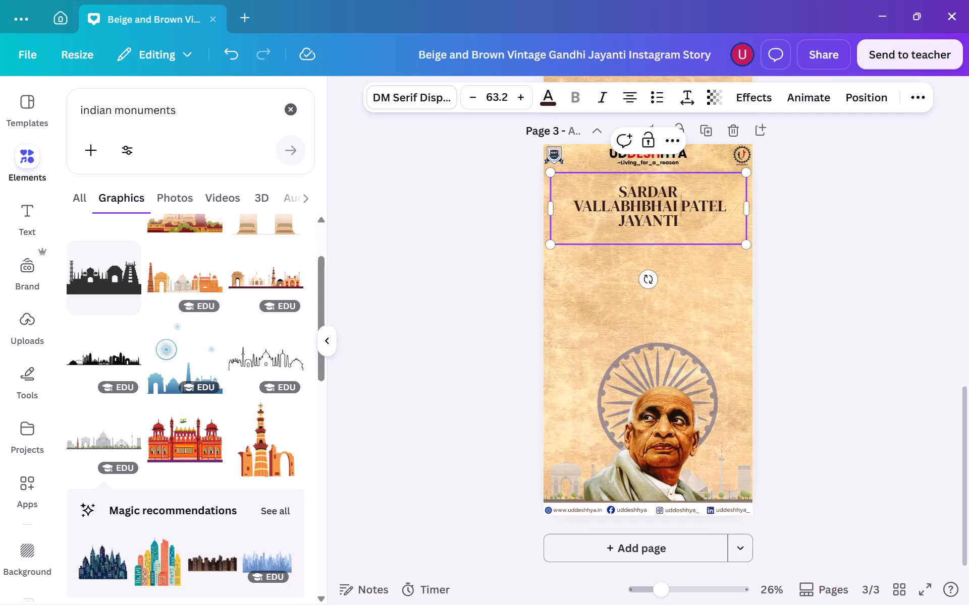
{"action": "scroll", "coordinate": [695, 178], "scroll_direction": "down", "scroll_amount": 2}
{"action": "scroll", "coordinate": [696, 164], "scroll_direction": "up", "scroll_amount": 1}
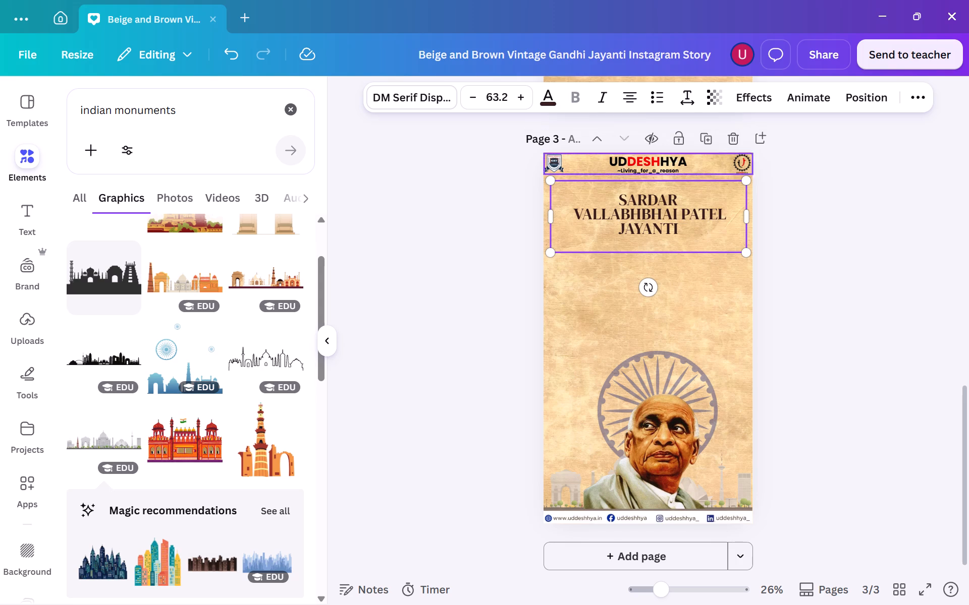
{"action": "scroll", "coordinate": [691, 154], "scroll_direction": "down", "scroll_amount": 2}
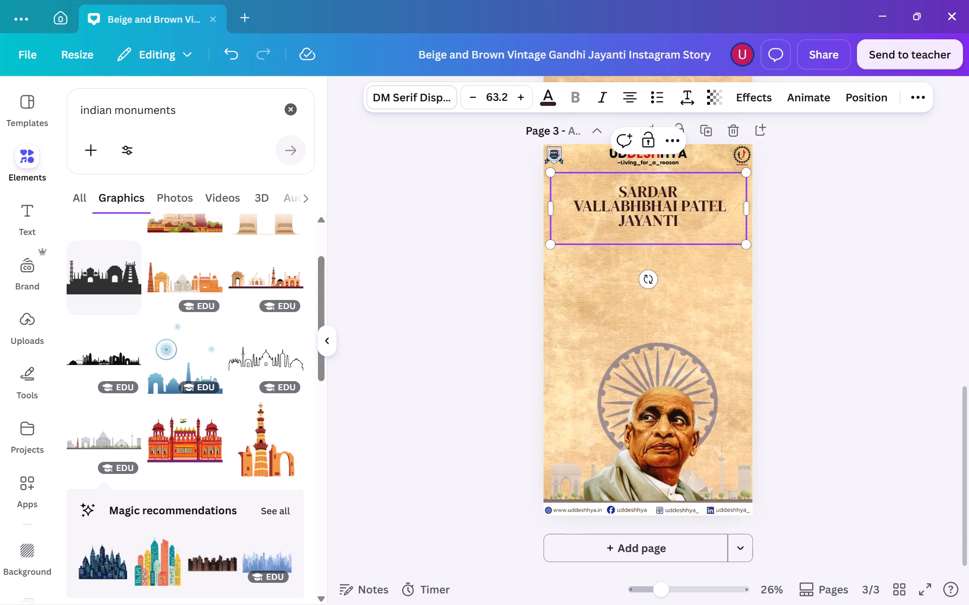
{"action": "left_click", "coordinate": [878, 174]}
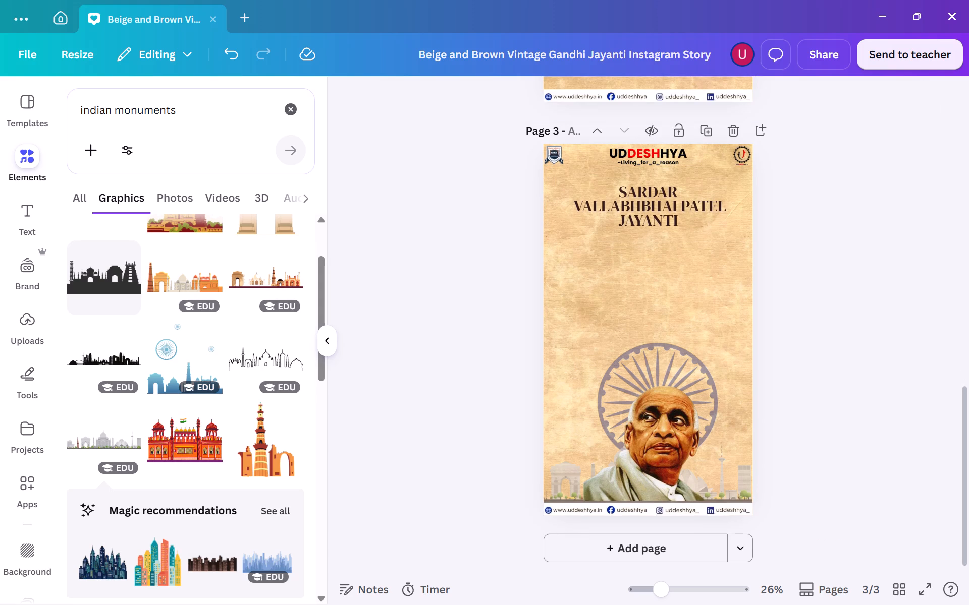
Insert a line break after VALLABHBHAI in the page 3 title, putting PATEL JAYANTI on the third line.
{"action": "left_click", "coordinate": [687, 196]}
{"action": "left_click", "coordinate": [677, 207]}
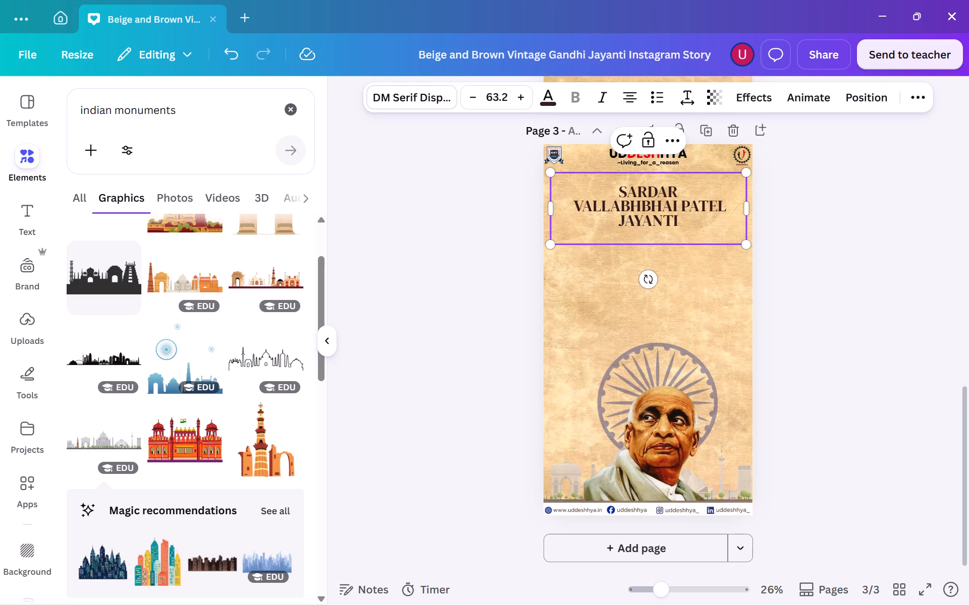
{"action": "key", "text": "Return"}
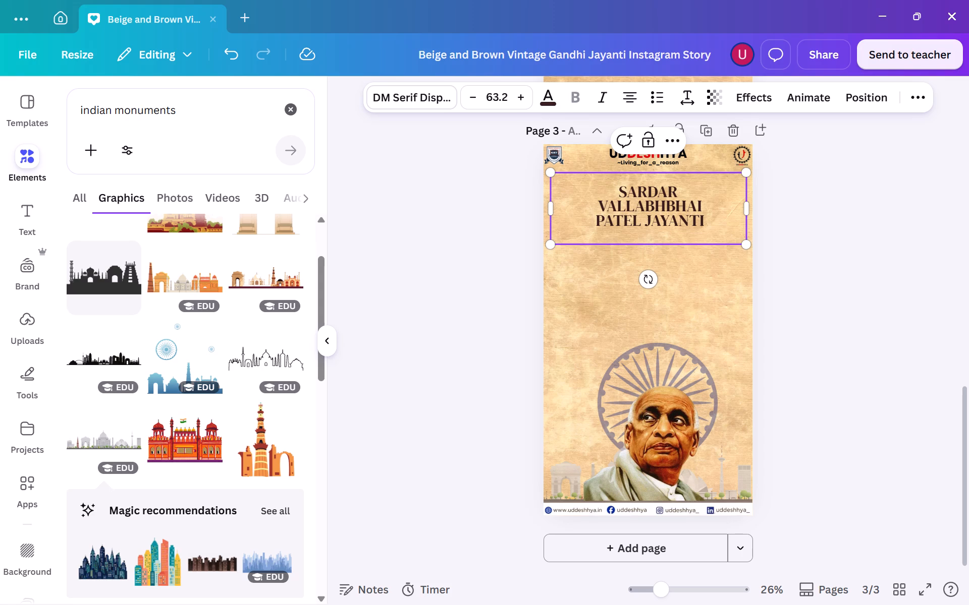
{"action": "left_click", "coordinate": [651, 226]}
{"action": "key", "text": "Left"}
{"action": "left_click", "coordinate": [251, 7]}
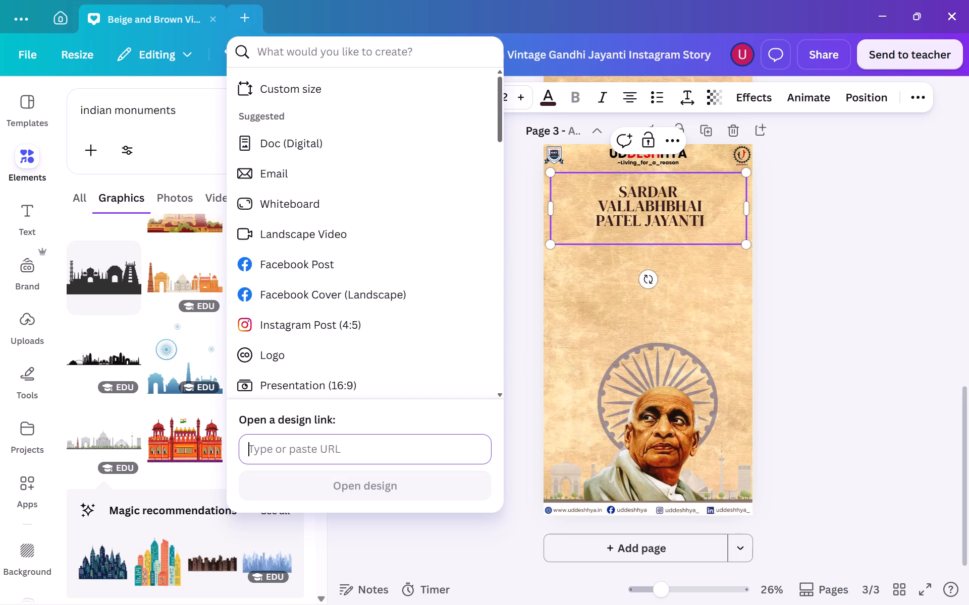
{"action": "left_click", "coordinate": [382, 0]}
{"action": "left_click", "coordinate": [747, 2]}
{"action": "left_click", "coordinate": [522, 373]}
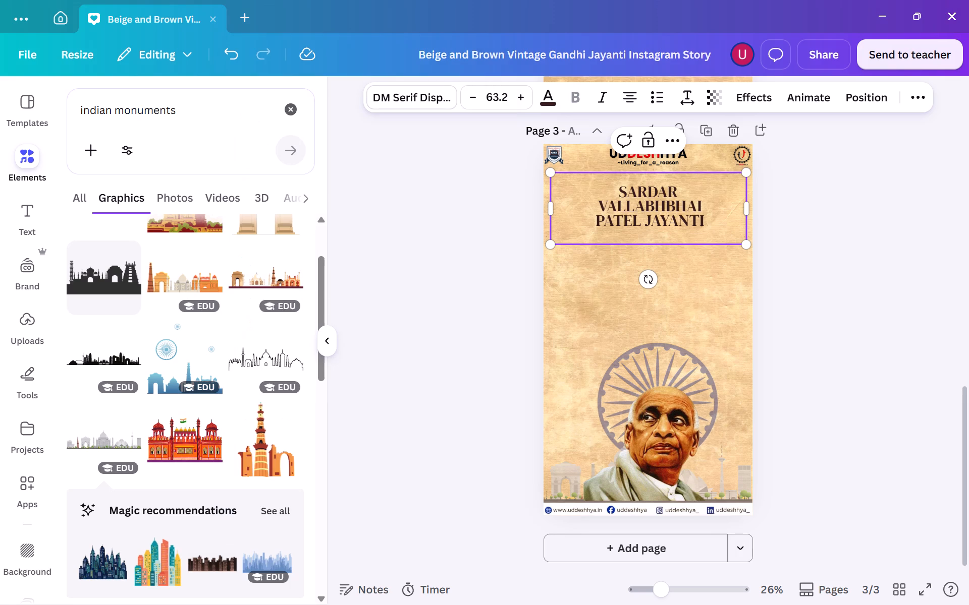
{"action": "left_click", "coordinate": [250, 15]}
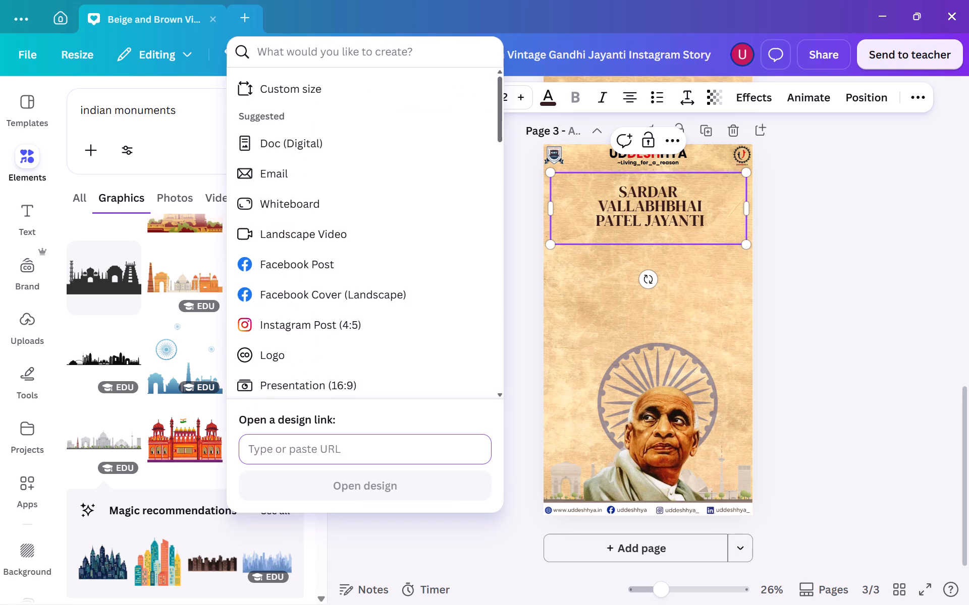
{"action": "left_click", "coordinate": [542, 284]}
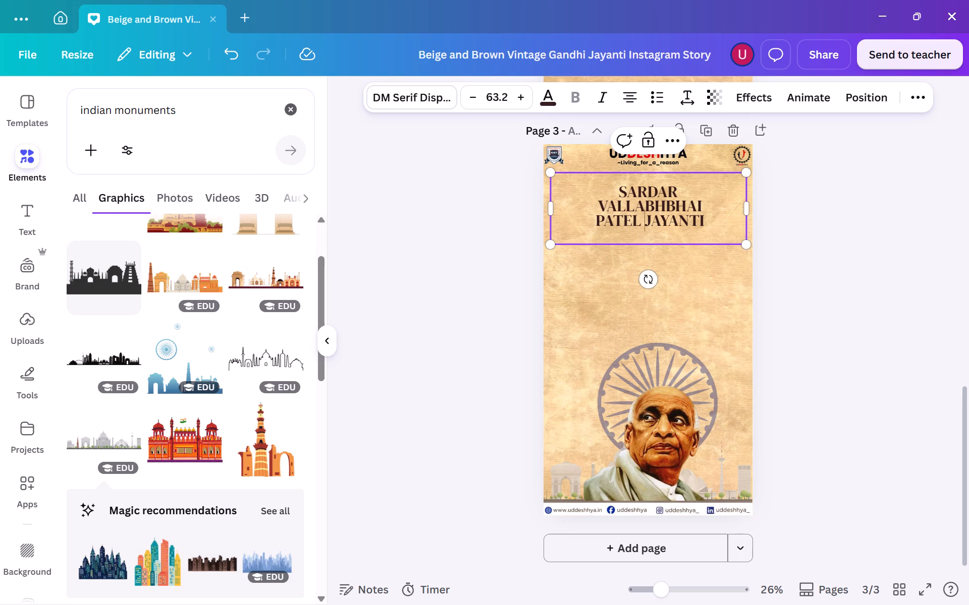
Minimise the Canva window to switch to the WhatsApp image viewer.
{"action": "left_click", "coordinate": [882, 18]}
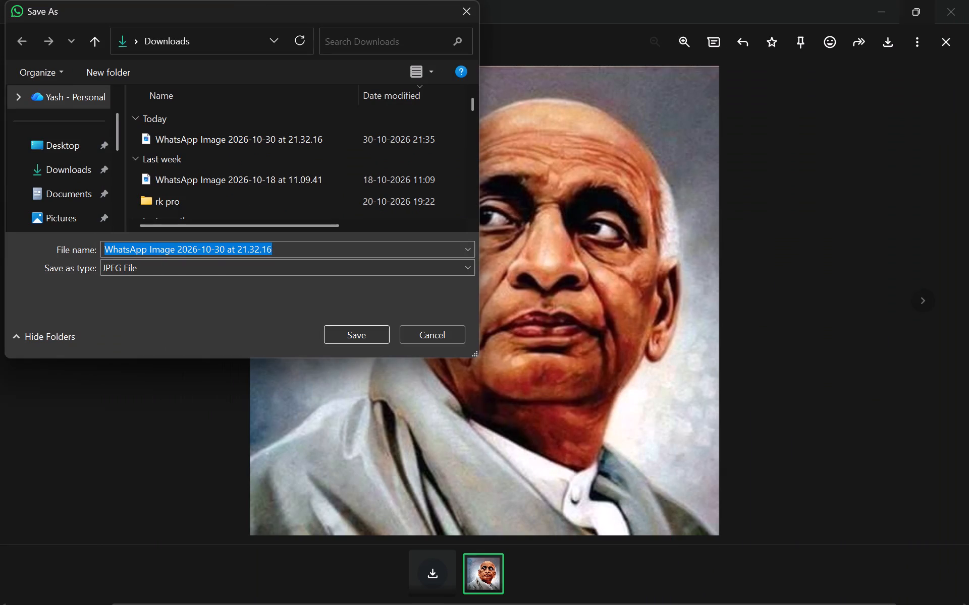
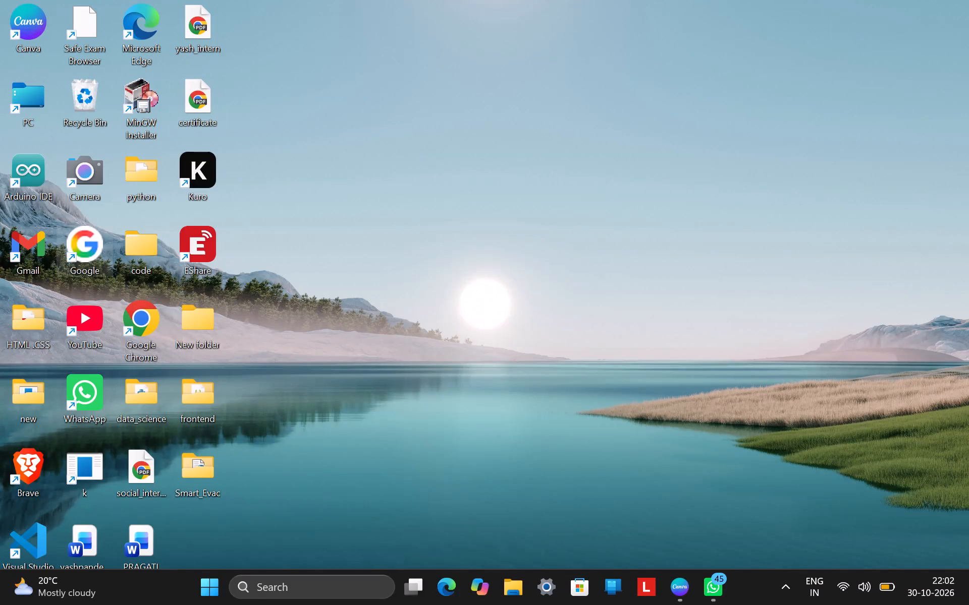
Open Google Chrome with the Yash profile that has the orange avatar and maximize its window.
{"action": "double_click", "coordinate": [154, 331]}
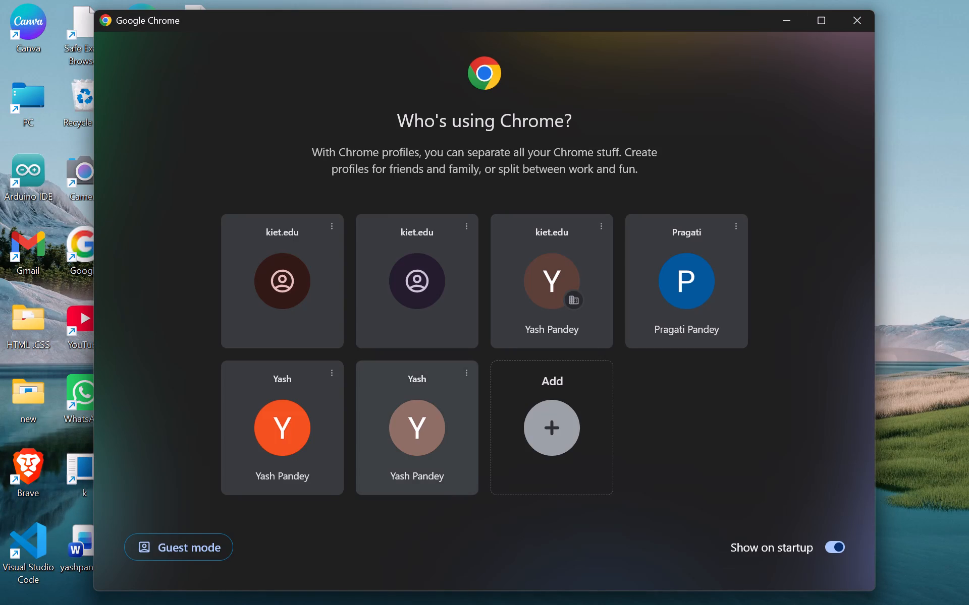
{"action": "left_click", "coordinate": [277, 466]}
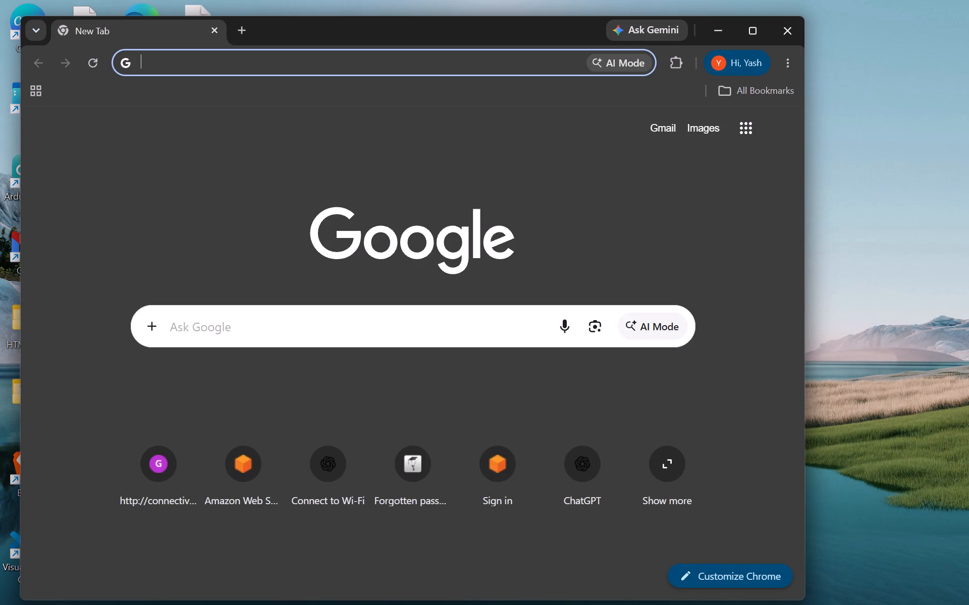
{"action": "left_click", "coordinate": [751, 29]}
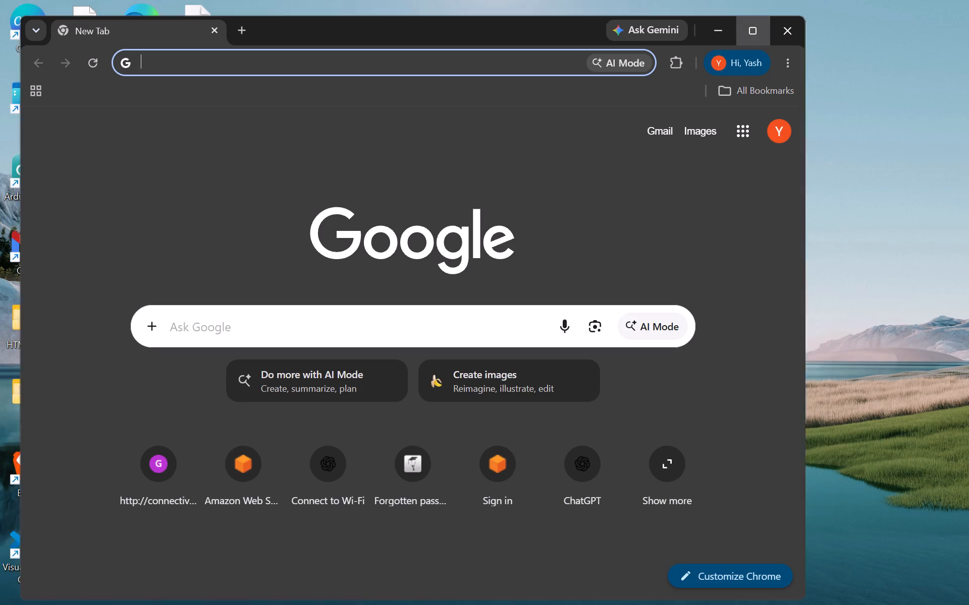
Search Google for Pinterest from the new tab page.
{"action": "left_click", "coordinate": [320, 312]}
{"action": "left_click", "coordinate": [320, 312]}
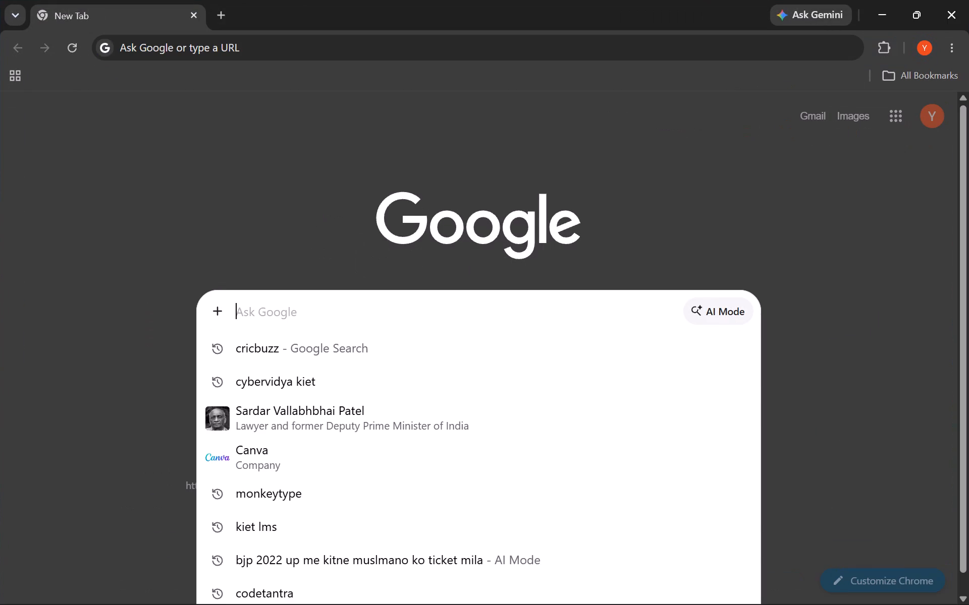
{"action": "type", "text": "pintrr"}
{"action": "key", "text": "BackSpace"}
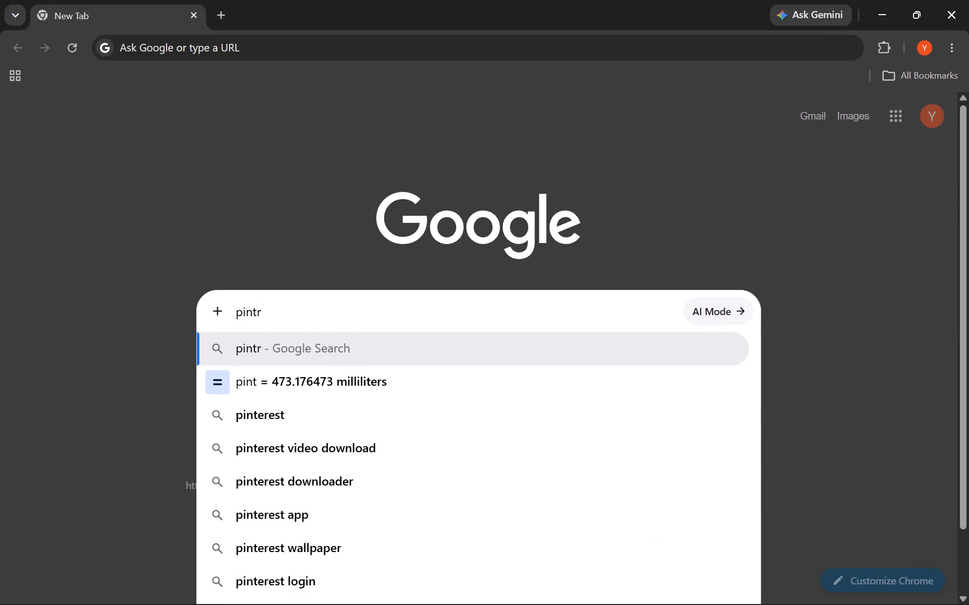
Search the web for "pintrest" in Chrome and open the Pinterest India site.
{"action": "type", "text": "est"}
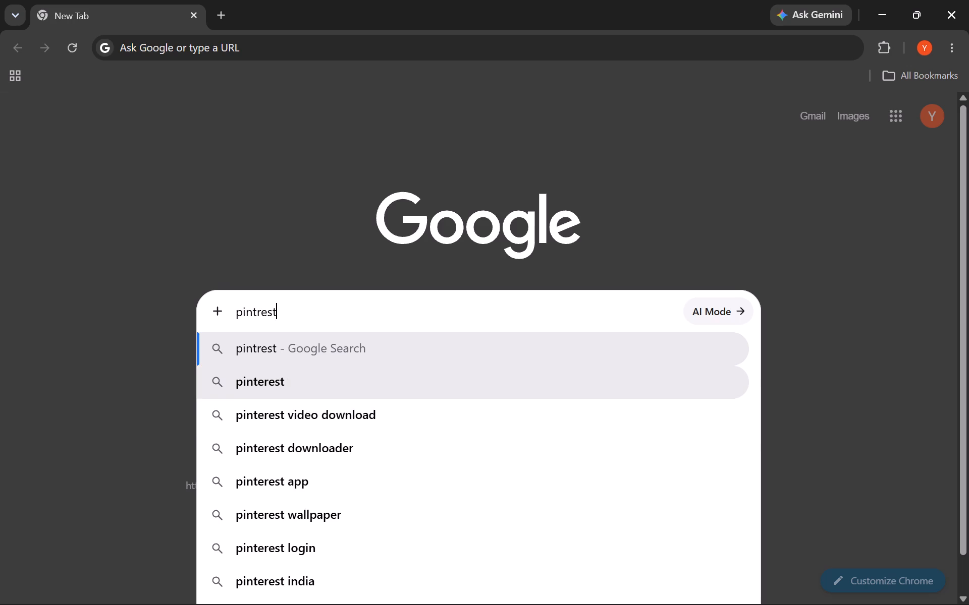
{"action": "left_click", "coordinate": [313, 365]}
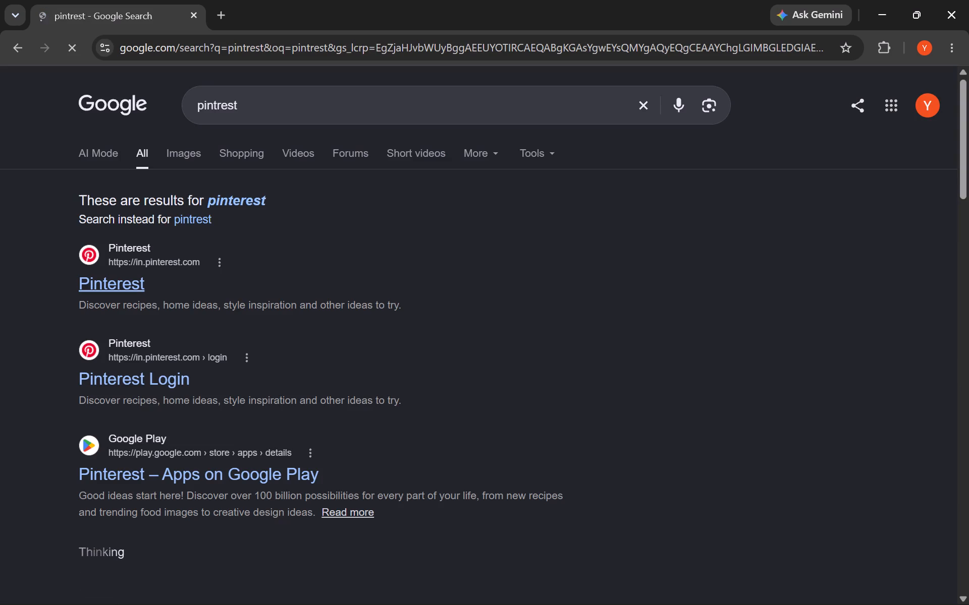
{"action": "left_click", "coordinate": [112, 287]}
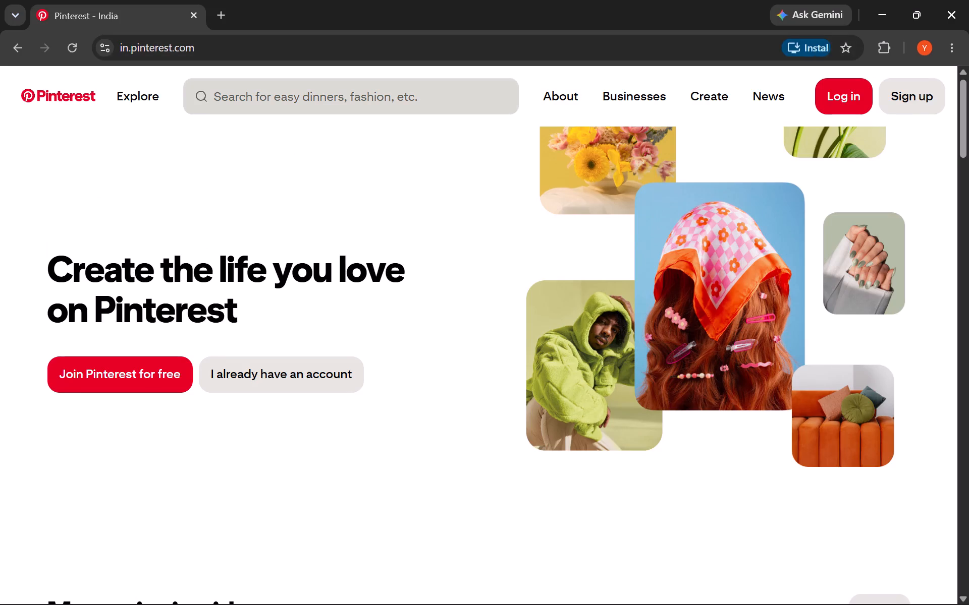
Dismiss the Pinterest login form, continue with the suggested Google account and start signing up.
{"action": "left_click", "coordinate": [414, 94]}
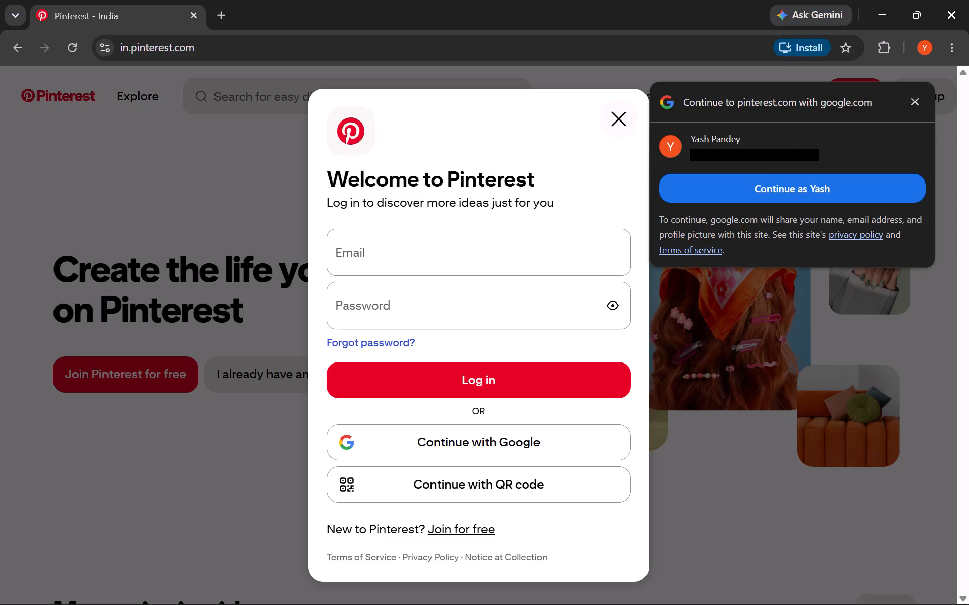
{"action": "left_click", "coordinate": [618, 116]}
{"action": "left_click", "coordinate": [853, 195]}
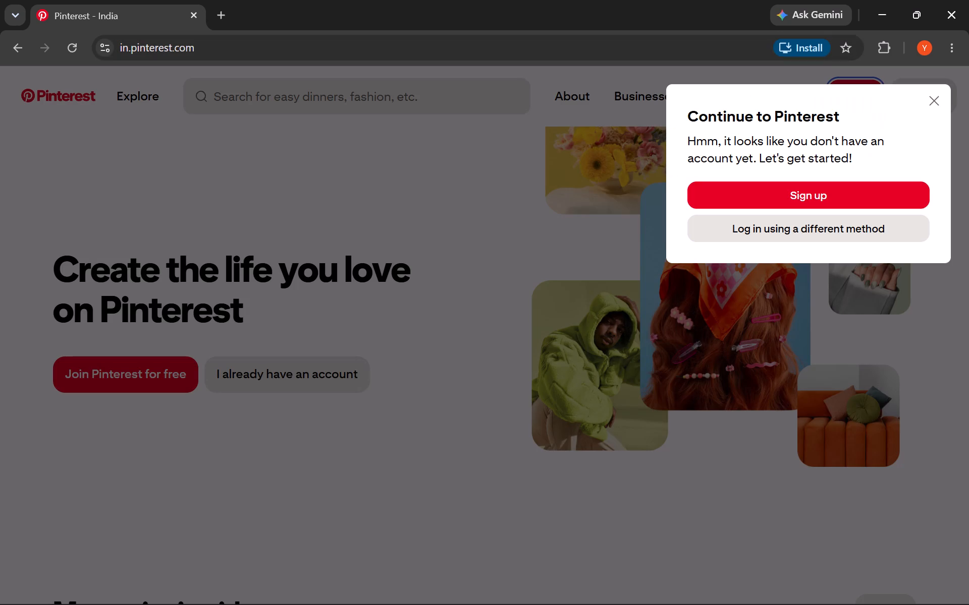
{"action": "left_click", "coordinate": [846, 200]}
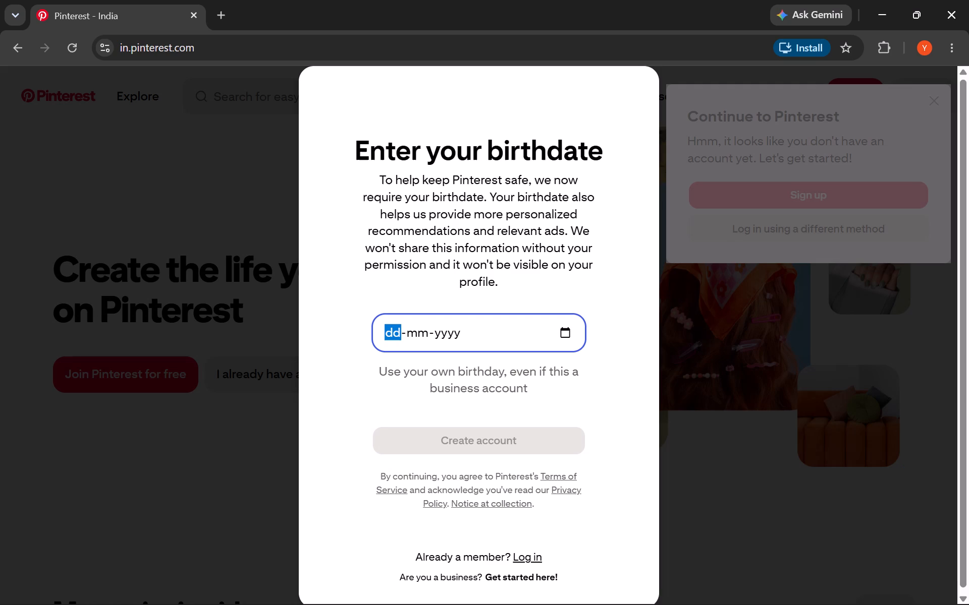
Enter the account holder's birthdate in the sign-up form and create the Pinterest account.
{"action": "left_click", "coordinate": [559, 330]}
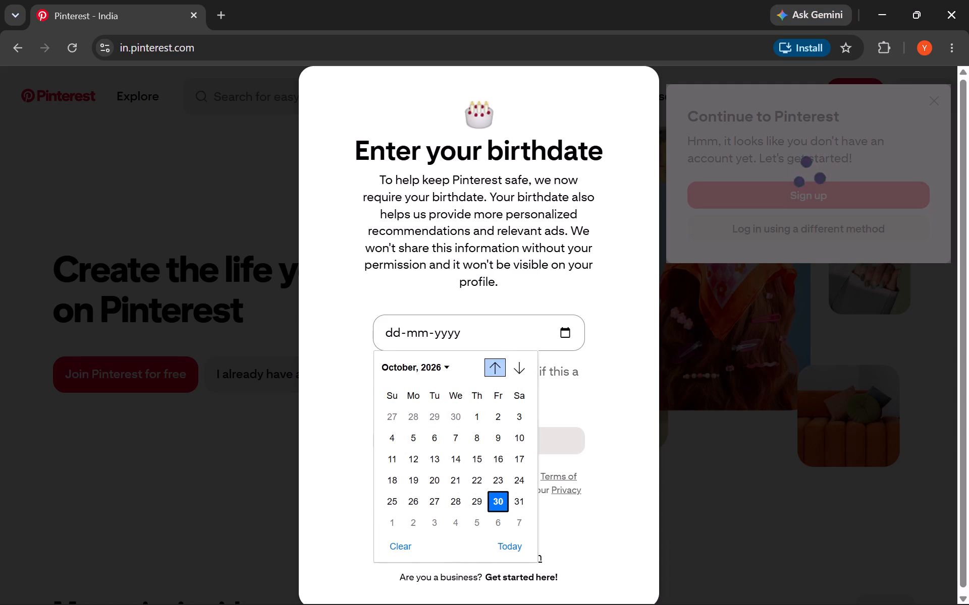
{"action": "left_click", "coordinate": [447, 364]}
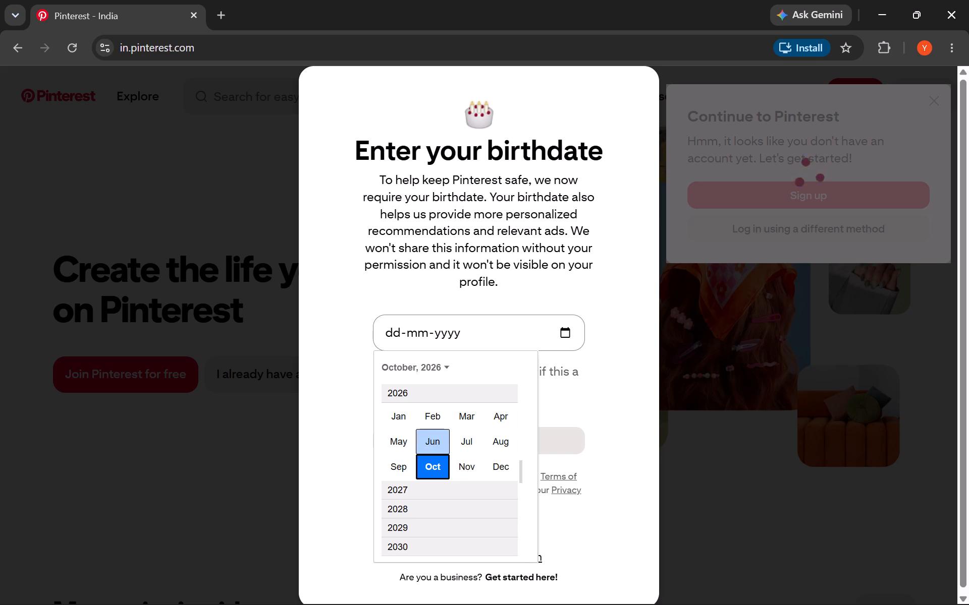
{"action": "left_click", "coordinate": [412, 389]}
{"action": "left_click_drag", "start_coordinate": [412, 389], "coordinate": [422, 503]}
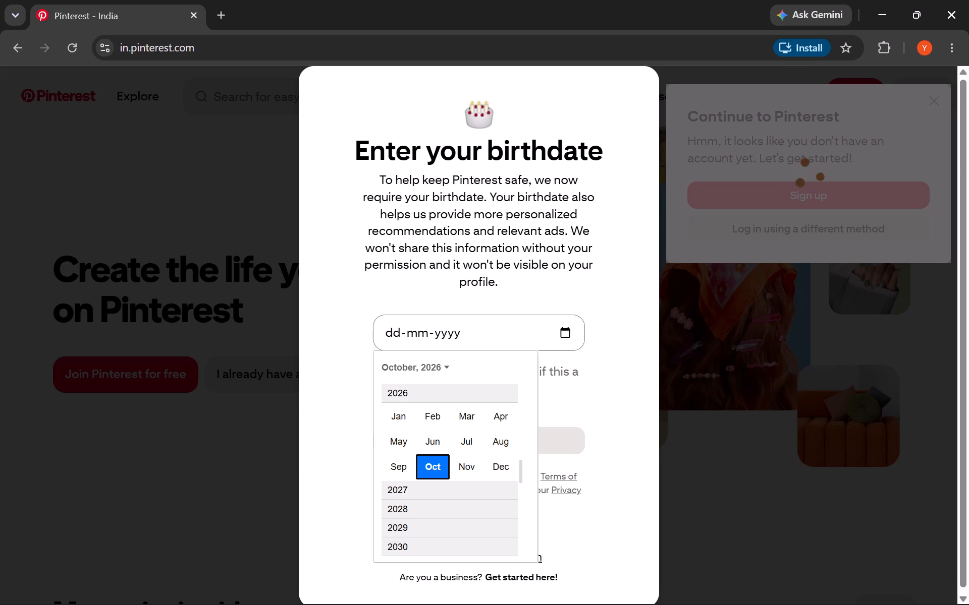
{"action": "scroll", "coordinate": [422, 516], "scroll_direction": "up", "scroll_amount": 1}
{"action": "scroll", "coordinate": [422, 516], "scroll_direction": "down", "scroll_amount": 1}
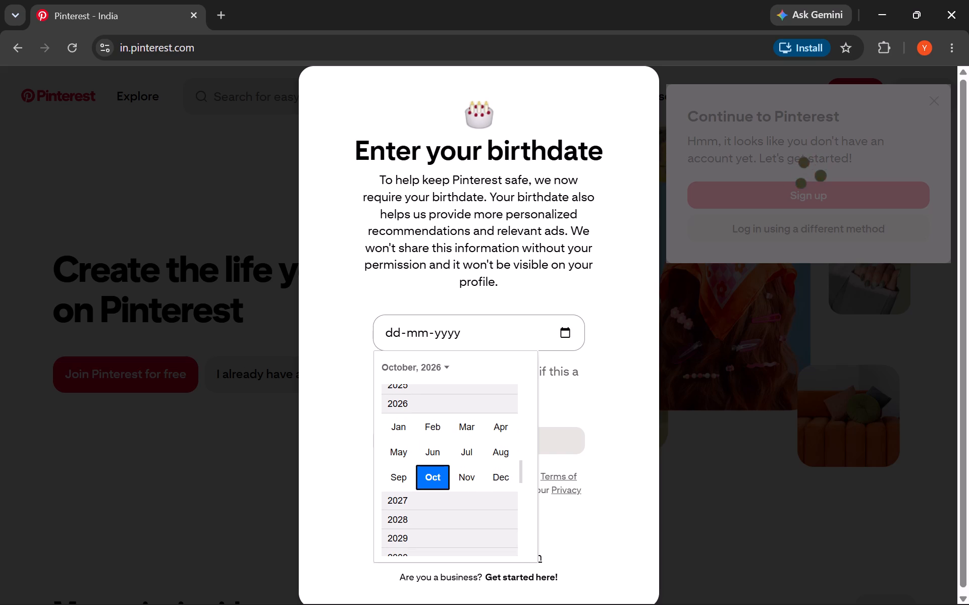
{"action": "scroll", "coordinate": [667, 604], "scroll_direction": "down", "scroll_amount": 1}
{"action": "scroll", "coordinate": [445, 508], "scroll_direction": "down", "scroll_amount": 1}
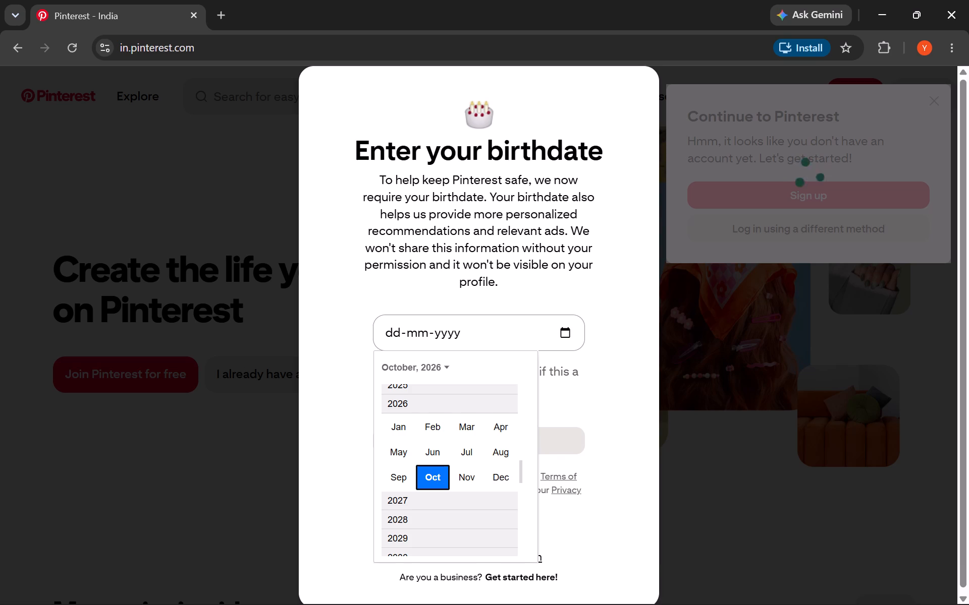
{"action": "scroll", "coordinate": [446, 508], "scroll_direction": "down", "scroll_amount": 1}
{"action": "scroll", "coordinate": [447, 507], "scroll_direction": "up", "scroll_amount": 6}
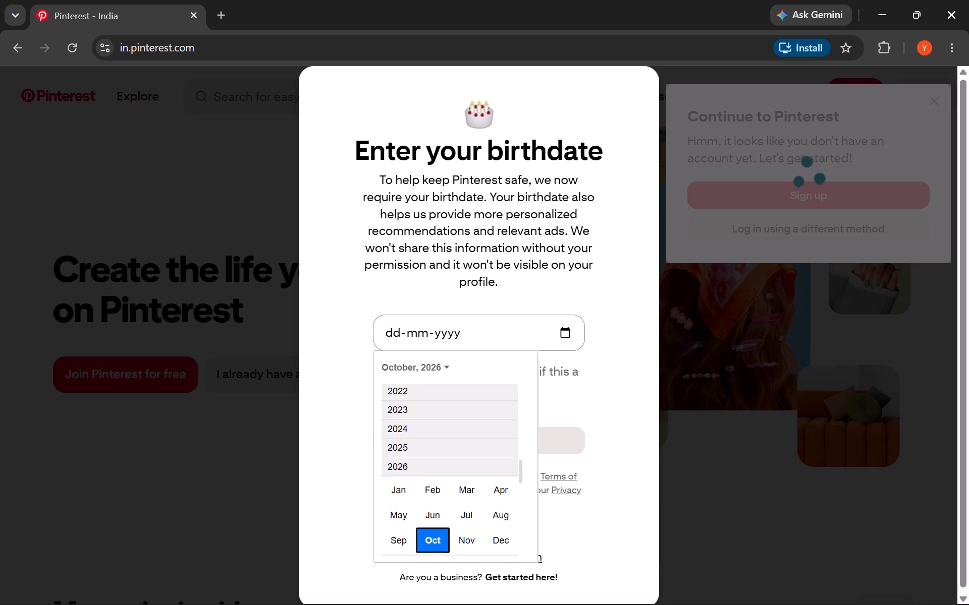
{"action": "scroll", "coordinate": [447, 507], "scroll_direction": "up", "scroll_amount": 8}
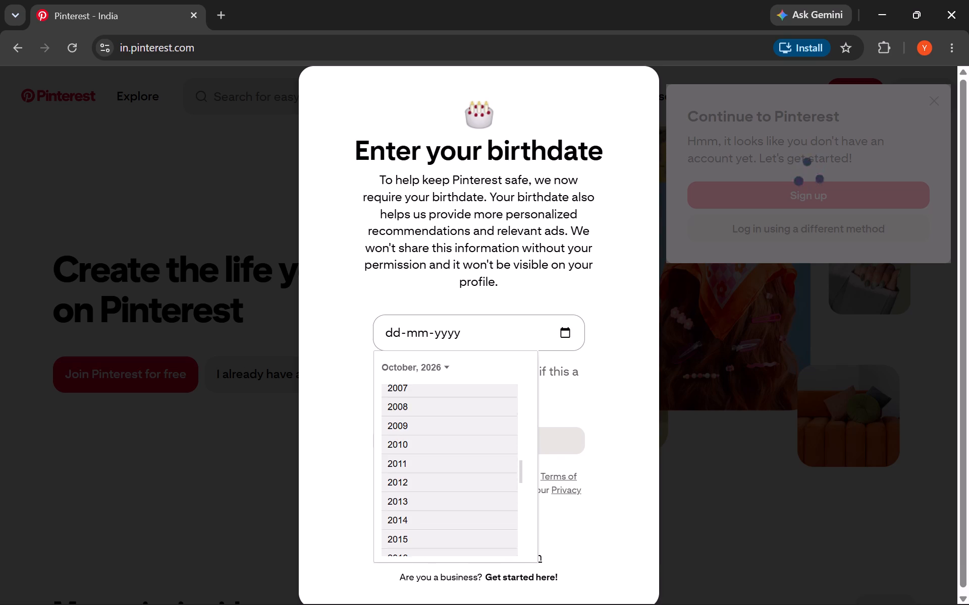
{"action": "scroll", "coordinate": [447, 507], "scroll_direction": "up", "scroll_amount": 8}
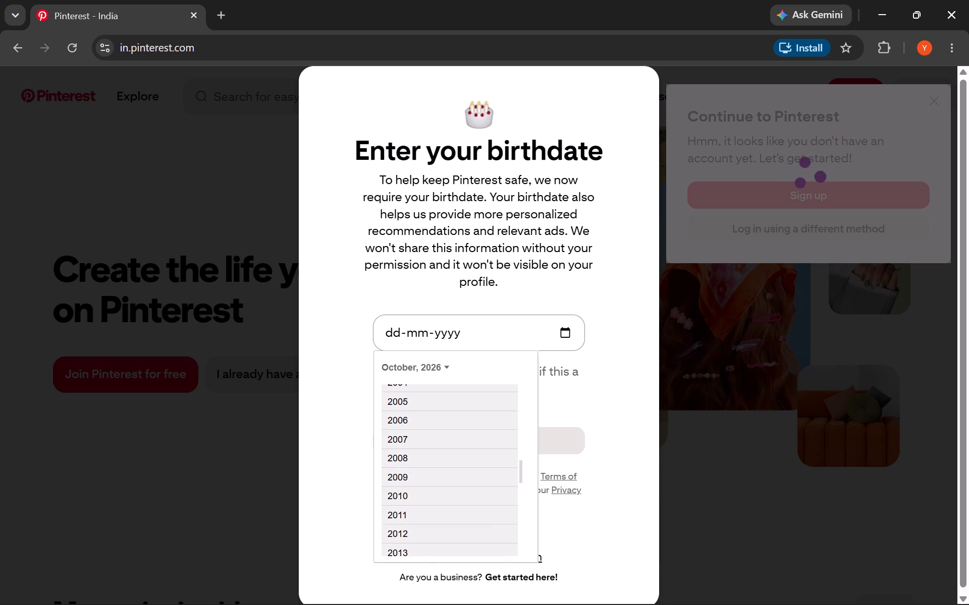
{"action": "left_click", "coordinate": [405, 402]}
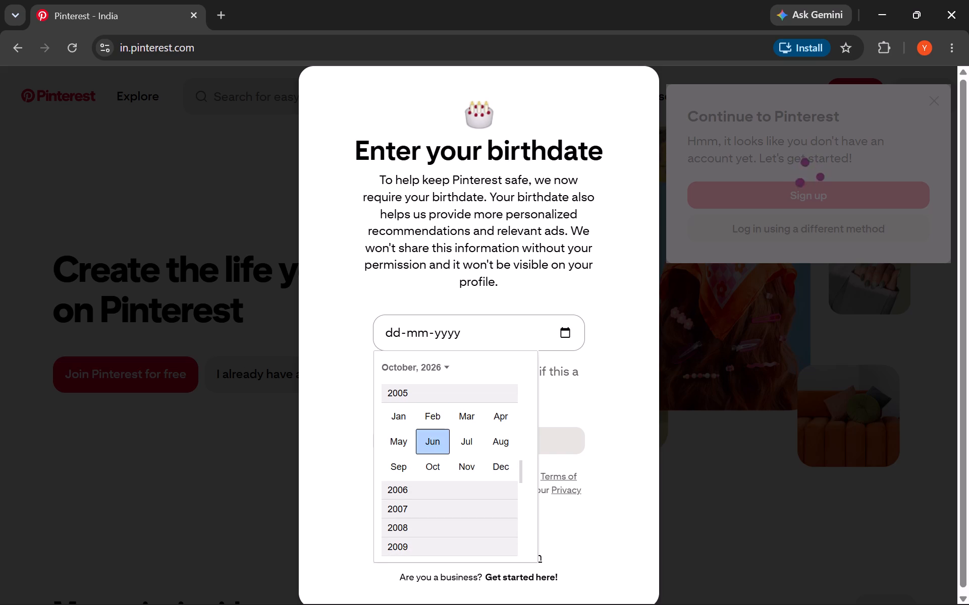
{"action": "left_click", "coordinate": [447, 465]}
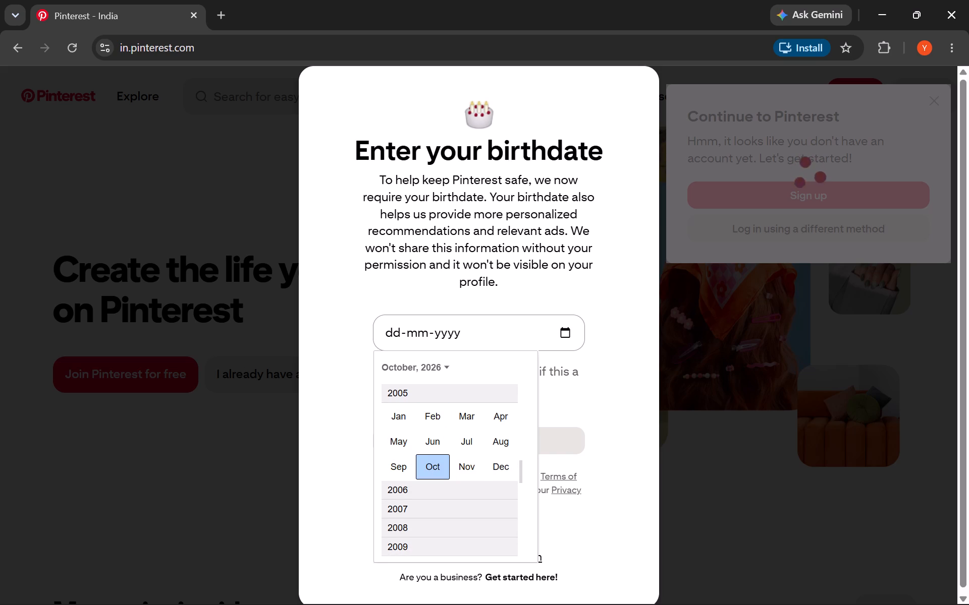
{"action": "left_click", "coordinate": [459, 455]}
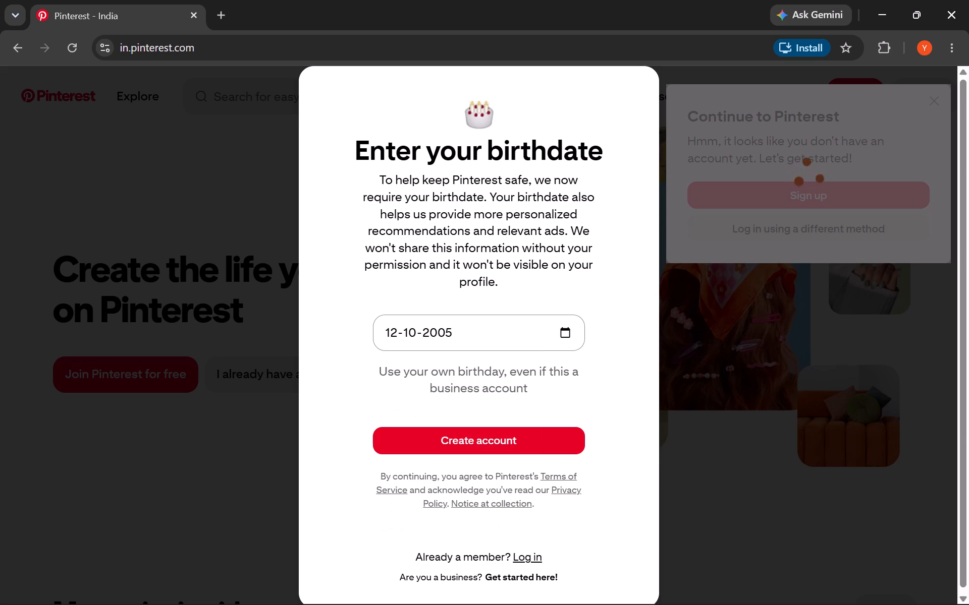
{"action": "left_click", "coordinate": [508, 440]}
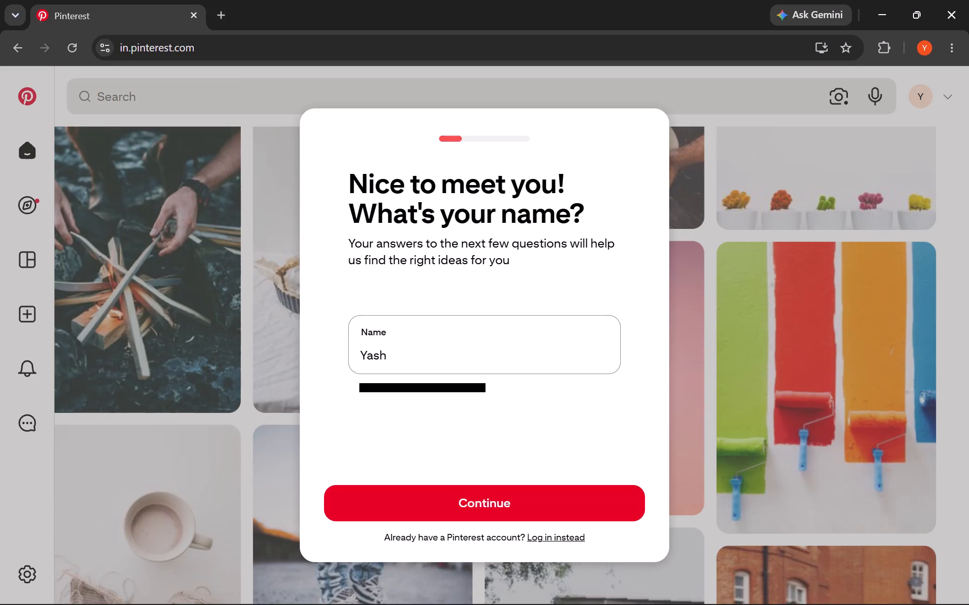
Answer the name and gender questions with the prefilled name and Male, blocking site notifications.
{"action": "left_click", "coordinate": [498, 496]}
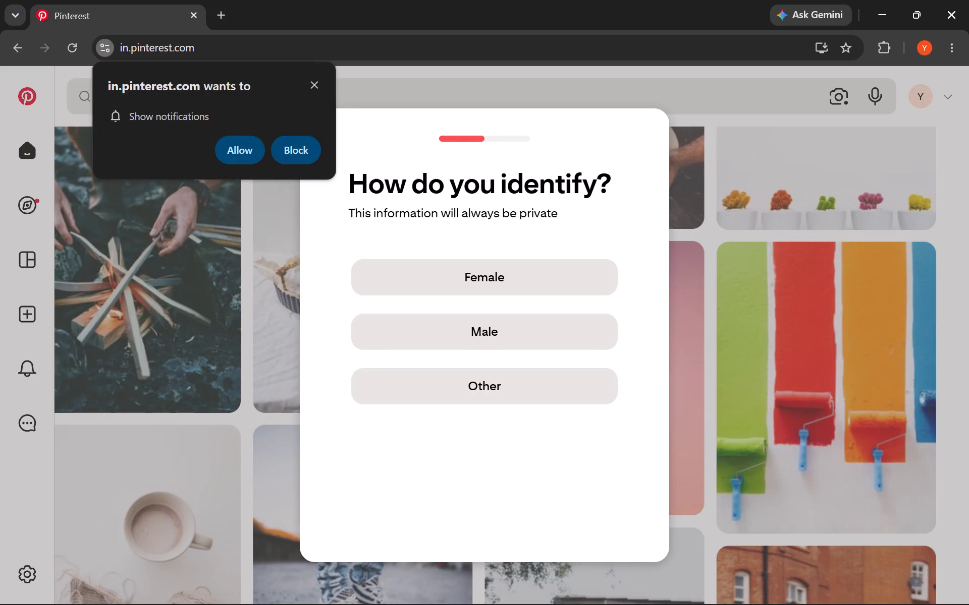
{"action": "left_click", "coordinate": [296, 143]}
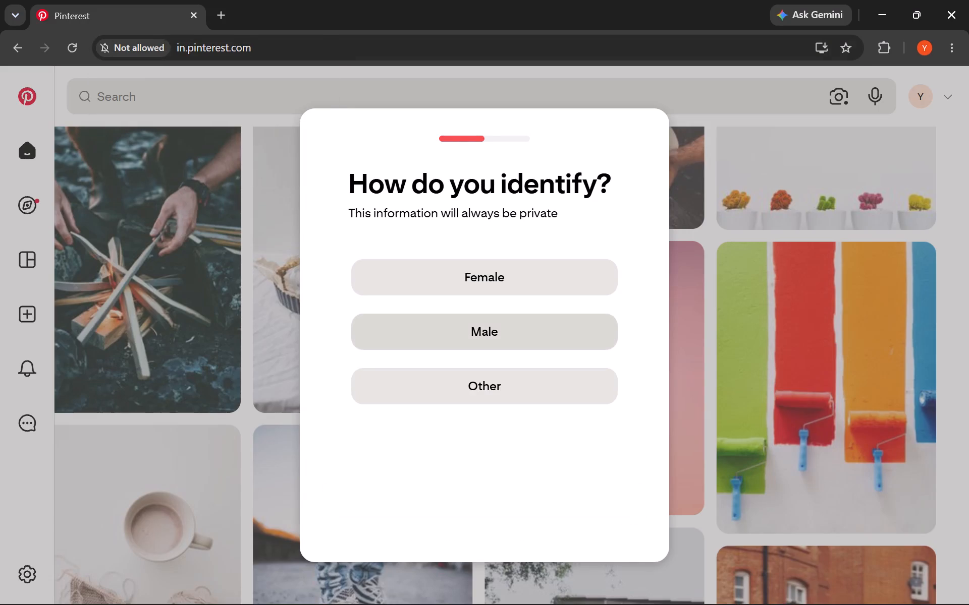
{"action": "left_click", "coordinate": [501, 341]}
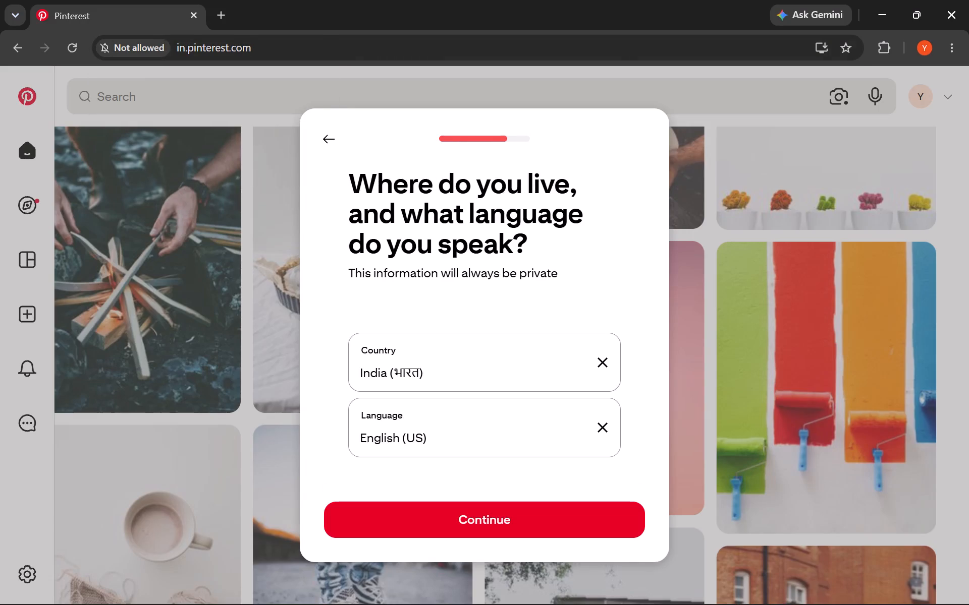
Complete the country and language question with India and English (US), proceeding to the interests selection.
{"action": "left_click", "coordinate": [528, 352]}
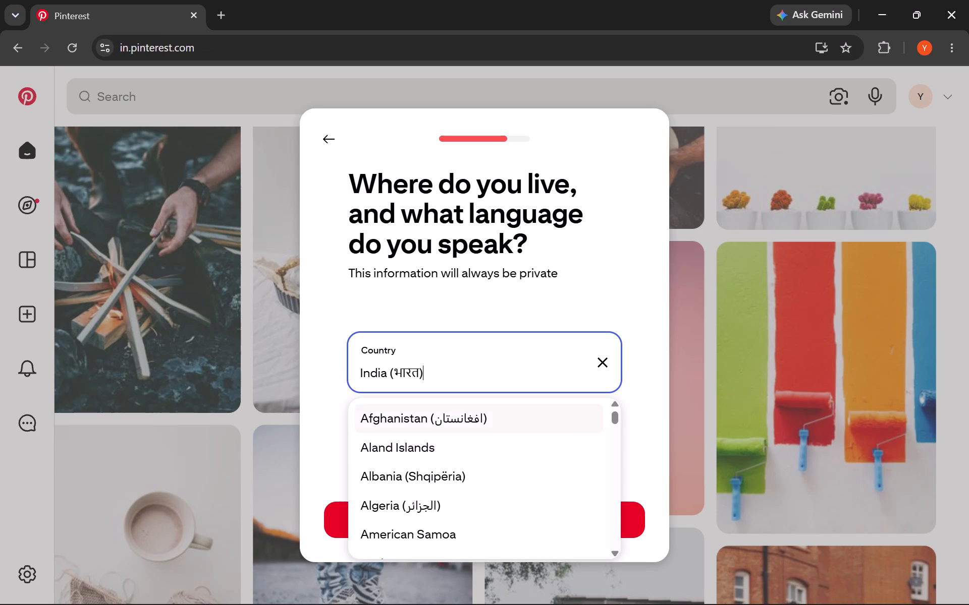
{"action": "left_click", "coordinate": [605, 366]}
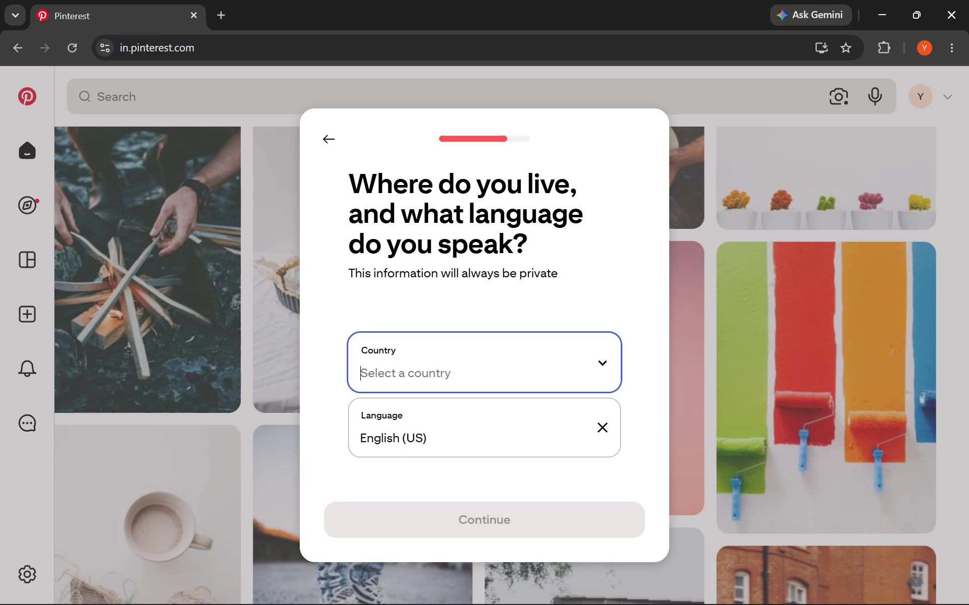
{"action": "left_click", "coordinate": [529, 438]}
{"action": "left_click", "coordinate": [521, 521]}
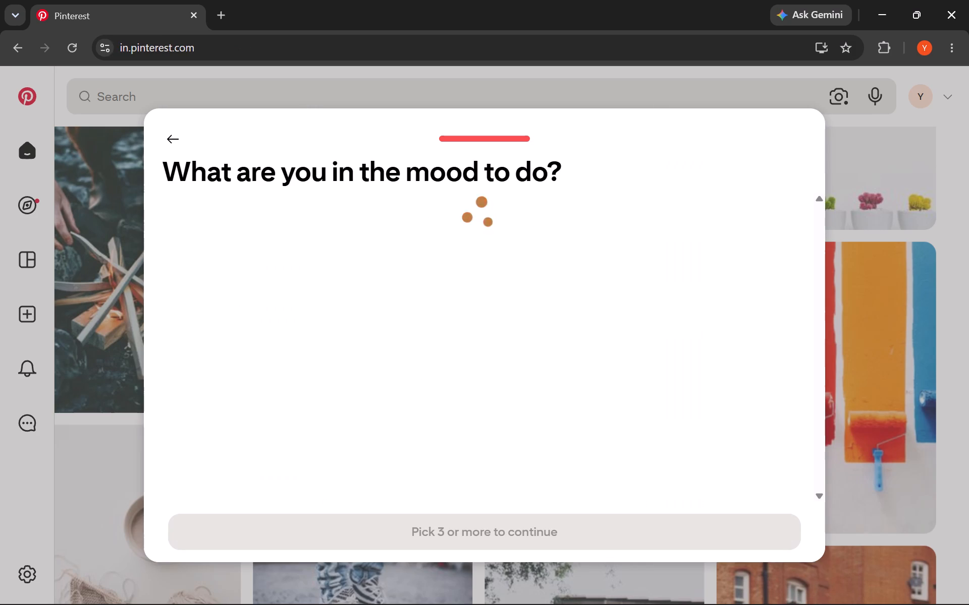
{"action": "left_click", "coordinate": [173, 135]}
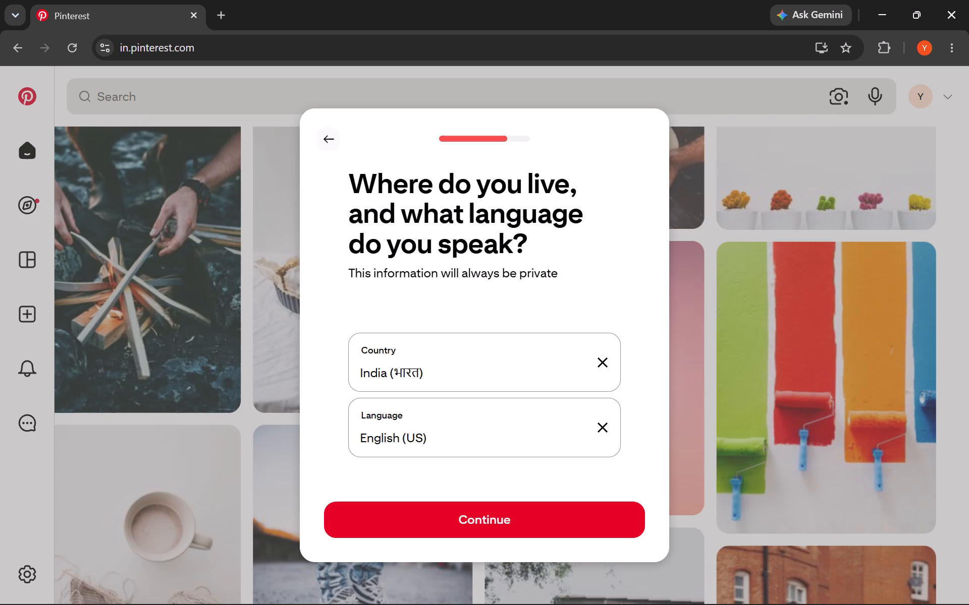
{"action": "triple_click", "coordinate": [325, 137]}
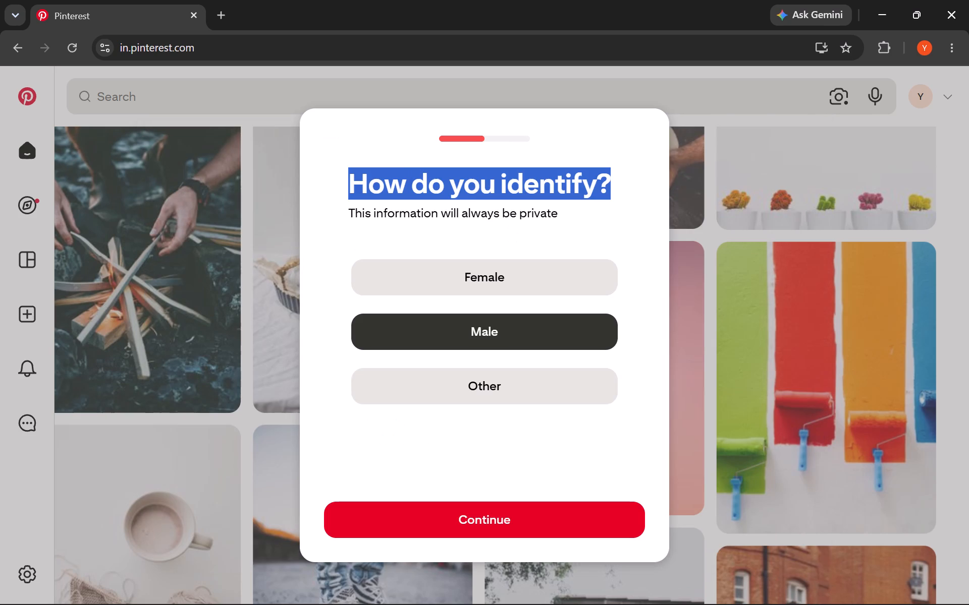
{"action": "left_click", "coordinate": [522, 505]}
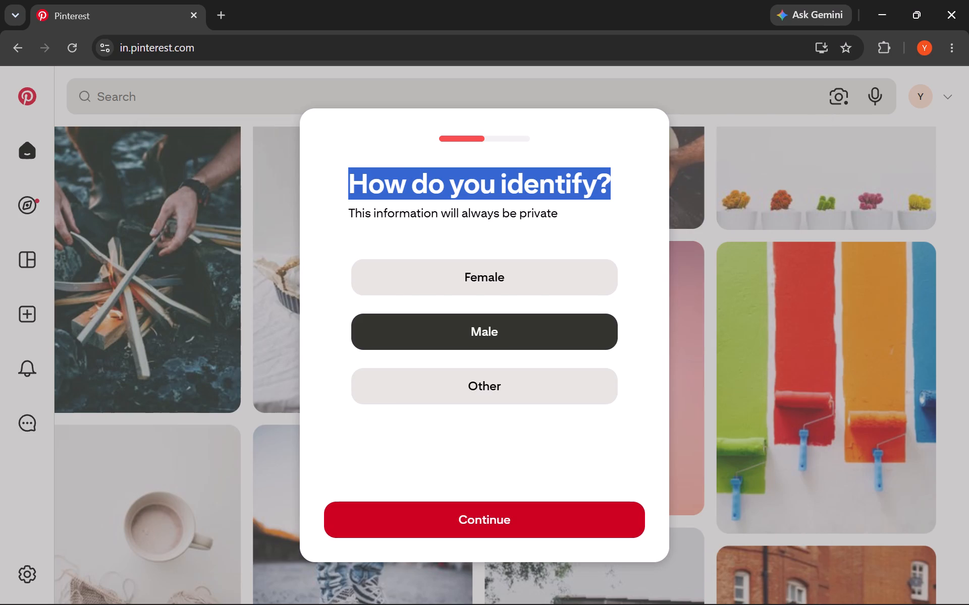
{"action": "left_click", "coordinate": [506, 434]}
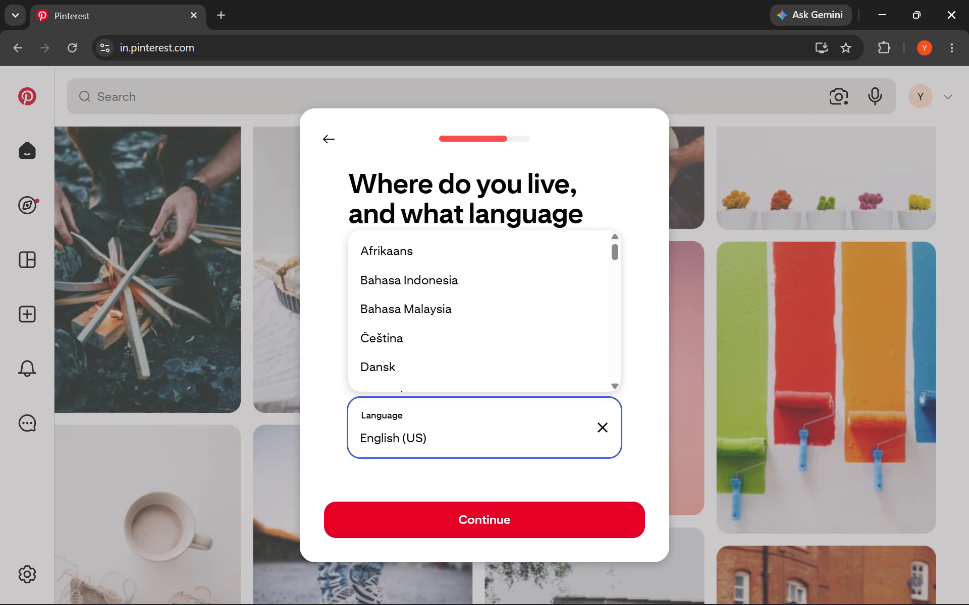
{"action": "left_click", "coordinate": [501, 534]}
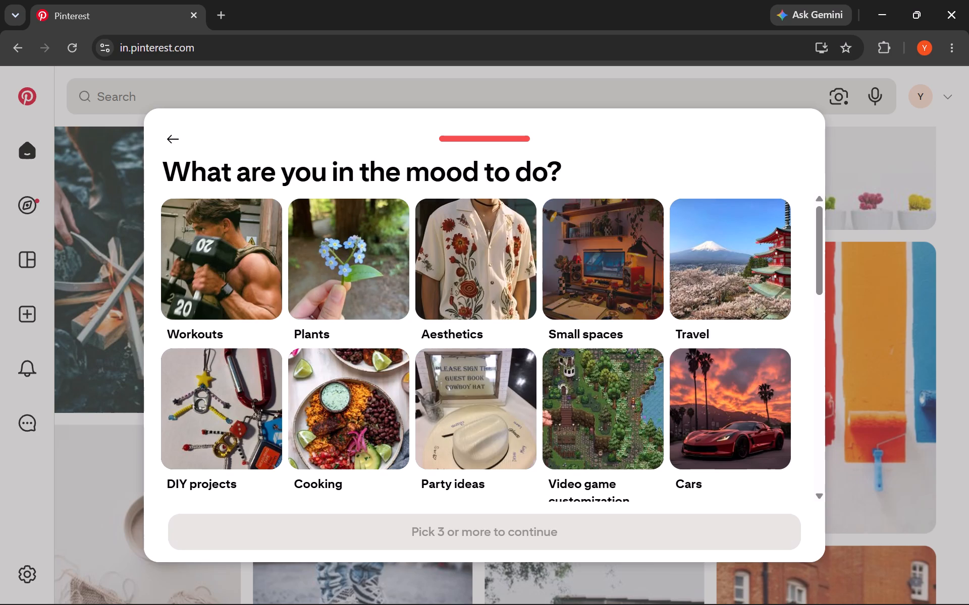
Pick Aesthetics, Small spaces and Travel as interests and finish the Pinterest onboarding.
{"action": "left_click", "coordinate": [446, 231]}
{"action": "left_click", "coordinate": [641, 282]}
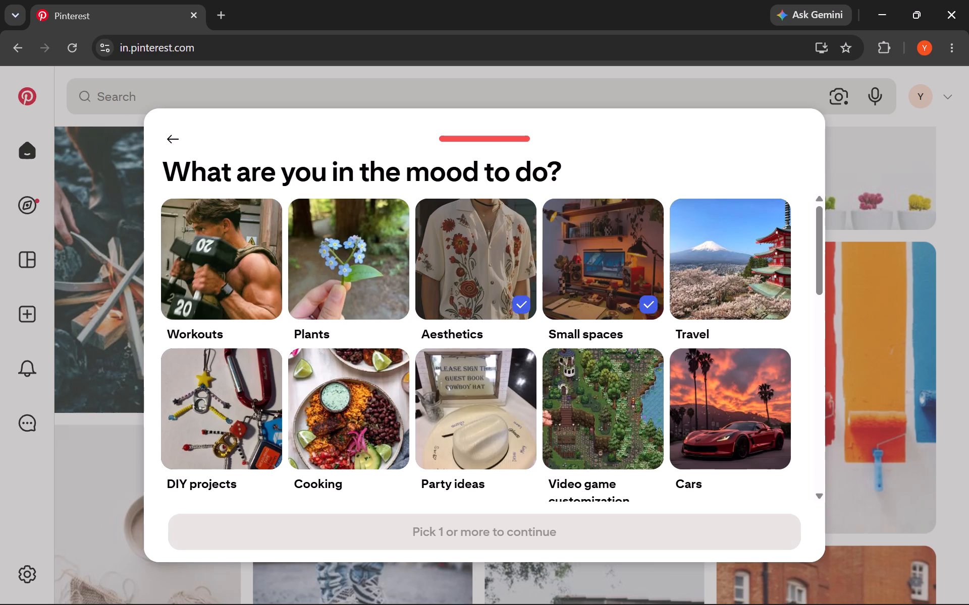
{"action": "left_click", "coordinate": [741, 266]}
{"action": "left_click", "coordinate": [651, 528]}
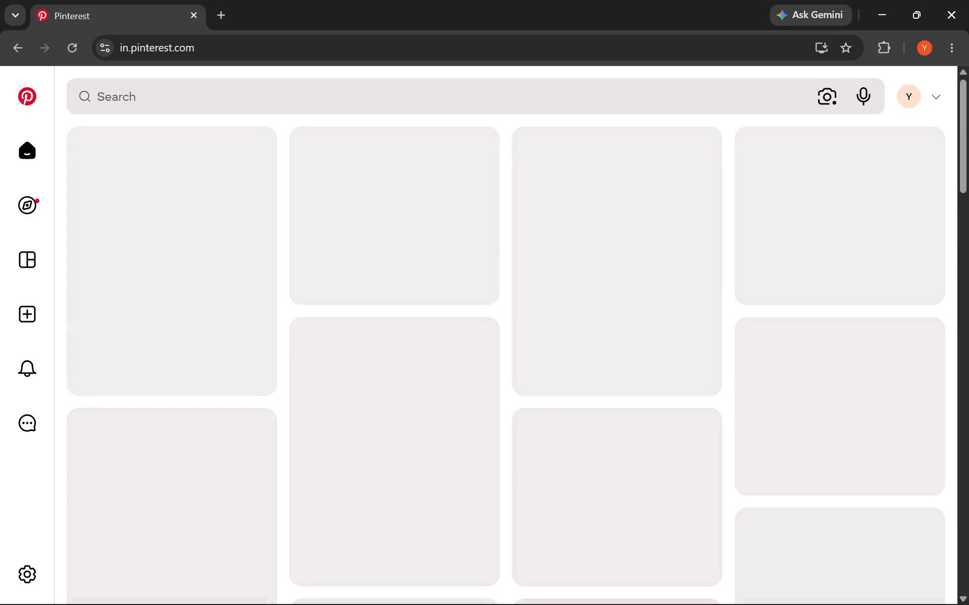
Search Pinterest for "sardar vallabah bhai patel" and look through the pins for design references.
{"action": "left_click", "coordinate": [444, 98]}
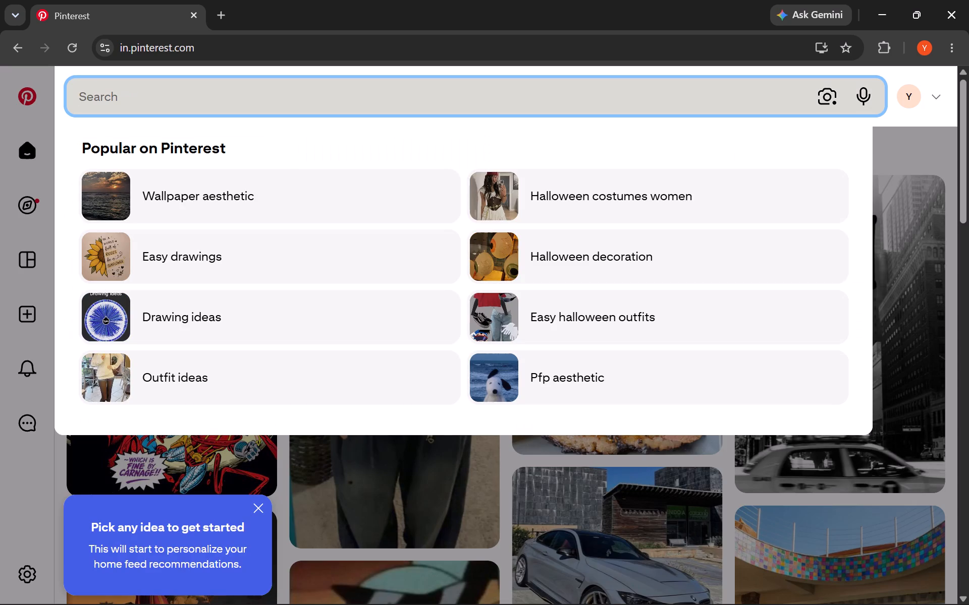
{"action": "type", "text": "sardar vallabah bha patek"}
{"action": "key", "text": "BackSpace"}
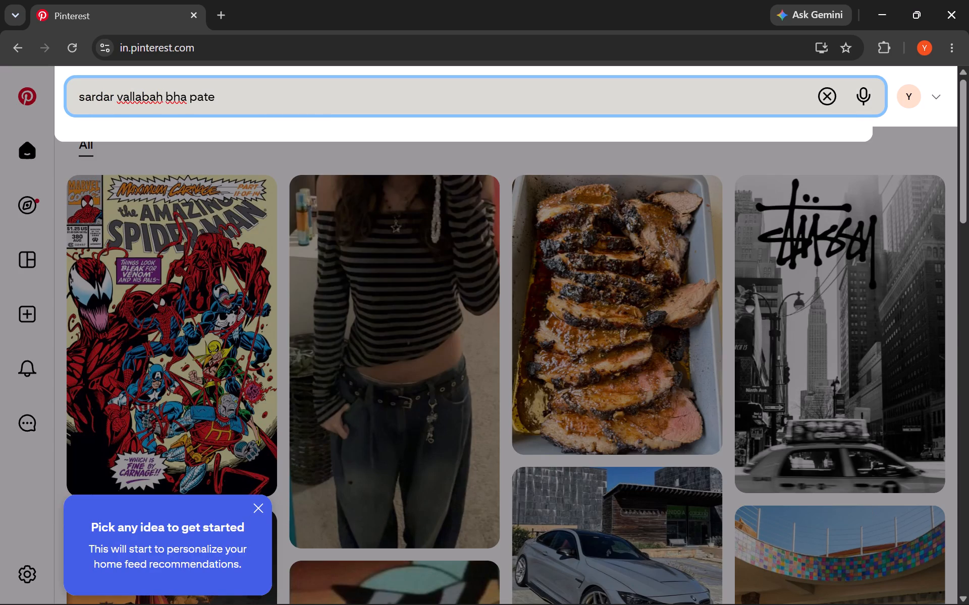
{"action": "key", "text": "l"}
{"action": "left_click", "coordinate": [185, 98]}
{"action": "key", "text": "i"}
{"action": "key", "text": "Return"}
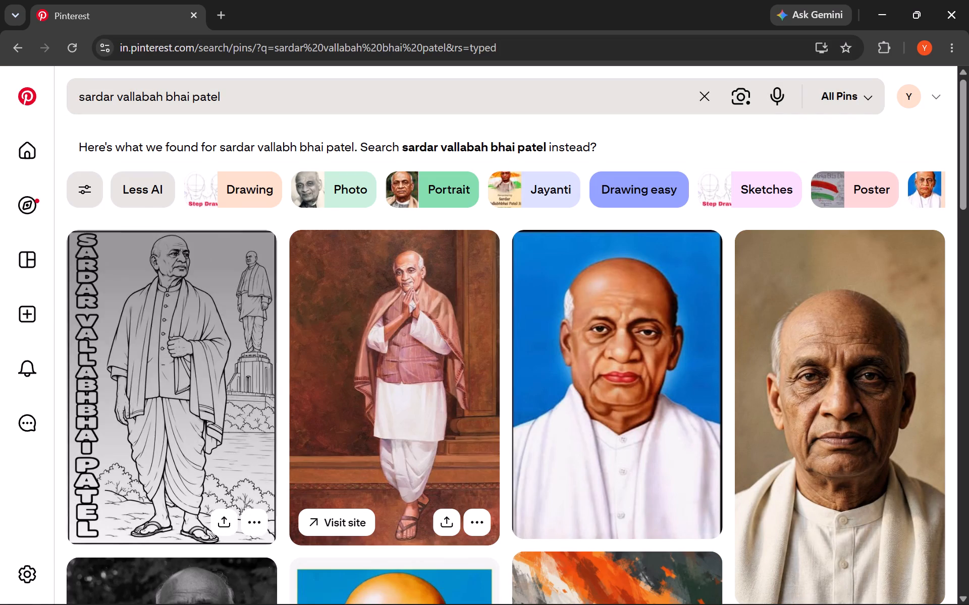
{"action": "scroll", "coordinate": [427, 474], "scroll_direction": "down", "scroll_amount": 6}
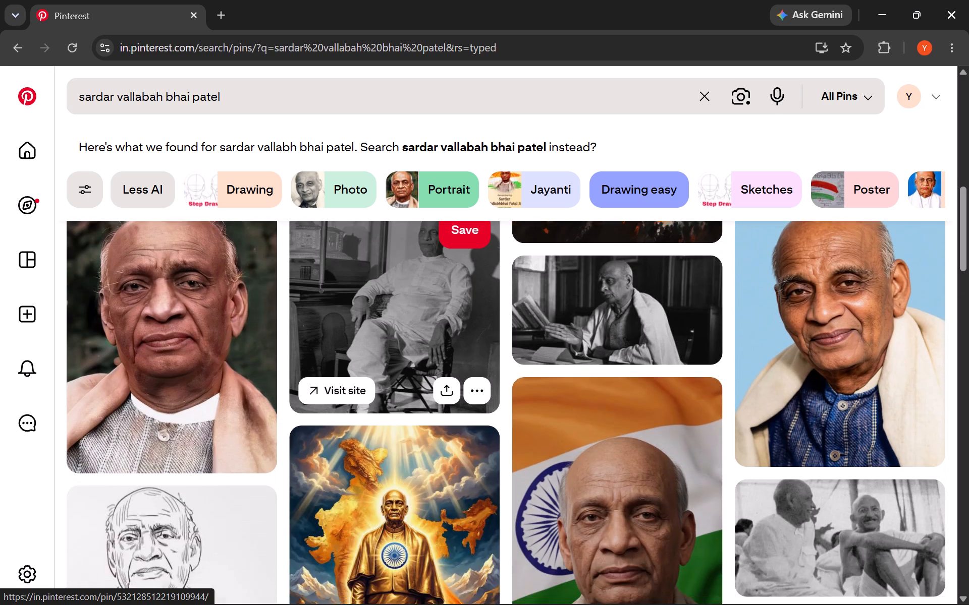
{"action": "scroll", "coordinate": [427, 474], "scroll_direction": "down", "scroll_amount": 4}
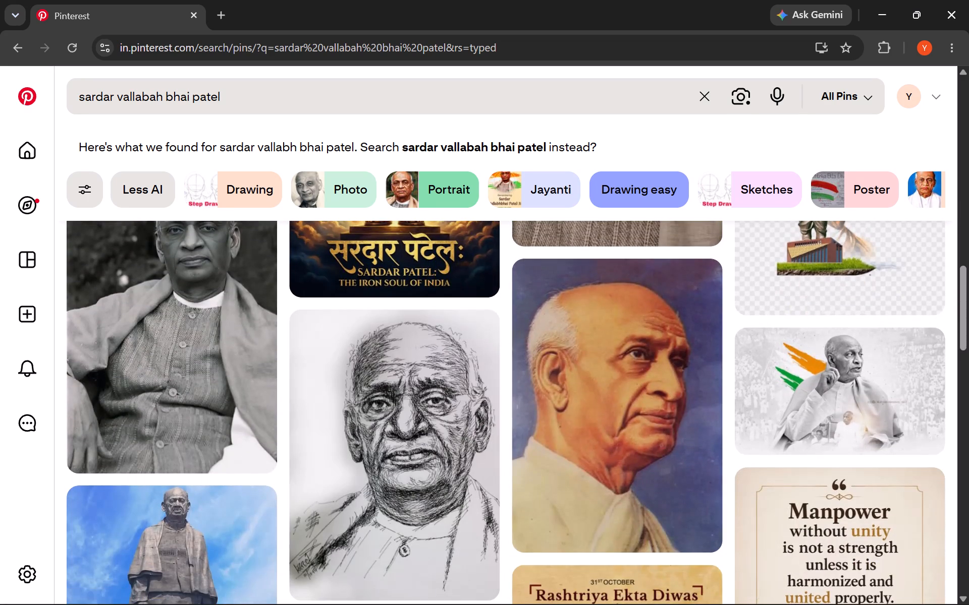
Extend the search to "sardar vallabah bhai patel jayanti" and browse the poster designs for a suitable reference.
{"action": "left_click", "coordinate": [287, 92]}
{"action": "key", "text": "space"}
{"action": "type", "text": "jayanti"}
{"action": "key", "text": "Return"}
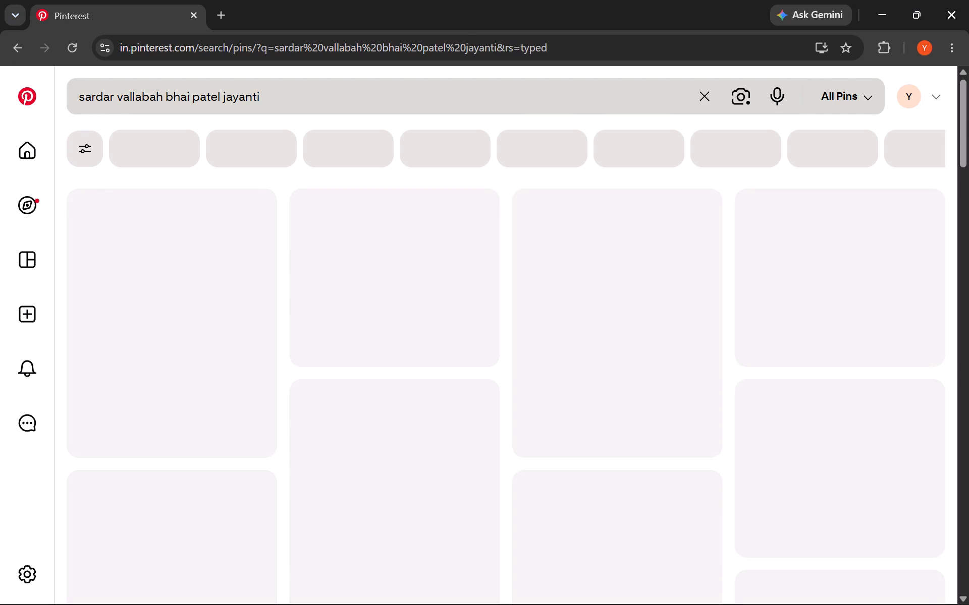
{"action": "scroll", "coordinate": [550, 314], "scroll_direction": "down", "scroll_amount": 1}
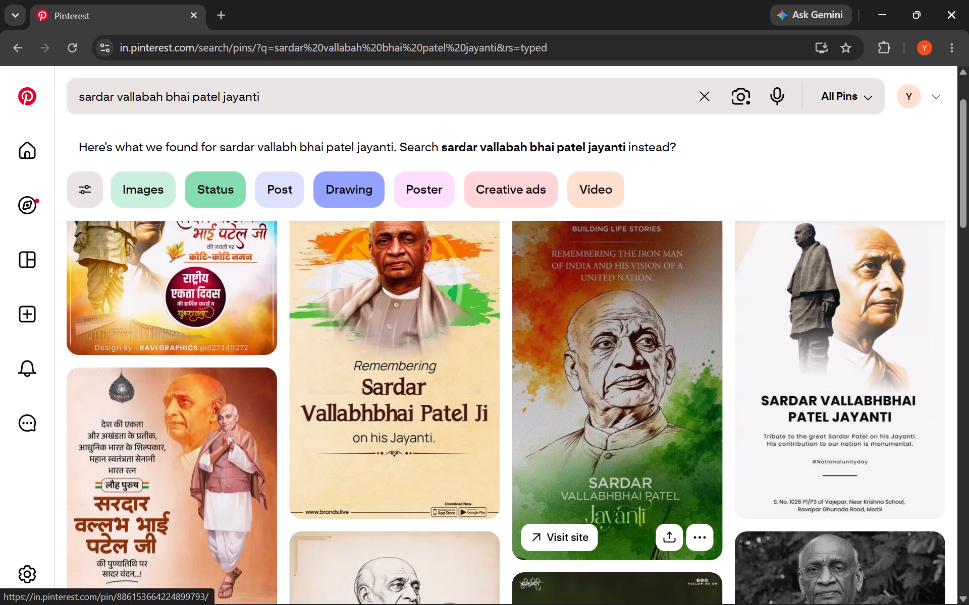
{"action": "scroll", "coordinate": [550, 314], "scroll_direction": "down", "scroll_amount": 1}
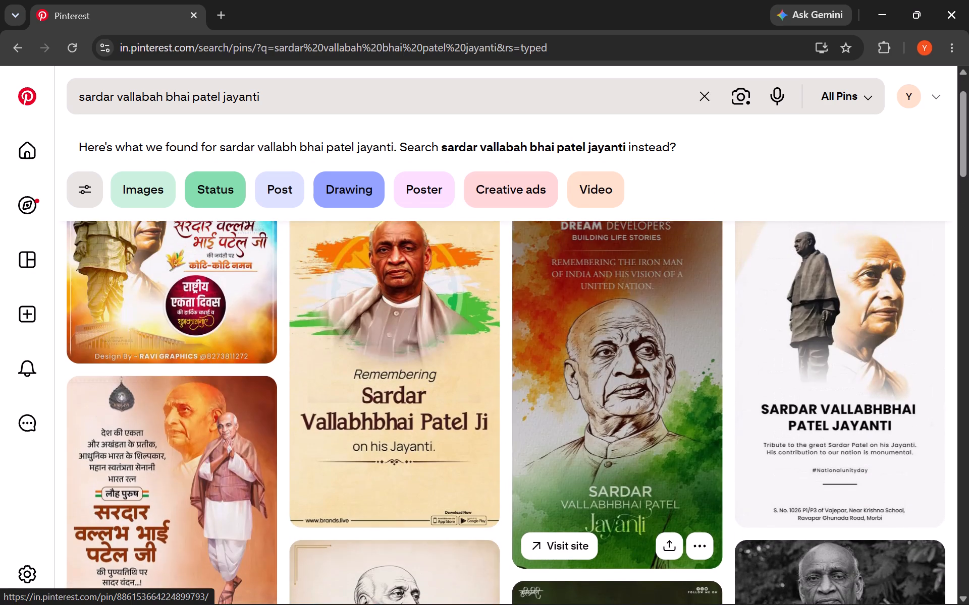
{"action": "scroll", "coordinate": [550, 314], "scroll_direction": "down", "scroll_amount": 4}
{"action": "scroll", "coordinate": [550, 314], "scroll_direction": "up", "scroll_amount": 3}
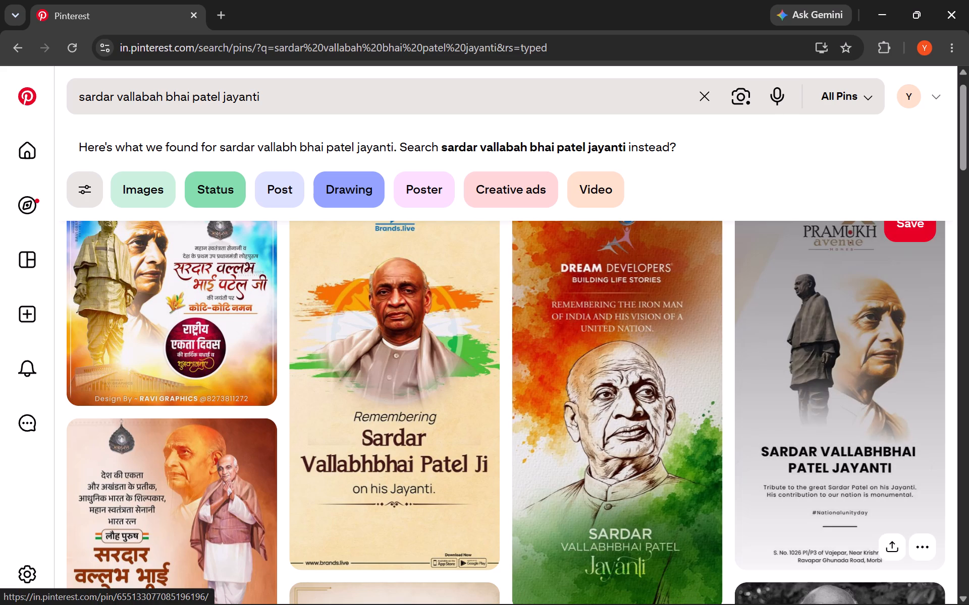
Open the Pramukh Avenue Jayanti pin with the statue beside the portrait and download its image.
{"action": "left_click", "coordinate": [840, 402]}
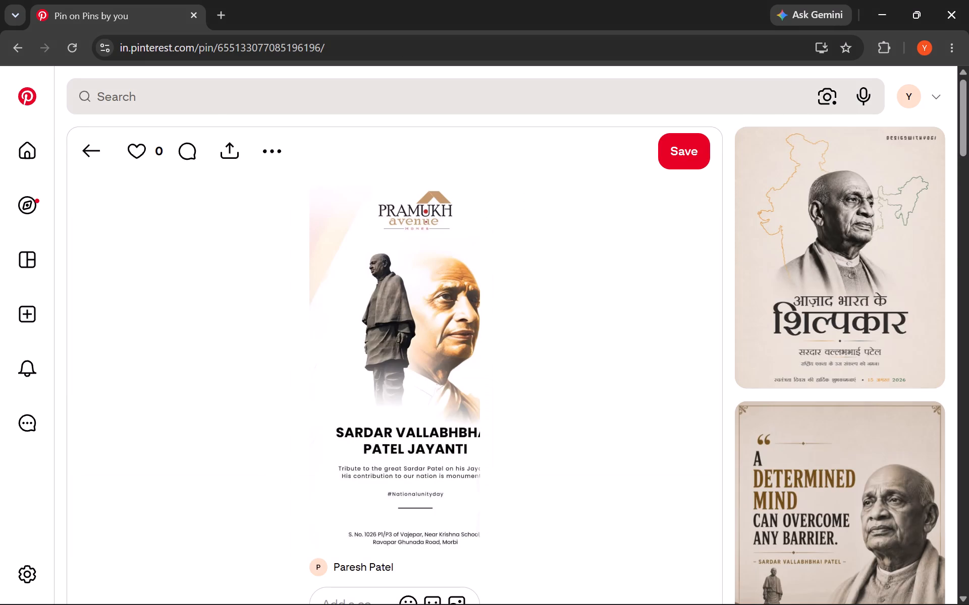
{"action": "scroll", "coordinate": [484, 323], "scroll_direction": "down", "scroll_amount": 1}
{"action": "scroll", "coordinate": [558, 201], "scroll_direction": "up", "scroll_amount": 1}
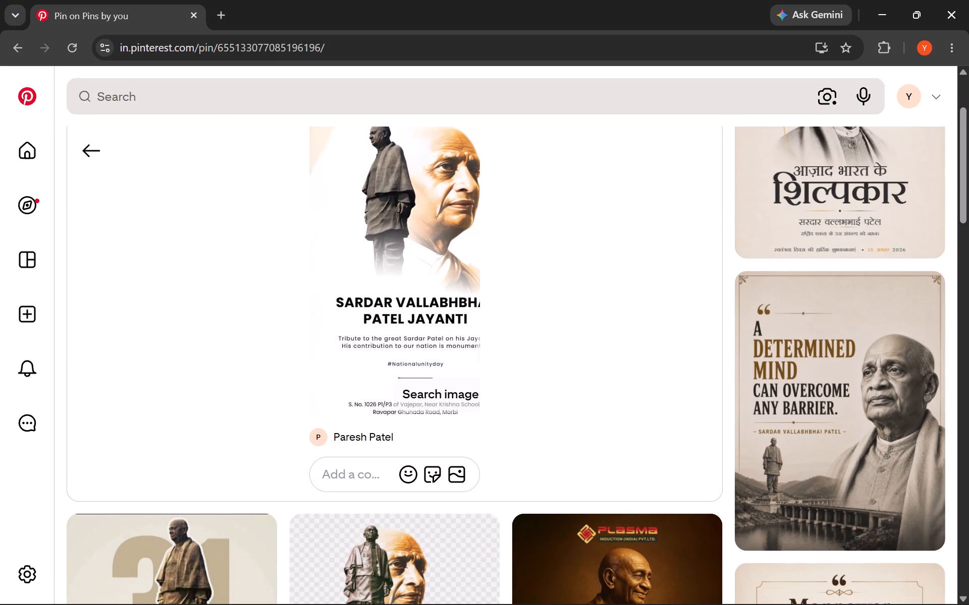
{"action": "scroll", "coordinate": [558, 201], "scroll_direction": "up", "scroll_amount": 1}
{"action": "left_click", "coordinate": [270, 150]}
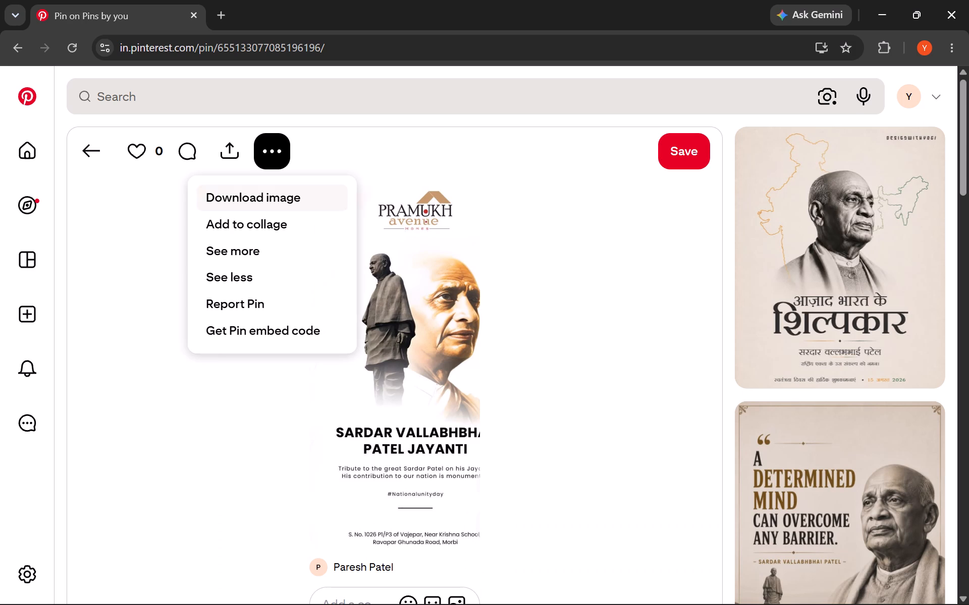
{"action": "left_click", "coordinate": [277, 200]}
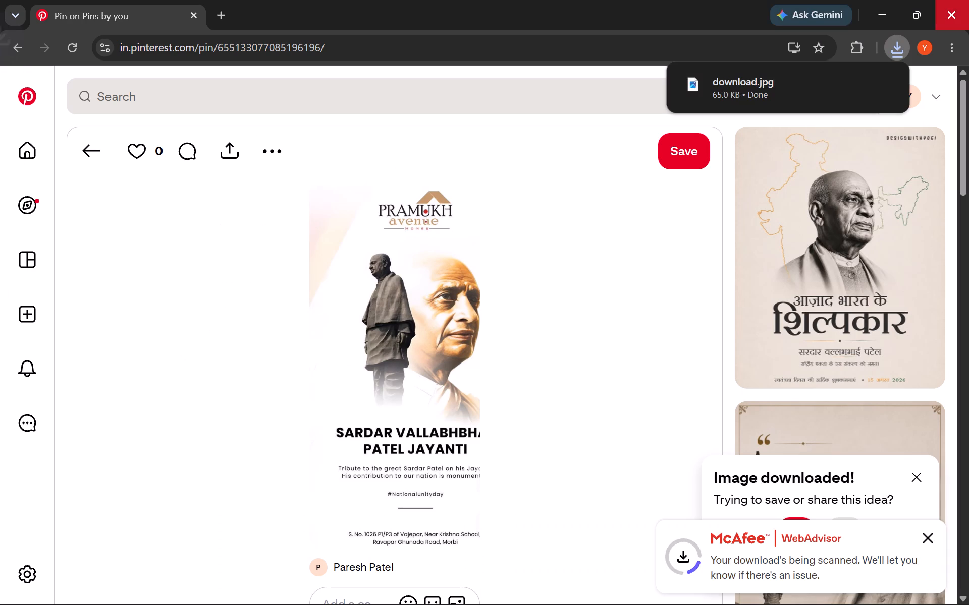
Switch to Canva and add a blank fourth page after page 3 of the Instagram story.
{"action": "left_click", "coordinate": [888, 11]}
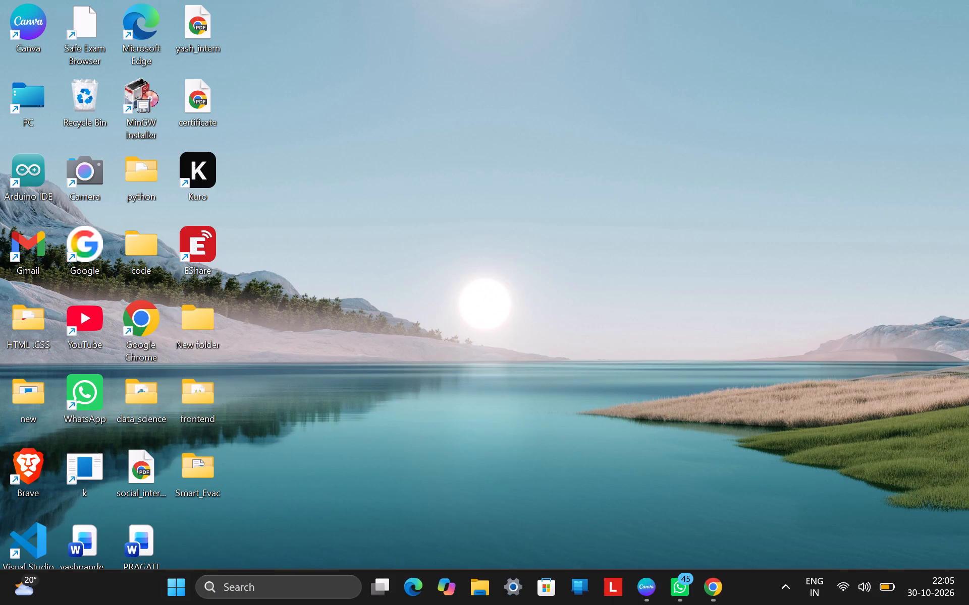
{"action": "left_click", "coordinate": [634, 593]}
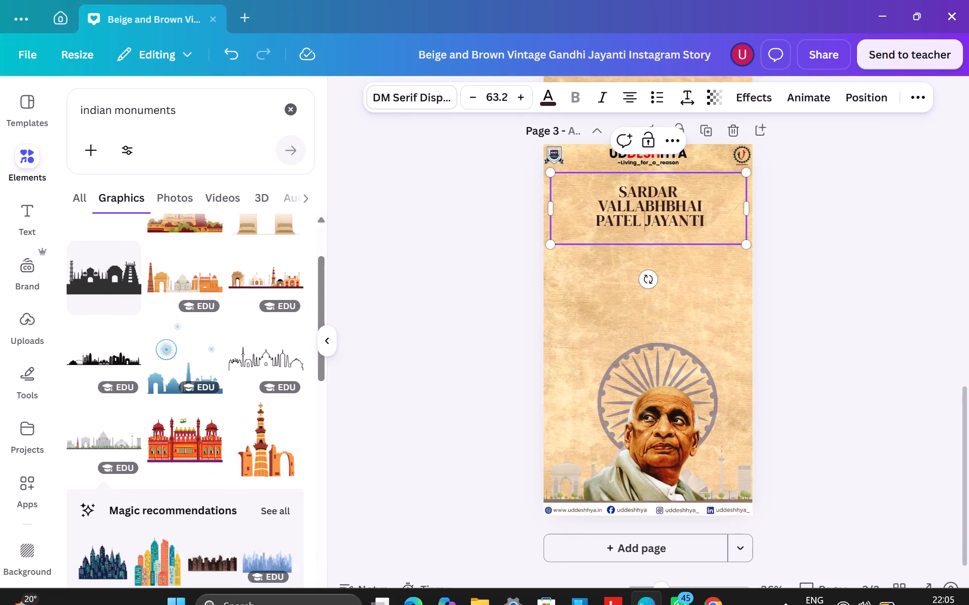
{"action": "left_click", "coordinate": [624, 551]}
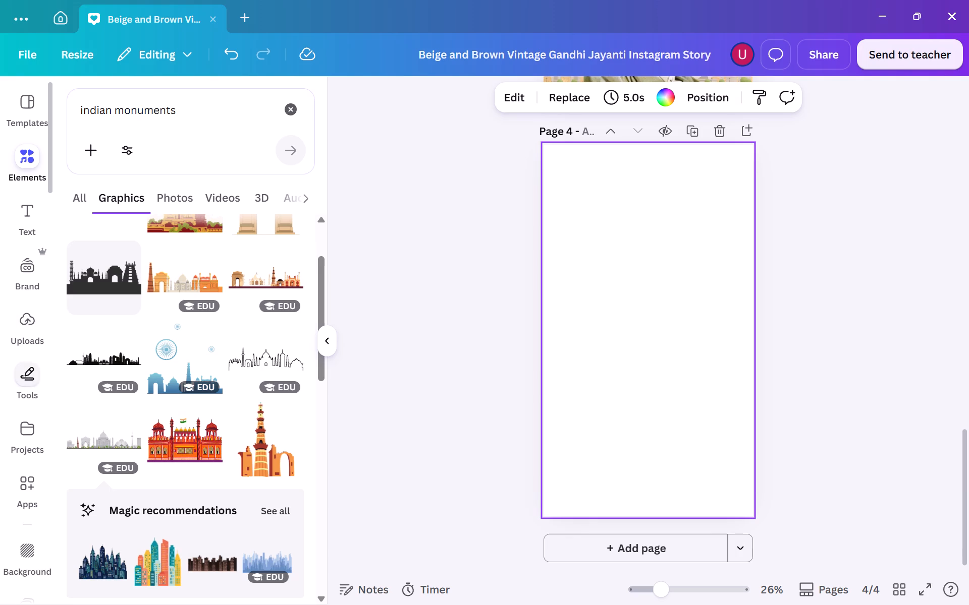
Upload today's "download" image from the Downloads folder to the Canva uploads.
{"action": "left_click", "coordinate": [32, 325]}
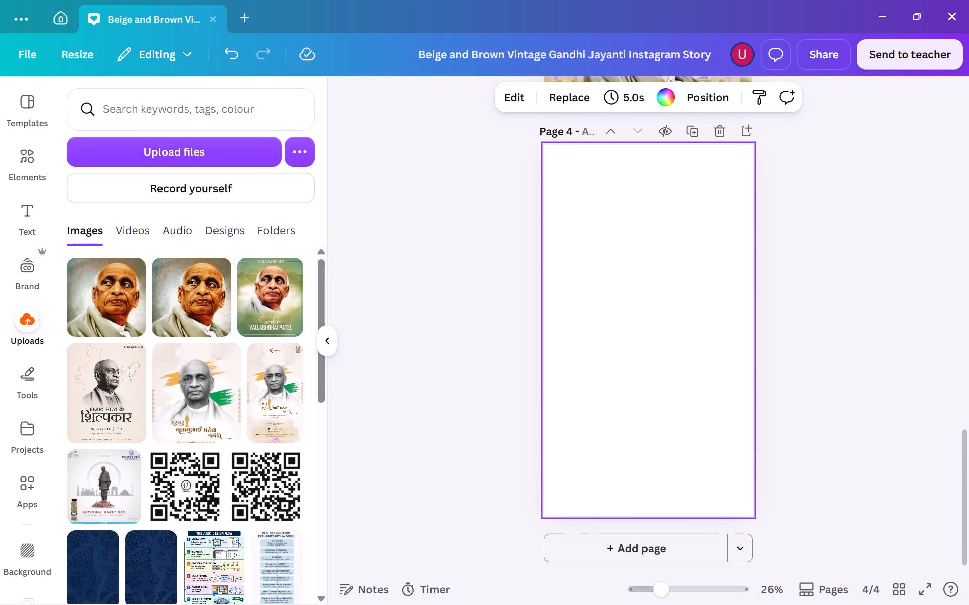
{"action": "left_click", "coordinate": [229, 139]}
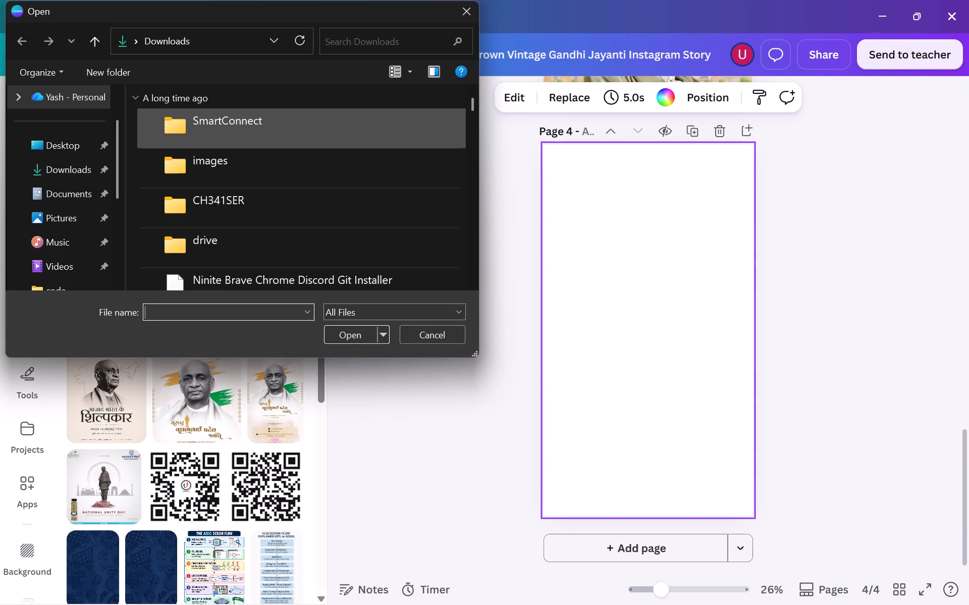
{"action": "left_click", "coordinate": [70, 177]}
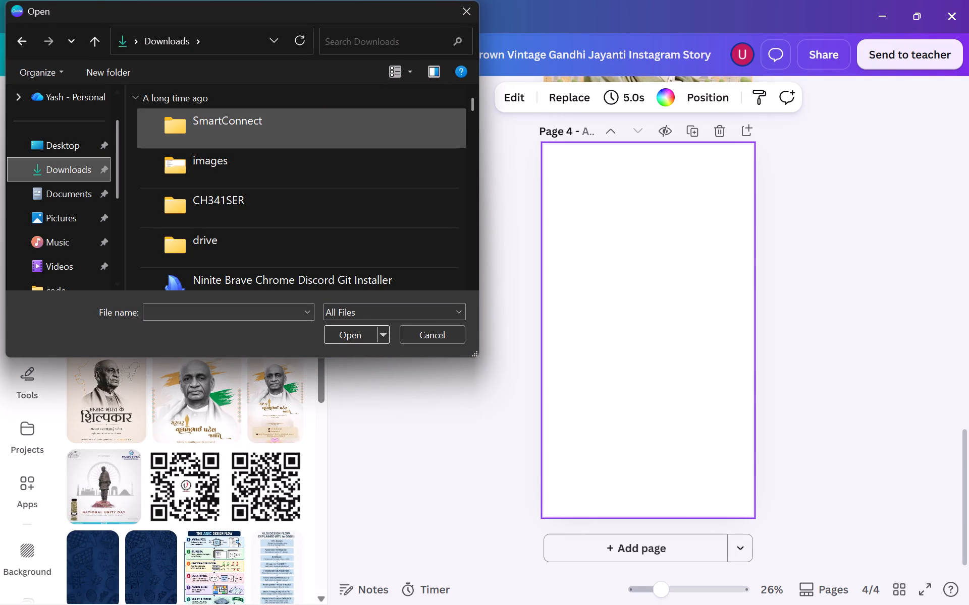
{"action": "left_click", "coordinate": [76, 173]}
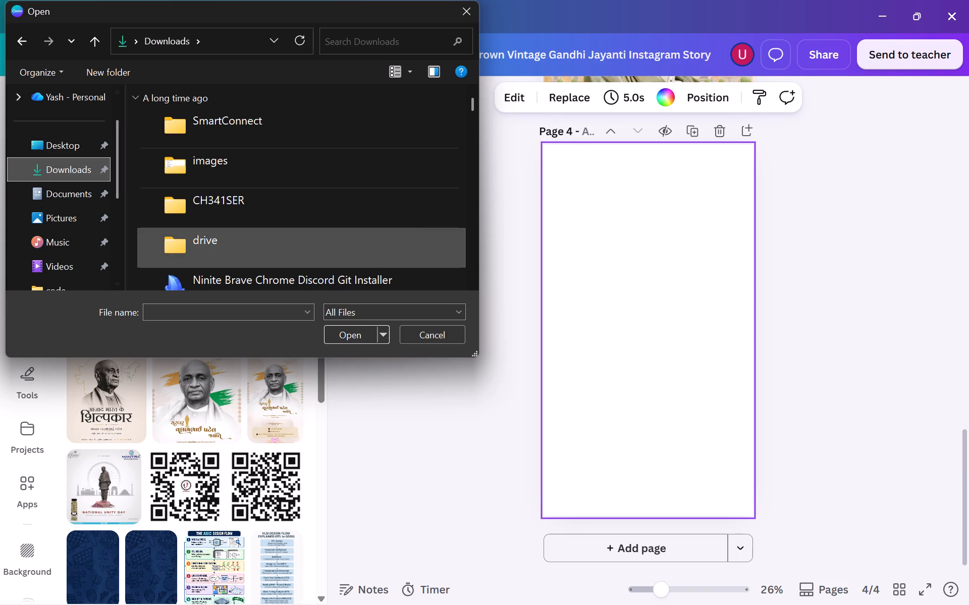
{"action": "scroll", "coordinate": [326, 0], "scroll_direction": "down", "scroll_amount": 1}
{"action": "scroll", "coordinate": [188, 178], "scroll_direction": "down", "scroll_amount": 20}
{"action": "scroll", "coordinate": [188, 178], "scroll_direction": "down", "scroll_amount": 8}
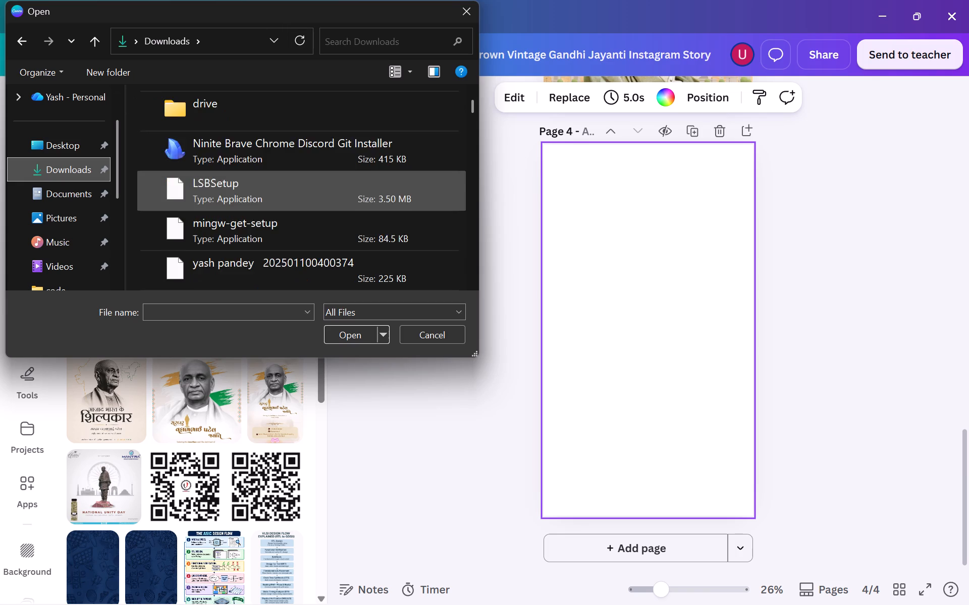
{"action": "scroll", "coordinate": [188, 178], "scroll_direction": "down", "scroll_amount": 20}
{"action": "scroll", "coordinate": [188, 178], "scroll_direction": "down", "scroll_amount": 20}
{"action": "scroll", "coordinate": [188, 178], "scroll_direction": "down", "scroll_amount": 20}
{"action": "scroll", "coordinate": [188, 178], "scroll_direction": "down", "scroll_amount": 9}
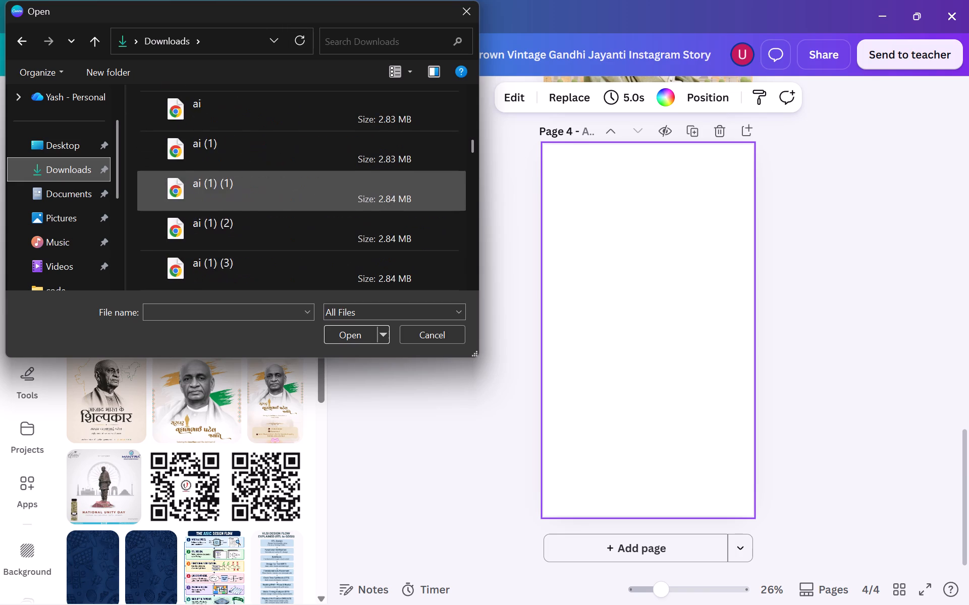
{"action": "scroll", "coordinate": [188, 178], "scroll_direction": "down", "scroll_amount": 20}
{"action": "scroll", "coordinate": [188, 178], "scroll_direction": "down", "scroll_amount": 20}
{"action": "scroll", "coordinate": [188, 178], "scroll_direction": "down", "scroll_amount": 20}
{"action": "scroll", "coordinate": [188, 178], "scroll_direction": "down", "scroll_amount": 20}
{"action": "scroll", "coordinate": [188, 178], "scroll_direction": "down", "scroll_amount": 14}
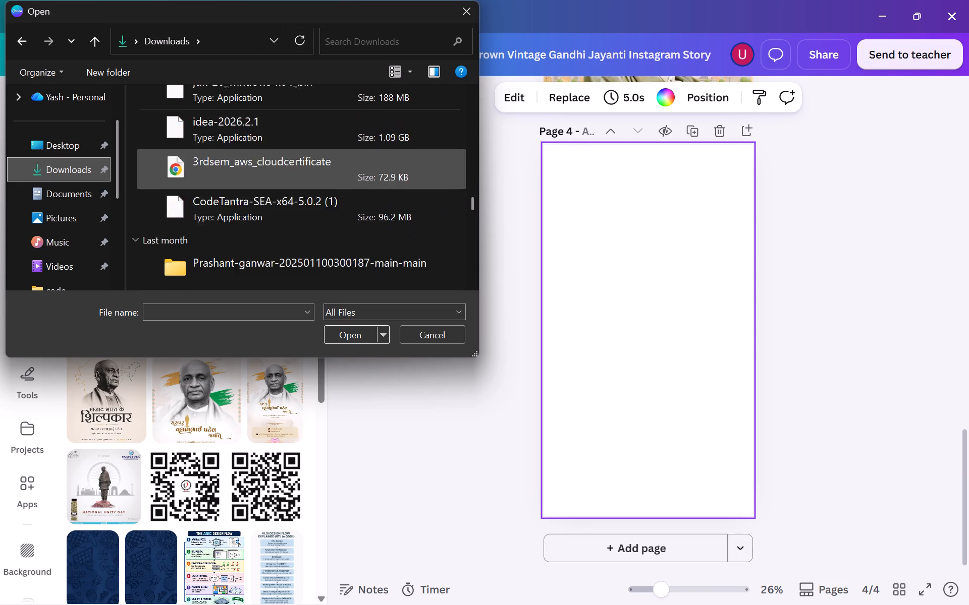
{"action": "scroll", "coordinate": [188, 178], "scroll_direction": "down", "scroll_amount": 20}
{"action": "scroll", "coordinate": [188, 178], "scroll_direction": "down", "scroll_amount": 20}
{"action": "scroll", "coordinate": [188, 178], "scroll_direction": "down", "scroll_amount": 20}
{"action": "scroll", "coordinate": [188, 178], "scroll_direction": "down", "scroll_amount": 20}
{"action": "scroll", "coordinate": [188, 178], "scroll_direction": "down", "scroll_amount": 20}
{"action": "scroll", "coordinate": [188, 178], "scroll_direction": "down", "scroll_amount": 20}
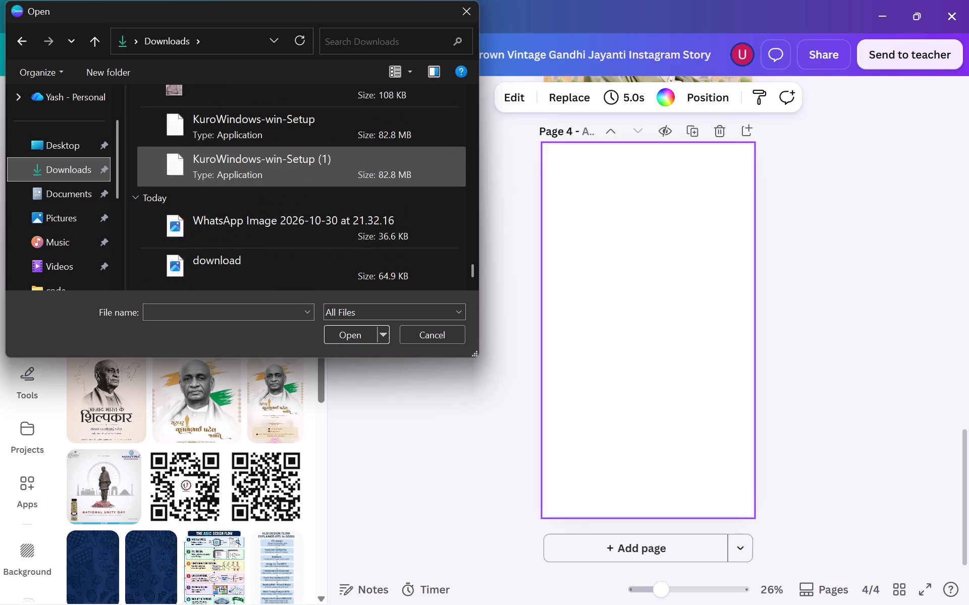
{"action": "scroll", "coordinate": [188, 178], "scroll_direction": "down", "scroll_amount": 10}
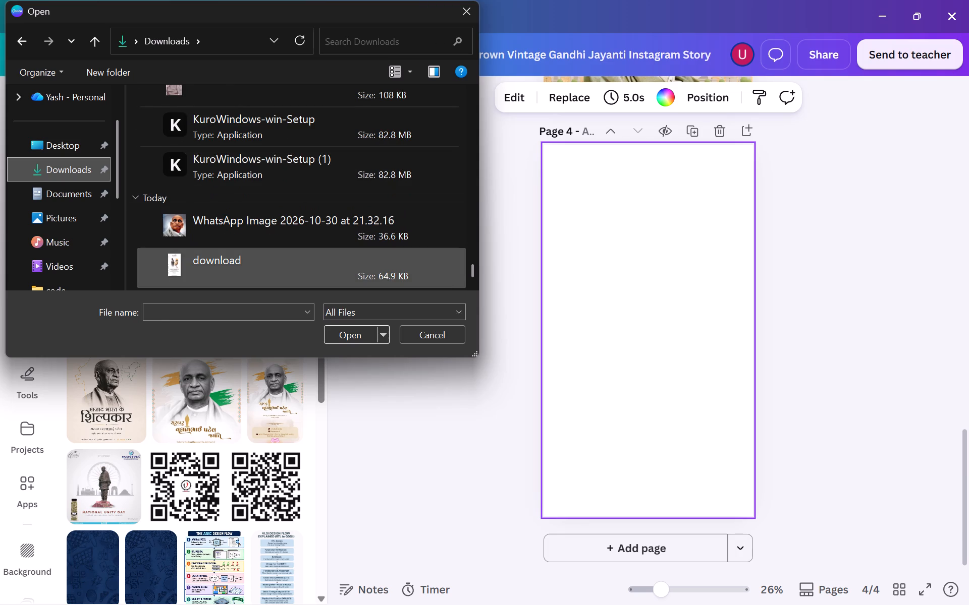
{"action": "left_click", "coordinate": [202, 264]}
{"action": "left_click", "coordinate": [356, 338]}
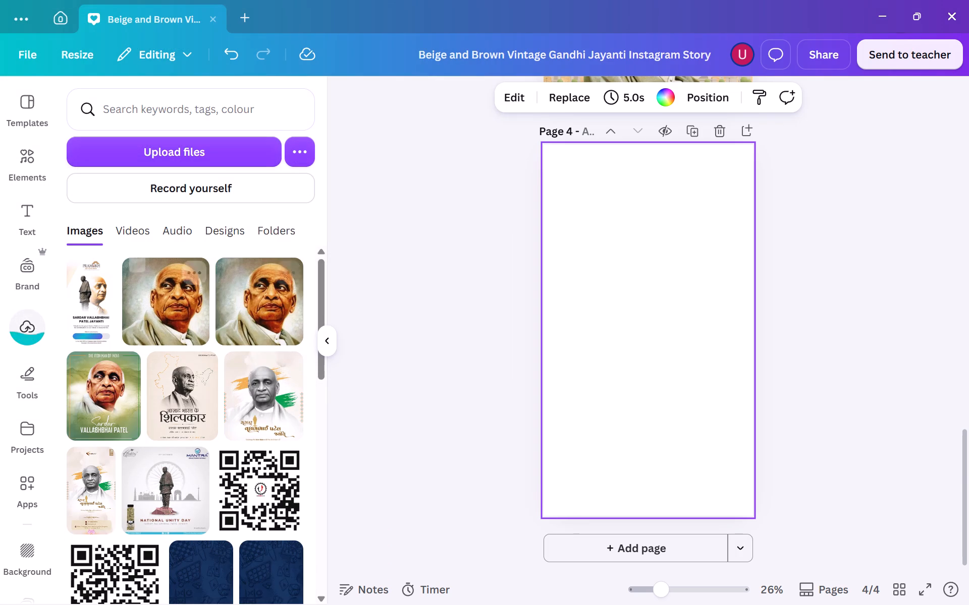
Place the uploaded Pramukh Avenue poster image on blank page 4.
{"action": "left_click", "coordinate": [81, 305]}
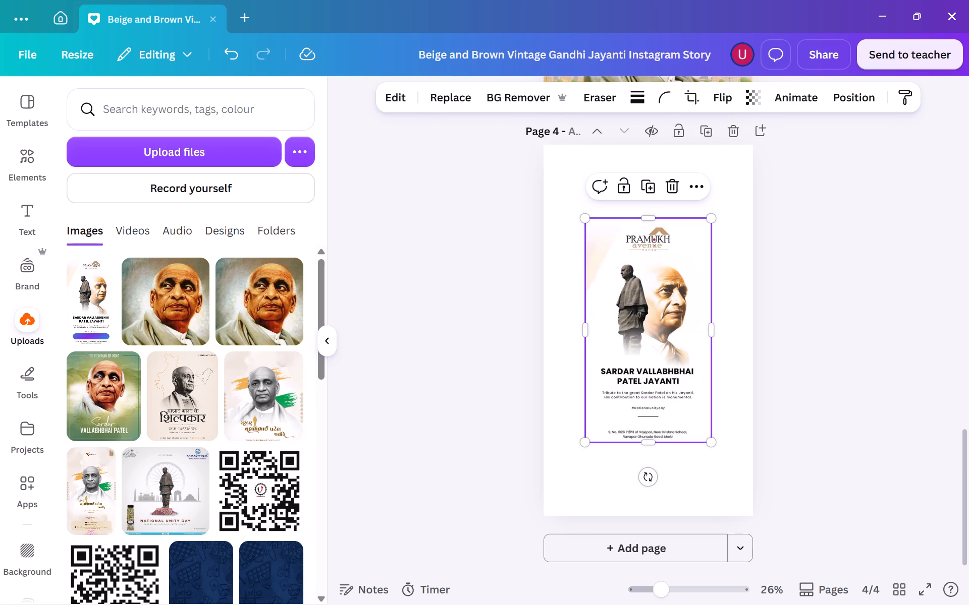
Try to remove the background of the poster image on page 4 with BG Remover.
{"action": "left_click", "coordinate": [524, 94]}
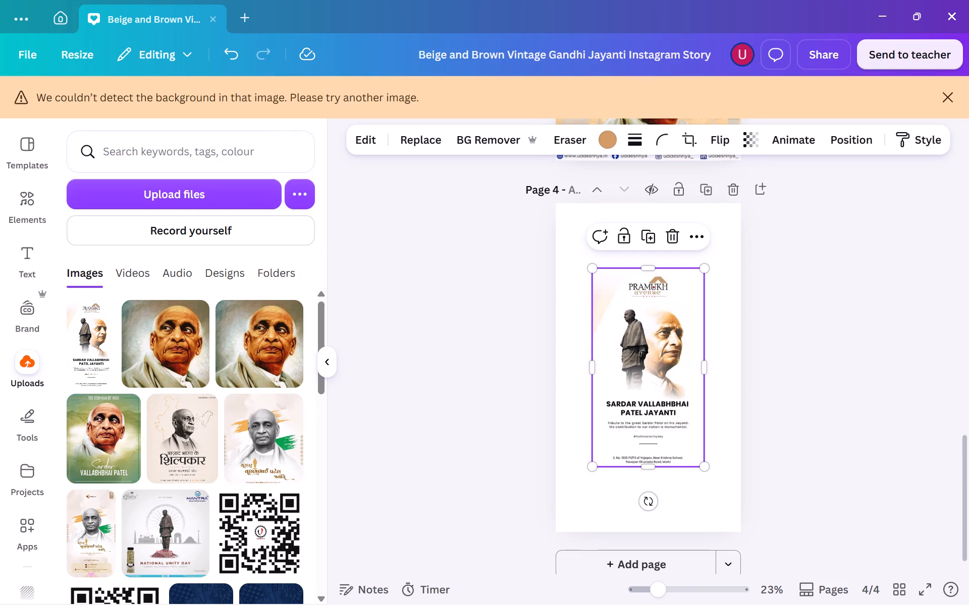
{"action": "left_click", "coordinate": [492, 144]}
Crop the poster's logo and text away above and below, keeping the statue and portrait at about 652 by 590.
{"action": "left_click_drag", "start_coordinate": [648, 263], "coordinate": [648, 280]}
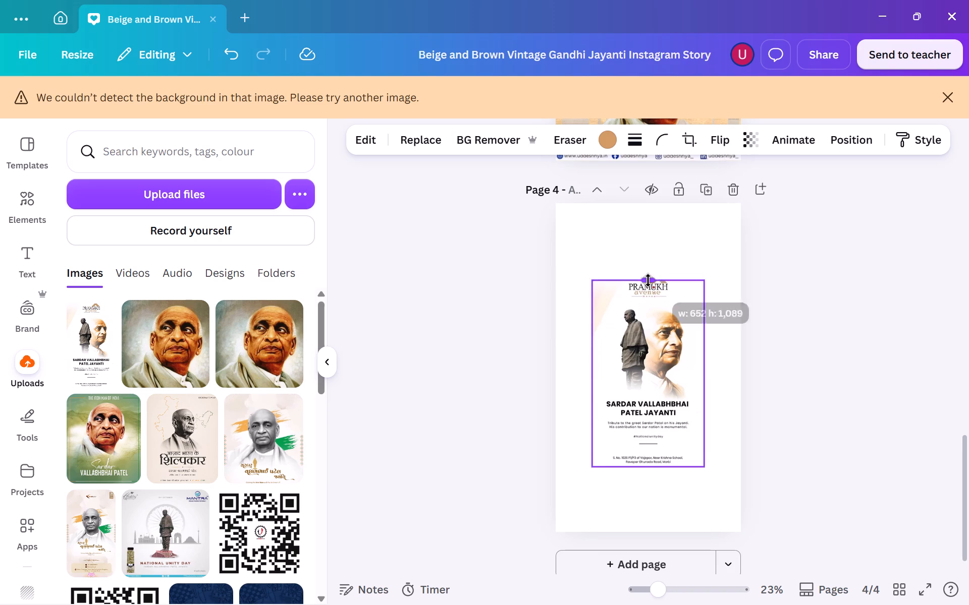
{"action": "left_click_drag", "start_coordinate": [648, 280], "coordinate": [648, 297]}
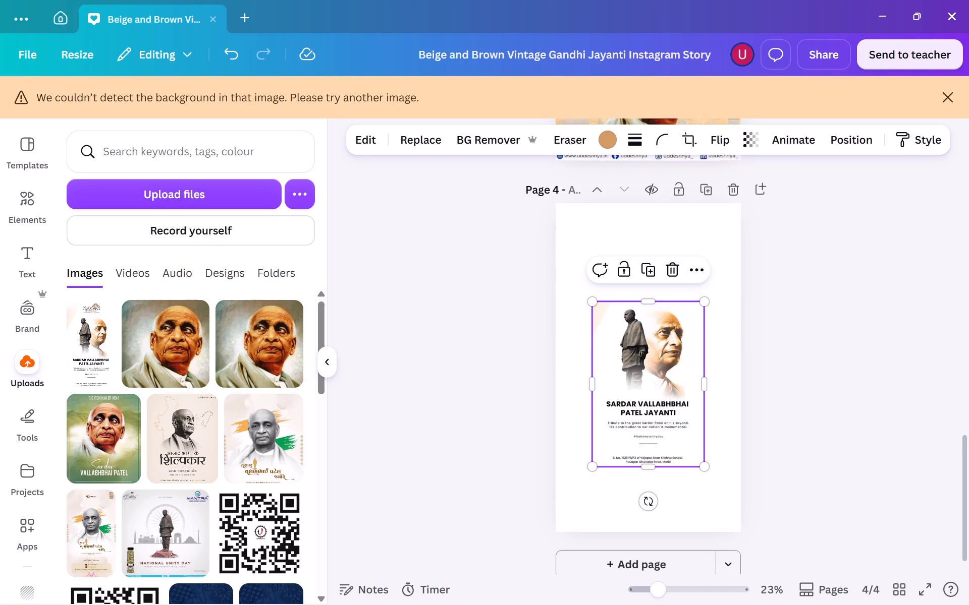
{"action": "left_click_drag", "start_coordinate": [643, 467], "coordinate": [643, 404]}
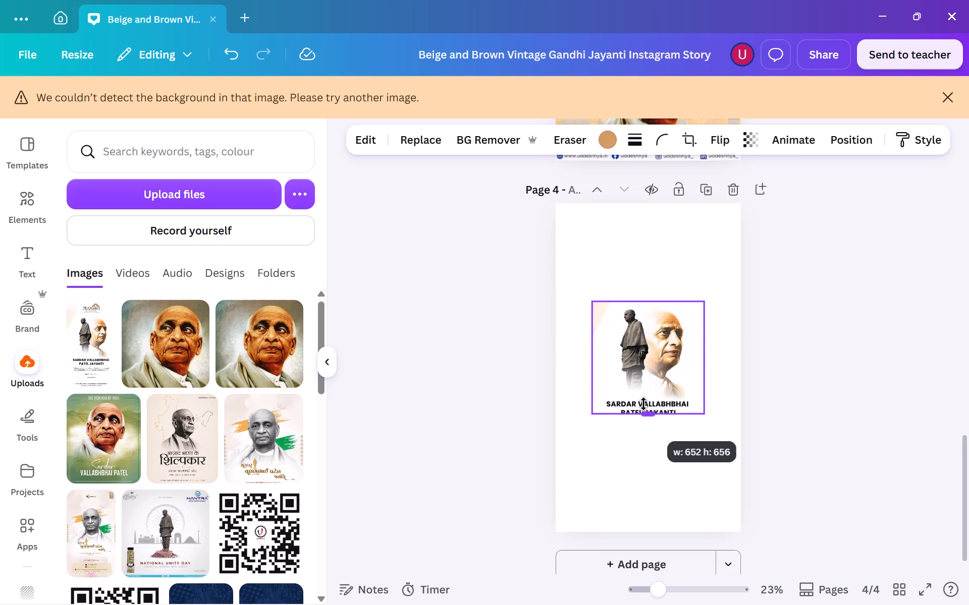
{"action": "left_click_drag", "start_coordinate": [643, 404], "coordinate": [654, 405]}
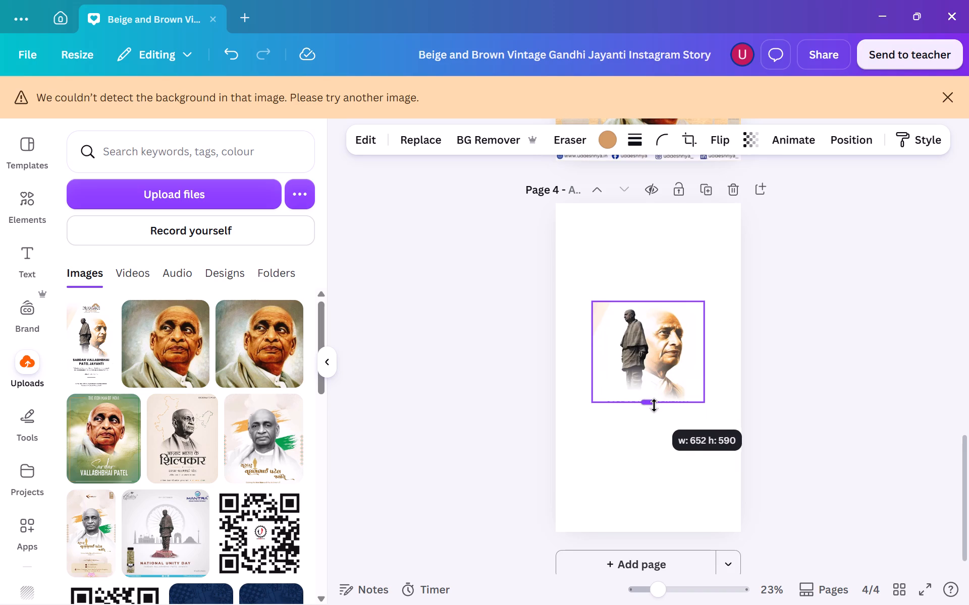
Crop the statue-and-portrait image on page 4 tighter along its lower, left and right edges.
{"action": "left_click_drag", "start_coordinate": [654, 405], "coordinate": [655, 399]}
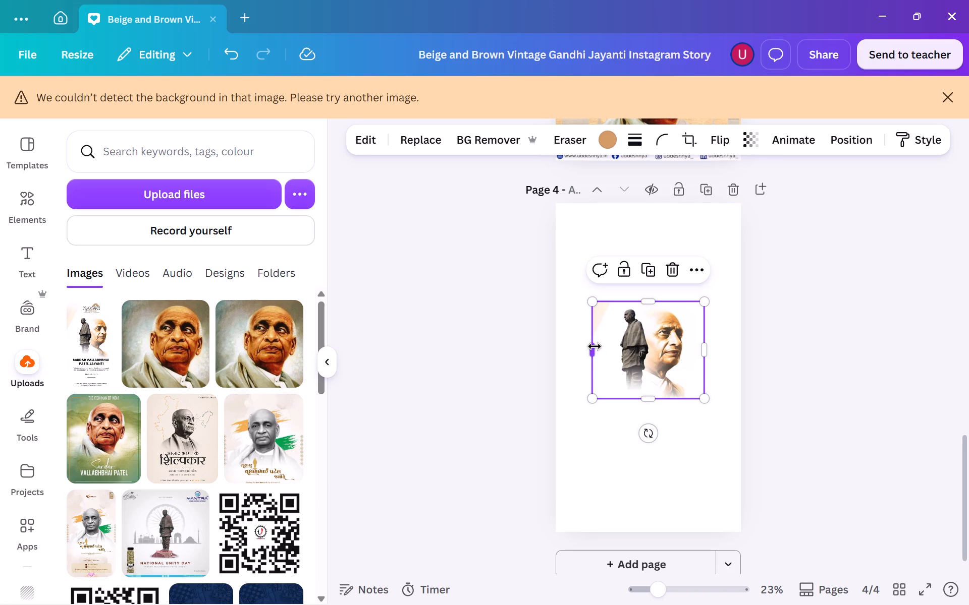
{"action": "left_click_drag", "start_coordinate": [595, 346], "coordinate": [609, 346]}
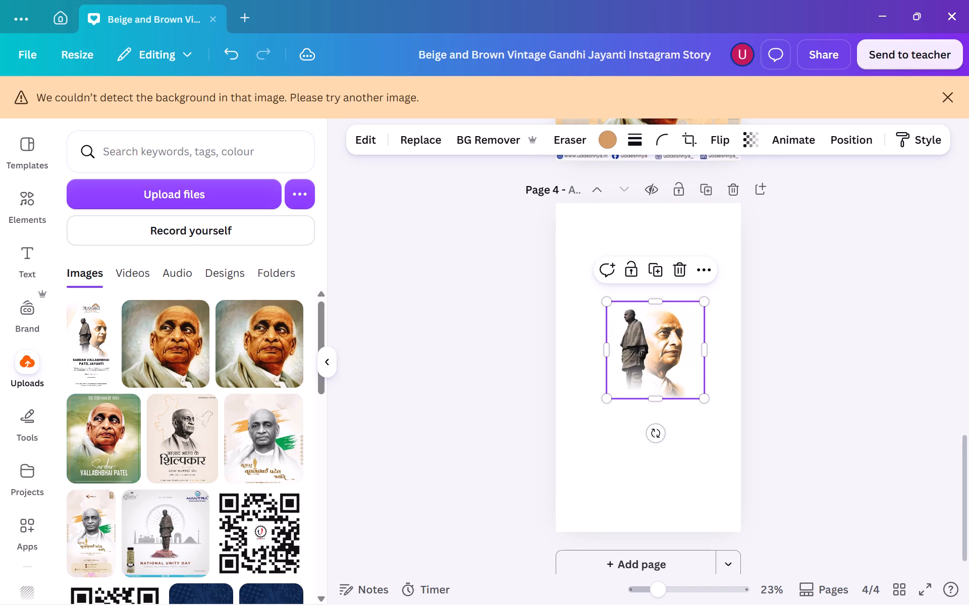
{"action": "left_click_drag", "start_coordinate": [707, 350], "coordinate": [699, 352]}
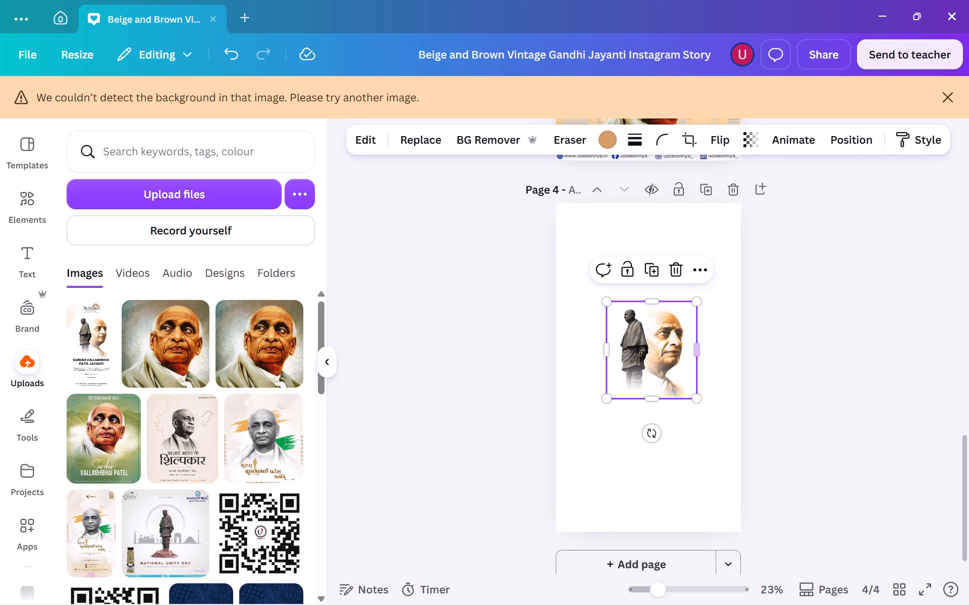
Replace the Patel portrait on page 3 with a copy of the cropped statue-and-portrait image from page 4.
{"action": "key", "text": "ctrl+c"}
{"action": "scroll", "coordinate": [873, 359], "scroll_direction": "up", "scroll_amount": 3}
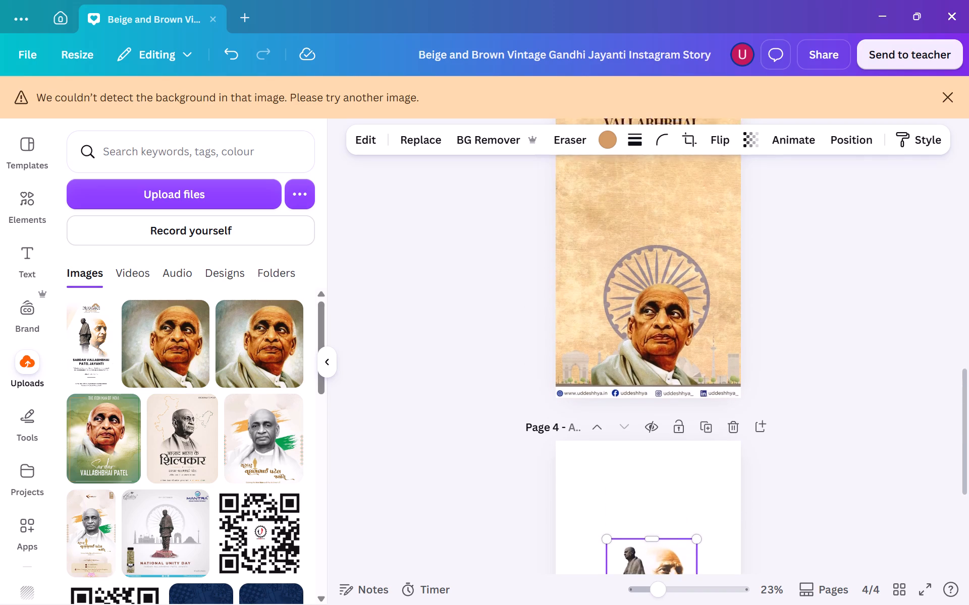
{"action": "scroll", "coordinate": [873, 359], "scroll_direction": "up", "scroll_amount": 1}
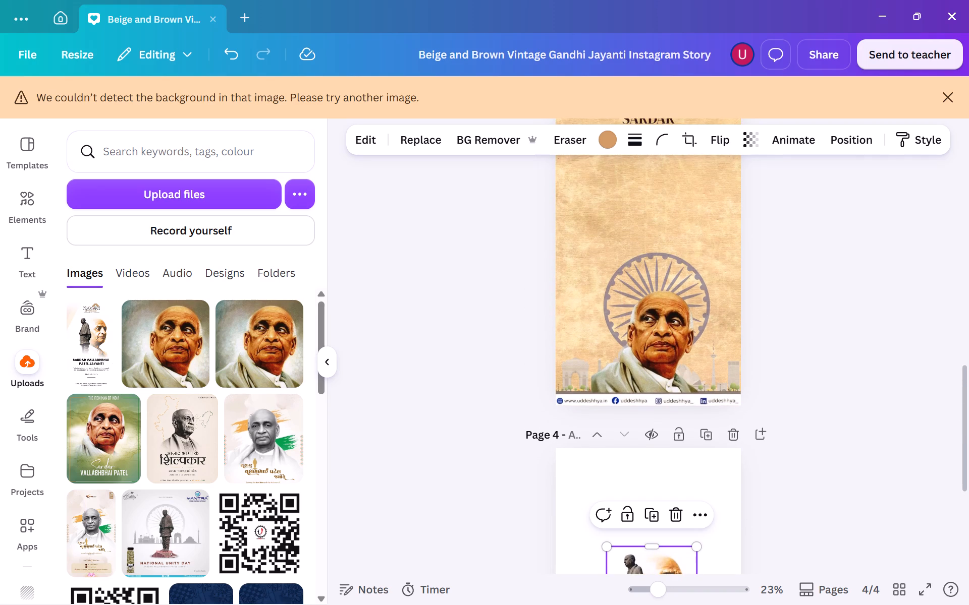
{"action": "scroll", "coordinate": [873, 359], "scroll_direction": "up", "scroll_amount": 1}
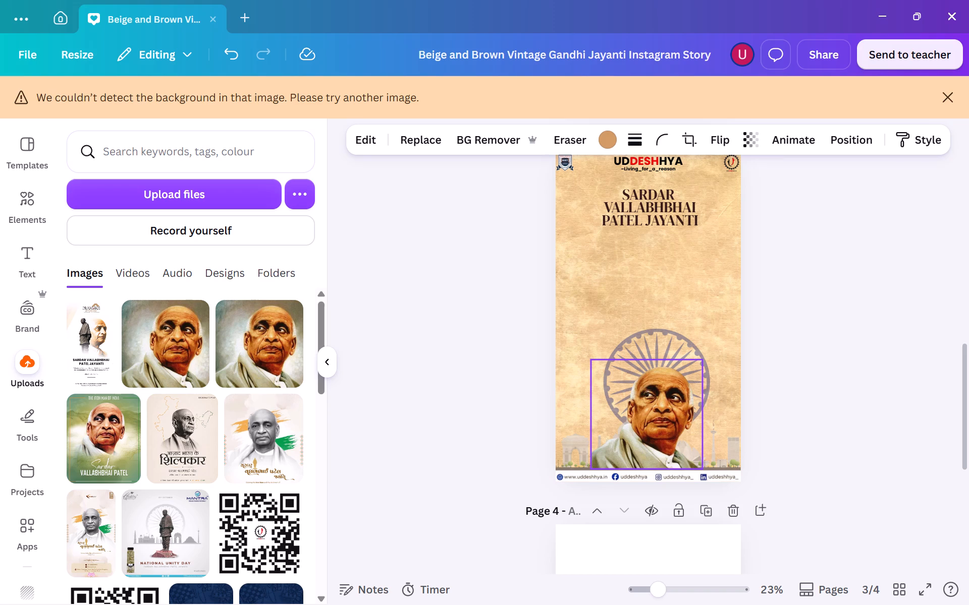
{"action": "left_click", "coordinate": [652, 414]}
{"action": "key", "text": "Delete"}
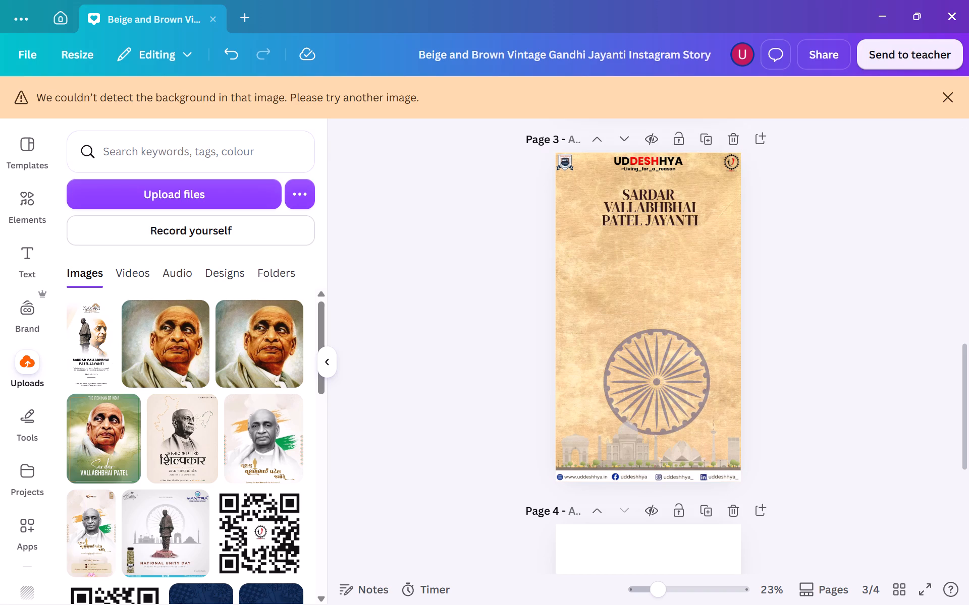
{"action": "left_click", "coordinate": [666, 336]}
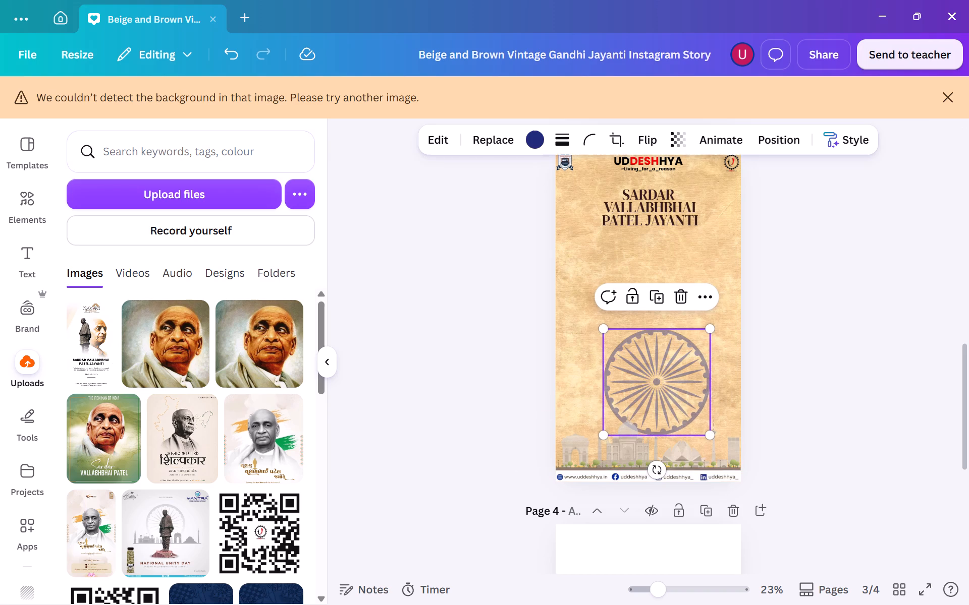
{"action": "key", "text": "ctrl+v"}
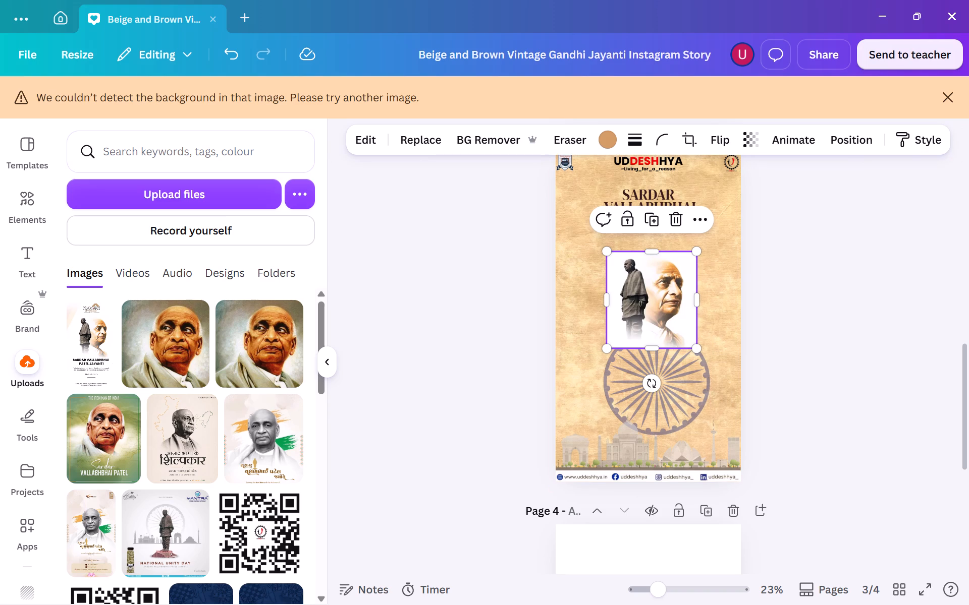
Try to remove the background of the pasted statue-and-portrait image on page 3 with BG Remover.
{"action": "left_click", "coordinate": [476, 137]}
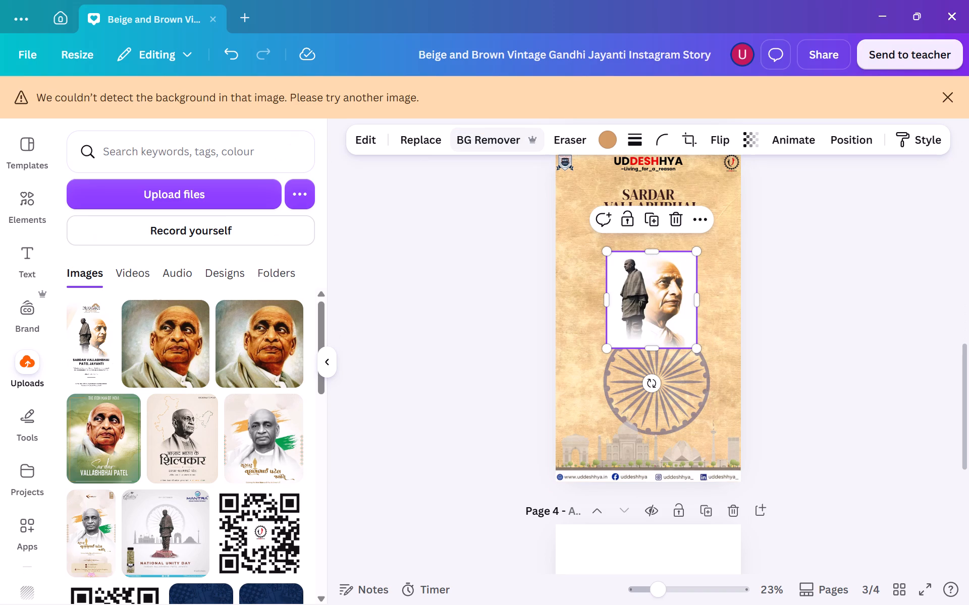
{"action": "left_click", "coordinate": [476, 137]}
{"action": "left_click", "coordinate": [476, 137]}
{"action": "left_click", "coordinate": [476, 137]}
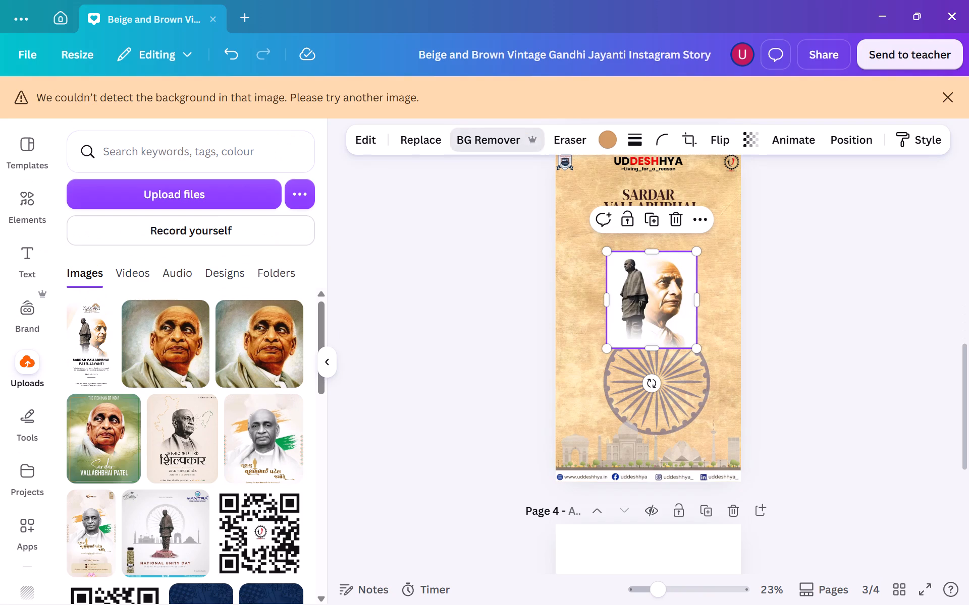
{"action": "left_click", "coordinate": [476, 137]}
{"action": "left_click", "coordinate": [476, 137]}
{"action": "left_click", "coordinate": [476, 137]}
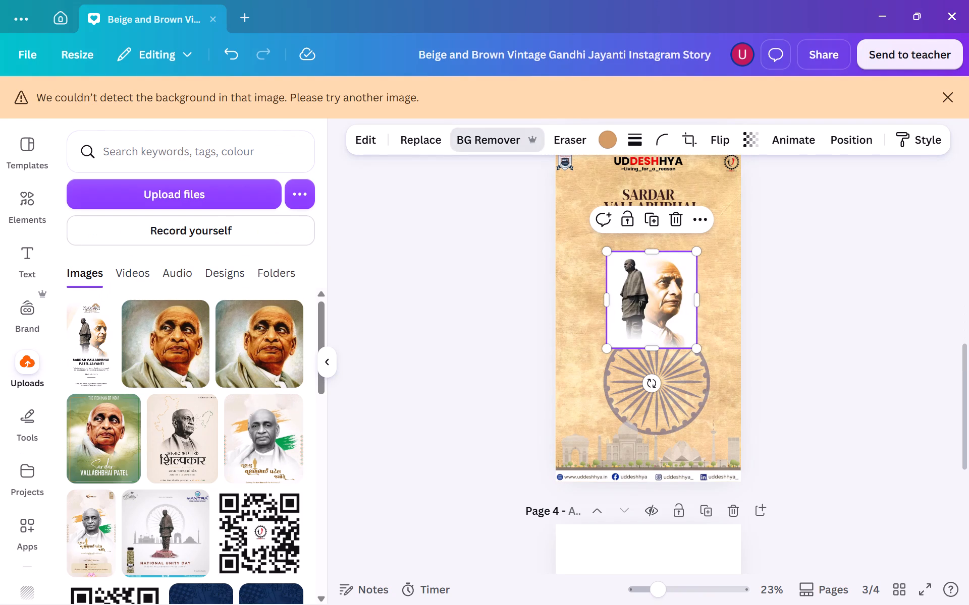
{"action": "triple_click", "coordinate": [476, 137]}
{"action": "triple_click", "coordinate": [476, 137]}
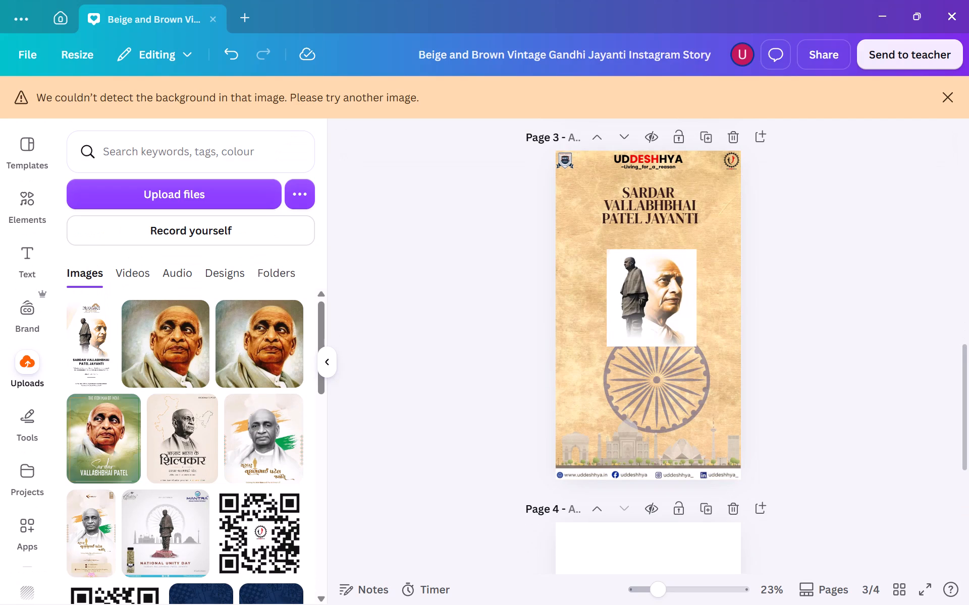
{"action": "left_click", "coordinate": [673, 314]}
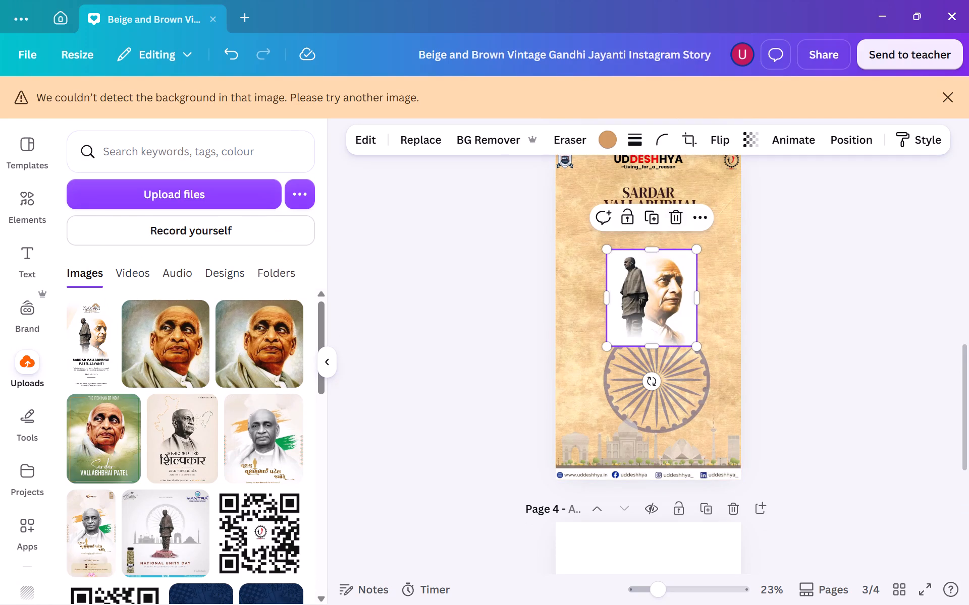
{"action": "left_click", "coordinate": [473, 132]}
Search the Instagram Story templates for "sardar vallabh bhai patel jayanti".
{"action": "left_click", "coordinate": [32, 156]}
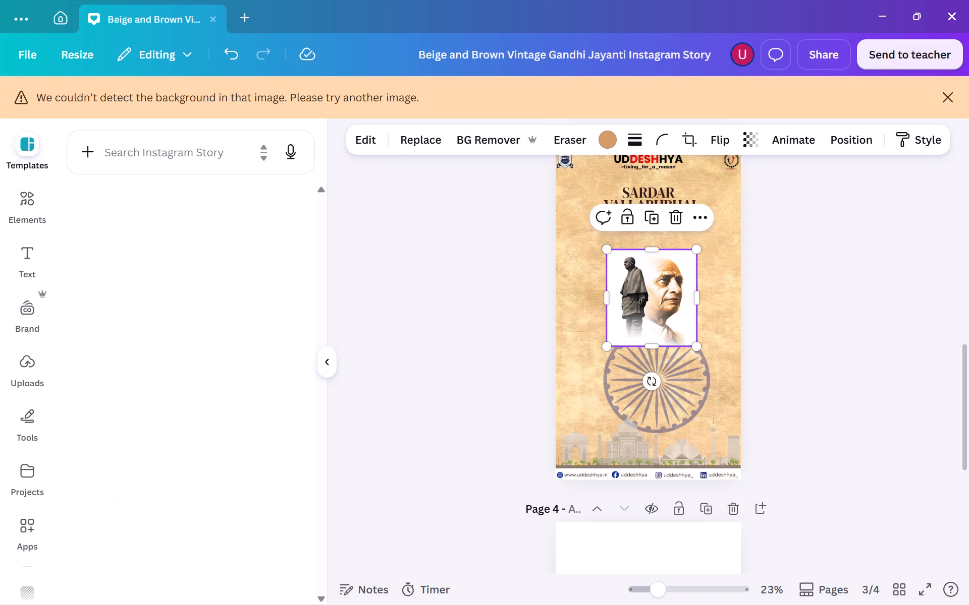
{"action": "left_click", "coordinate": [167, 147]}
{"action": "key", "text": "s"}
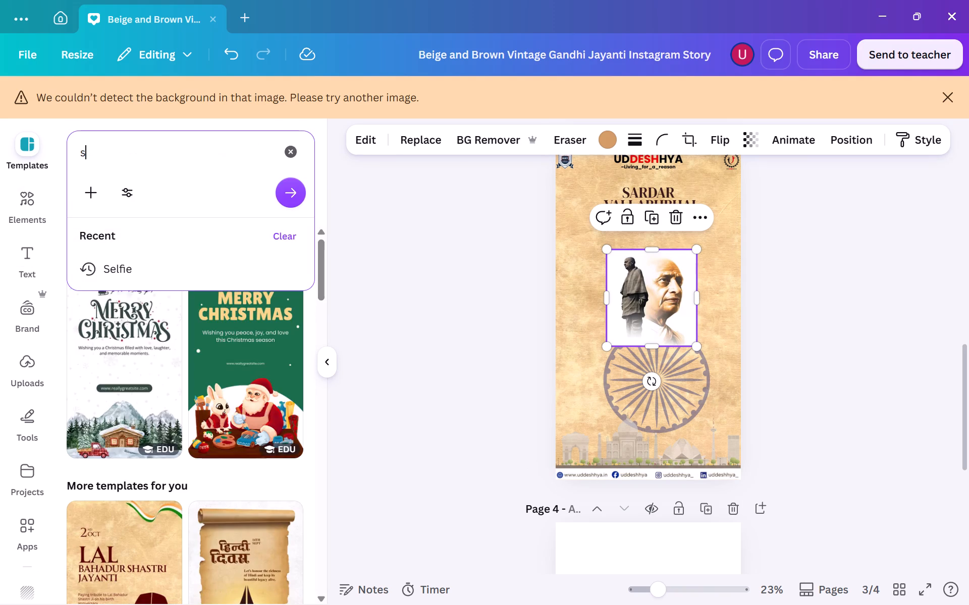
{"action": "type", "text": "ar"}
{"action": "type", "text": "da"}
{"action": "key", "text": "r"}
{"action": "key", "text": "space"}
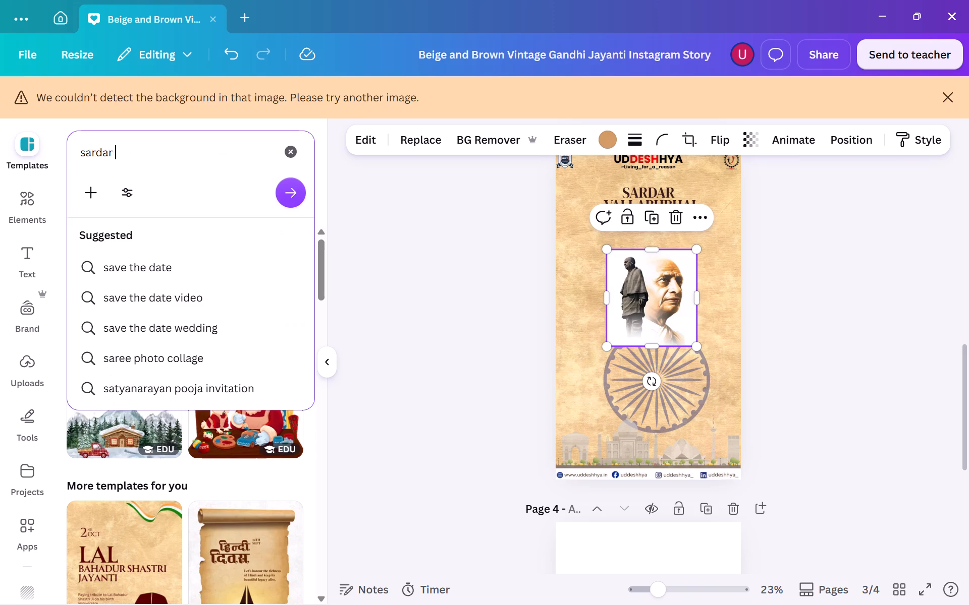
{"action": "type", "text": "vallabh bhai pate"}
{"action": "type", "text": "l jayanti"}
{"action": "key", "text": "Return"}
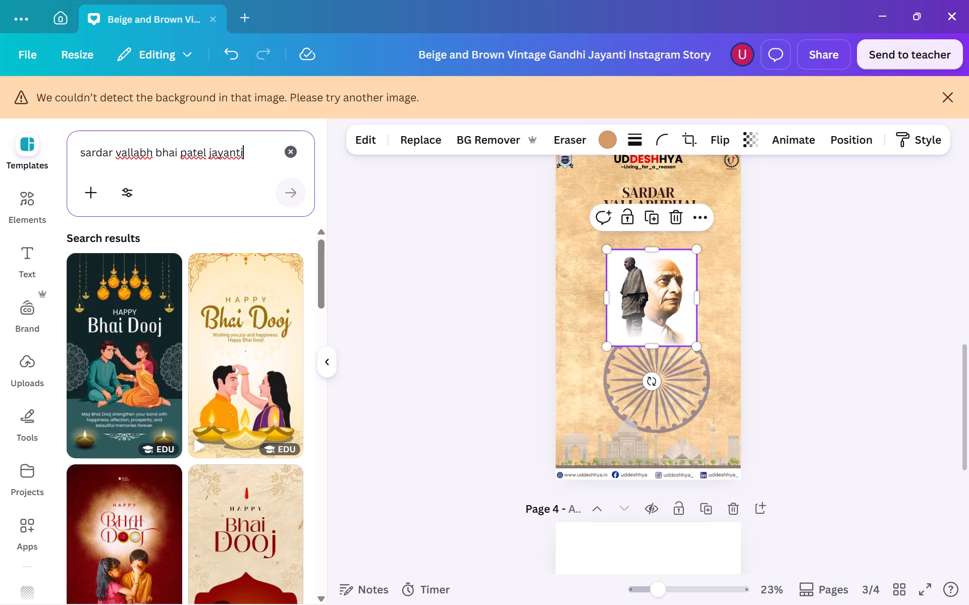
Shorten the template search to "sardar vallabh bhai patel", look through the results, and clear the search.
{"action": "left_click", "coordinate": [242, 157]}
{"action": "key", "text": "BackSpace"}
{"action": "key", "text": "BackSpace"}
{"action": "key", "text": "BackSpace"}
{"action": "key", "text": "BackSpace"}
{"action": "key", "text": "BackSpace"}
{"action": "key", "text": "BackSpace"}
{"action": "key", "text": "BackSpace"}
{"action": "key", "text": "BackSpace"}
{"action": "key", "text": "BackSpace"}
{"action": "key", "text": "BackSpace"}
{"action": "key", "text": "BackSpace"}
{"action": "key", "text": "BackSpace"}
{"action": "key", "text": "BackSpace"}
{"action": "key", "text": "BackSpace"}
{"action": "key", "text": "BackSpace"}
{"action": "key", "text": "BackSpace"}
{"action": "key", "text": "BackSpace"}
{"action": "key", "text": "BackSpace"}
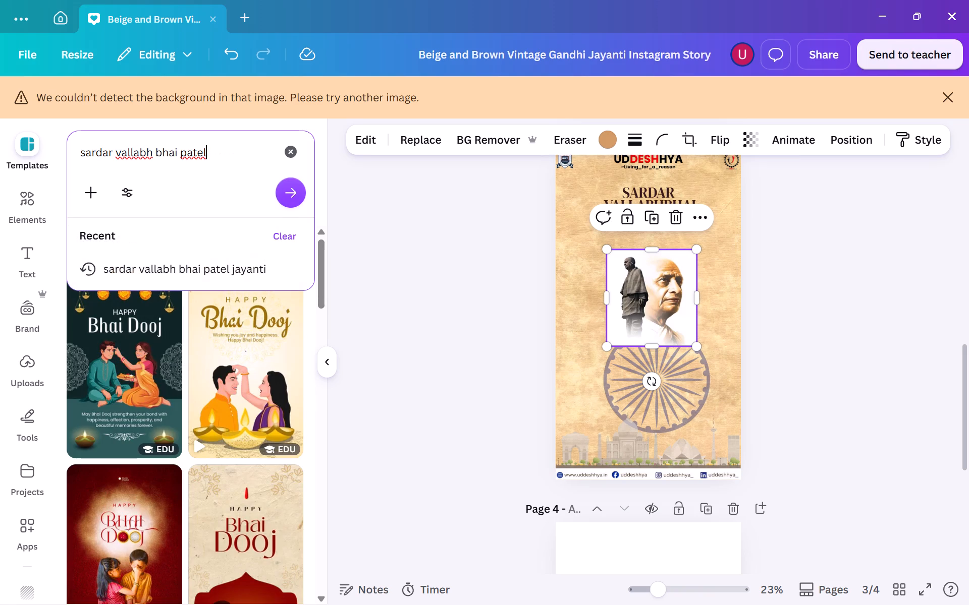
{"action": "type", "text": "bhai patel"}
{"action": "key", "text": "Return"}
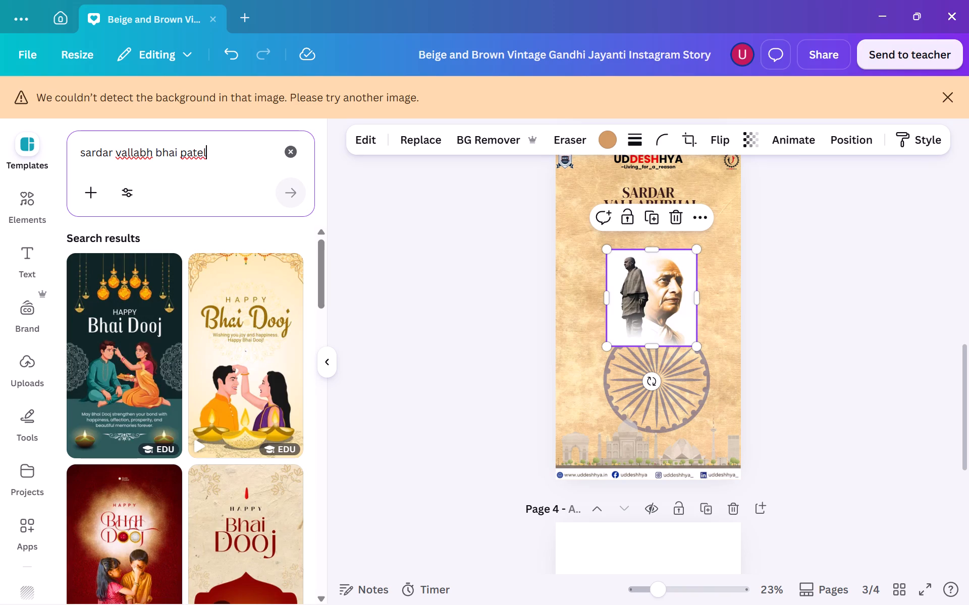
{"action": "scroll", "coordinate": [202, 420], "scroll_direction": "down", "scroll_amount": 6}
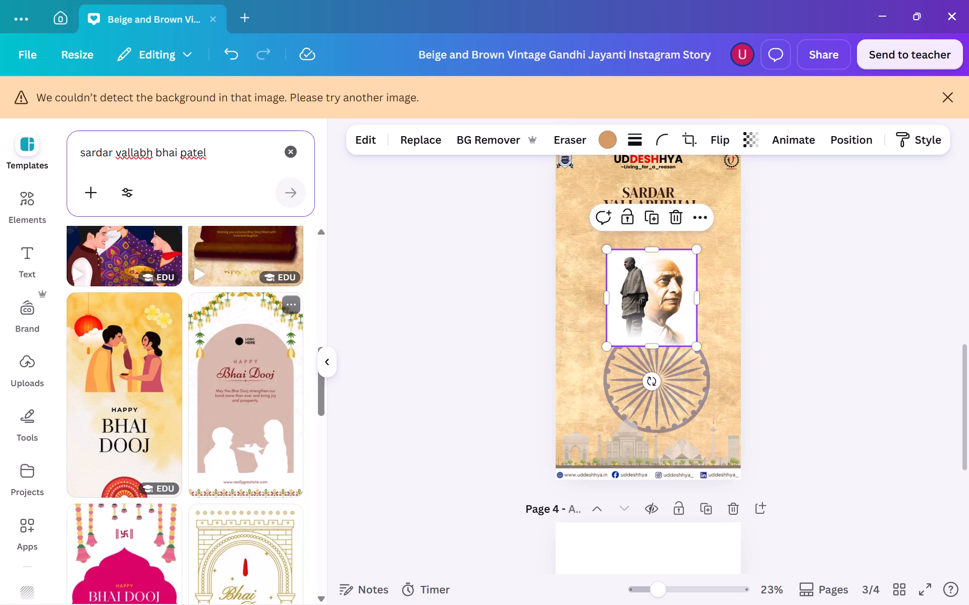
{"action": "left_click", "coordinate": [291, 145]}
{"action": "left_click", "coordinate": [420, 391]}
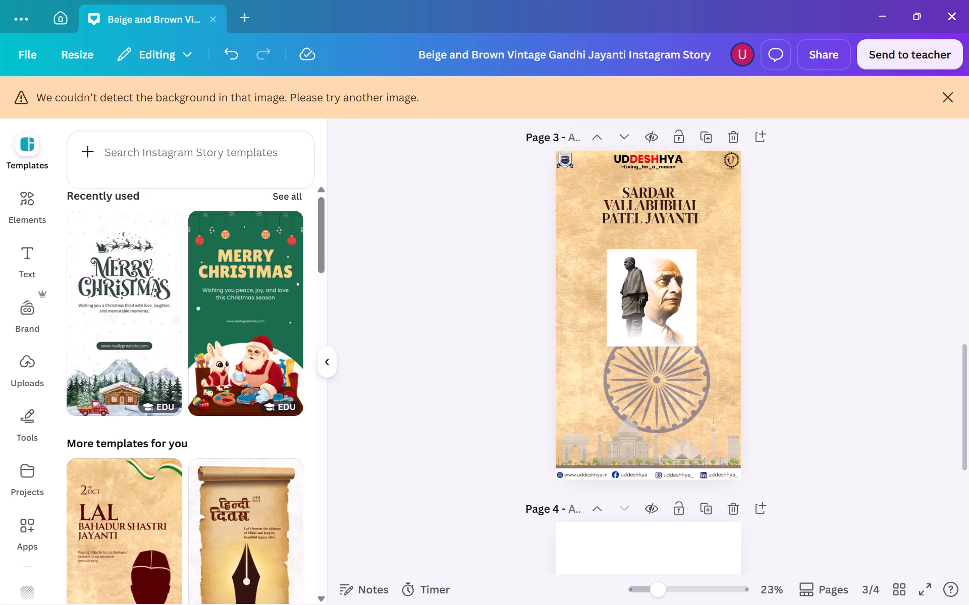
Look through the suggested templates, and search the Instagram Story templates for "vallabh bhai patel".
{"action": "scroll", "coordinate": [304, 339], "scroll_direction": "down", "scroll_amount": 3}
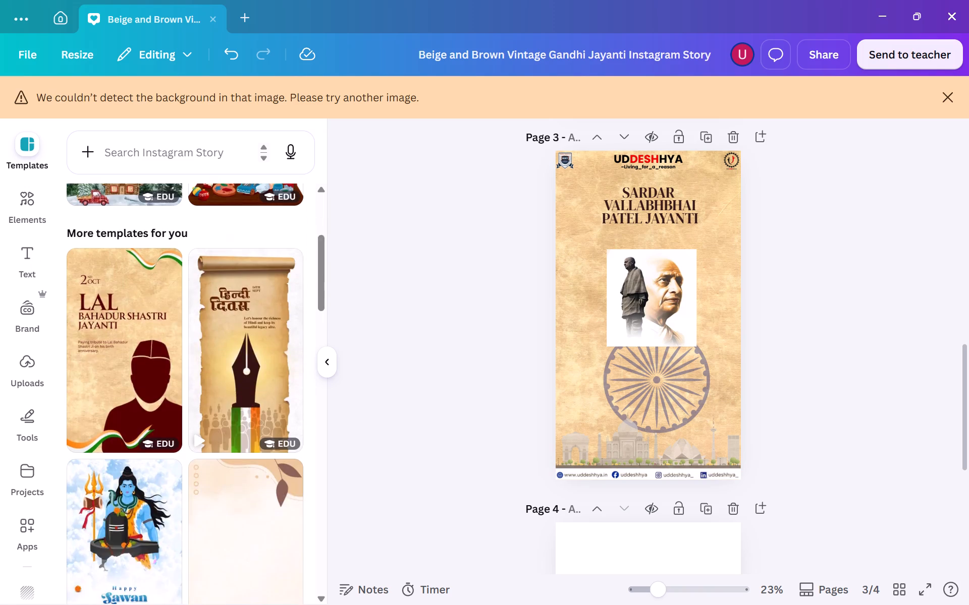
{"action": "scroll", "coordinate": [304, 339], "scroll_direction": "down", "scroll_amount": 5}
{"action": "scroll", "coordinate": [304, 339], "scroll_direction": "up", "scroll_amount": 1}
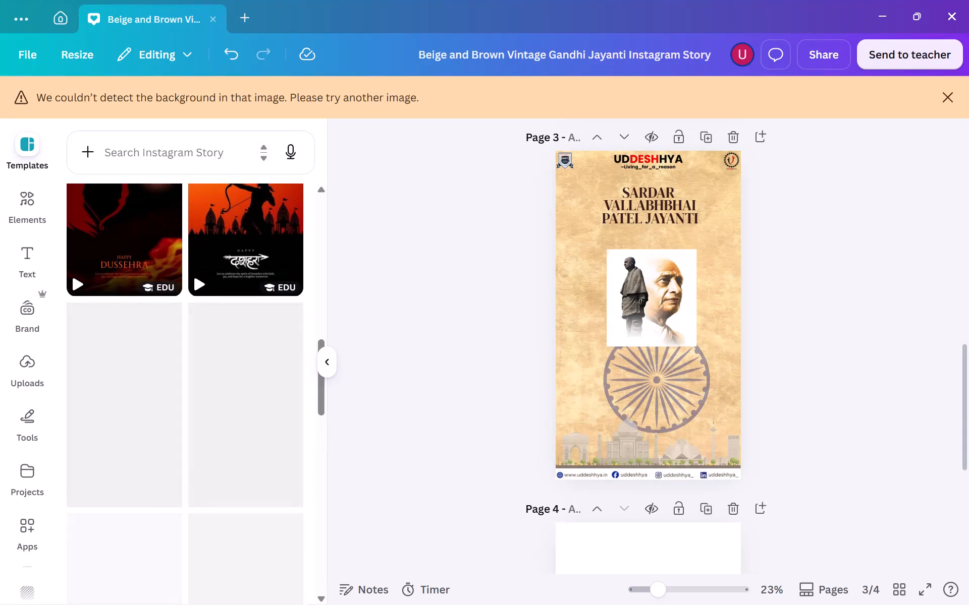
{"action": "left_click", "coordinate": [173, 143]}
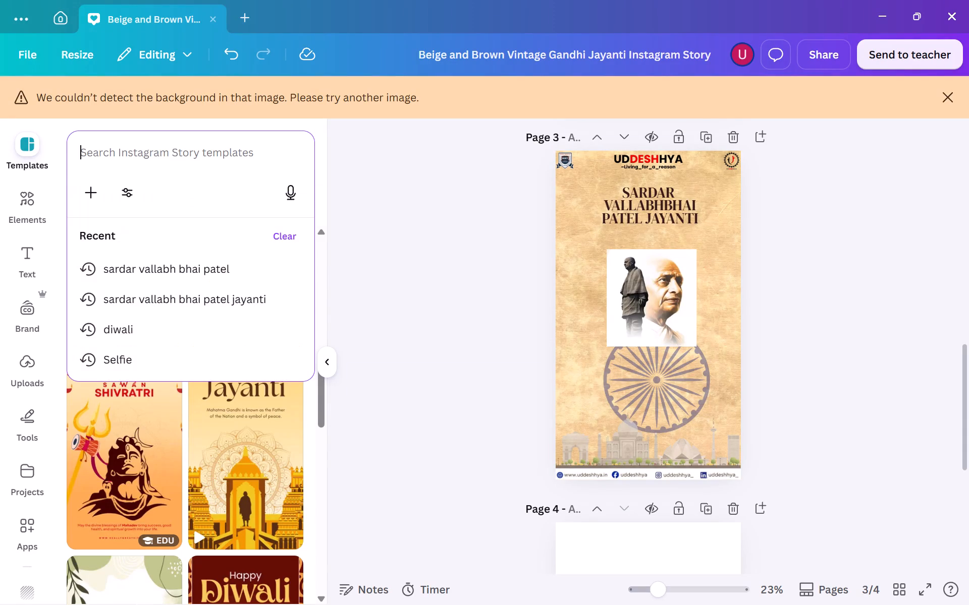
{"action": "type", "text": "vallabh bhai pt"}
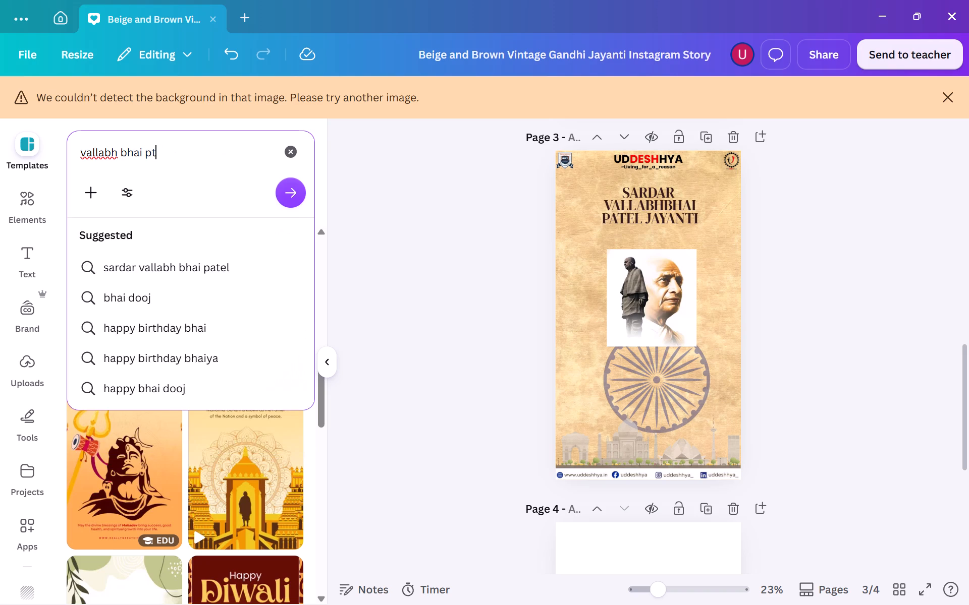
{"action": "key", "text": "BackSpace"}
{"action": "type", "text": "atek"}
{"action": "key", "text": "BackSpace"}
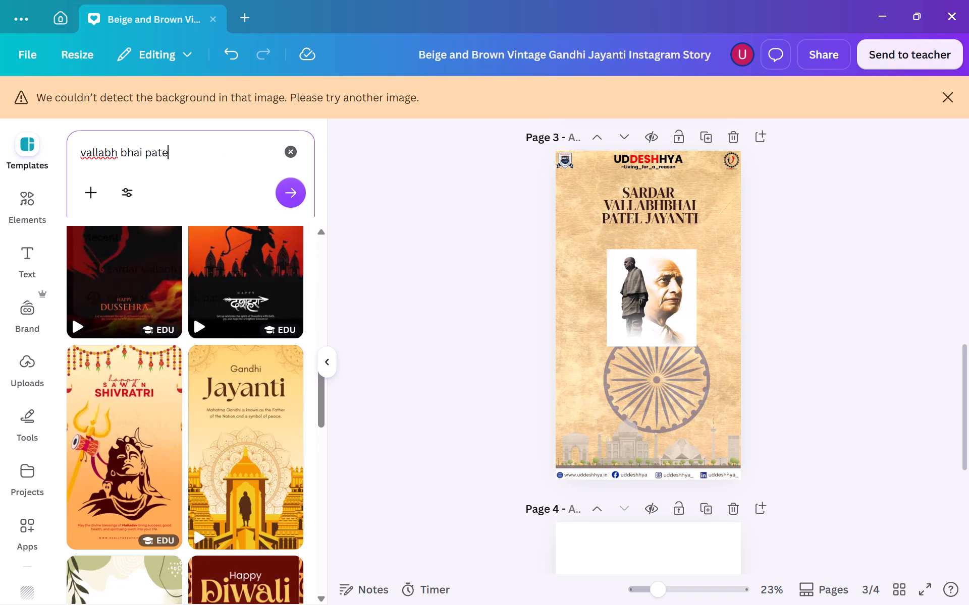
{"action": "key", "text": "l"}
{"action": "key", "text": "Return"}
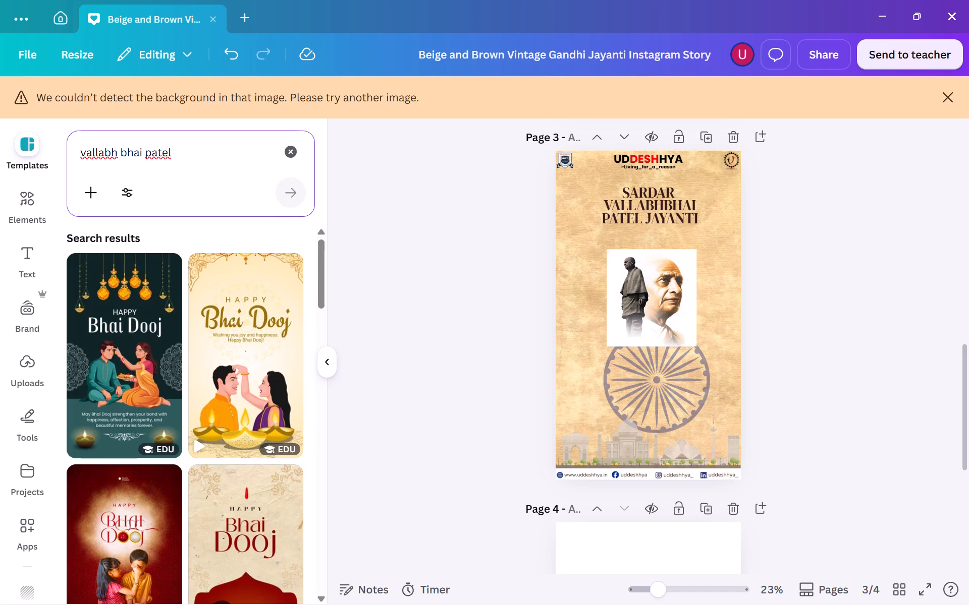
Shorten the template search to "vallabh bhai" and clear it after checking the results.
{"action": "left_click", "coordinate": [197, 160]}
{"action": "key", "text": "BackSpace"}
{"action": "key", "text": "BackSpace"}
{"action": "key", "text": "BackSpace"}
{"action": "key", "text": "BackSpace"}
{"action": "key", "text": "BackSpace"}
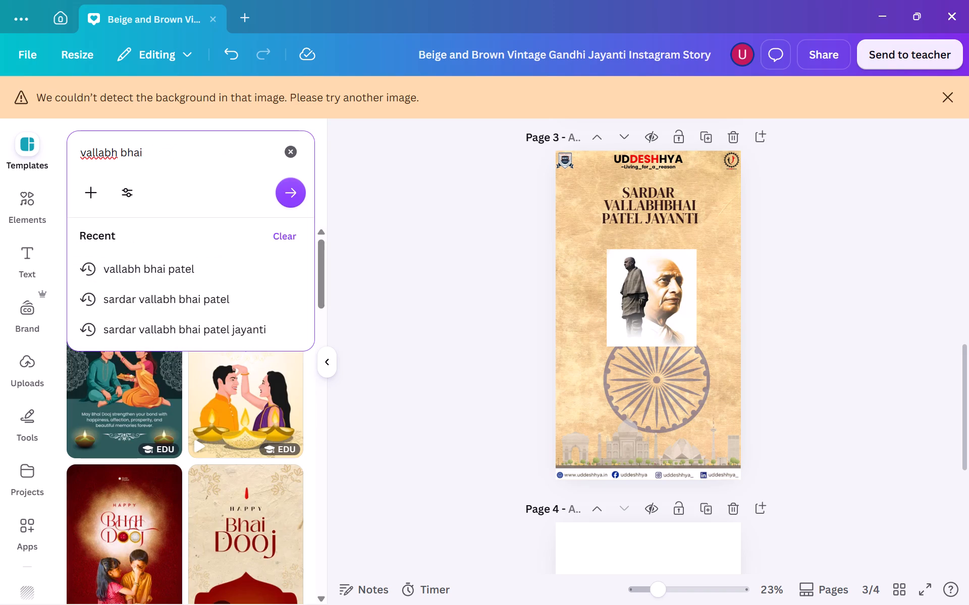
{"action": "key", "text": "Return"}
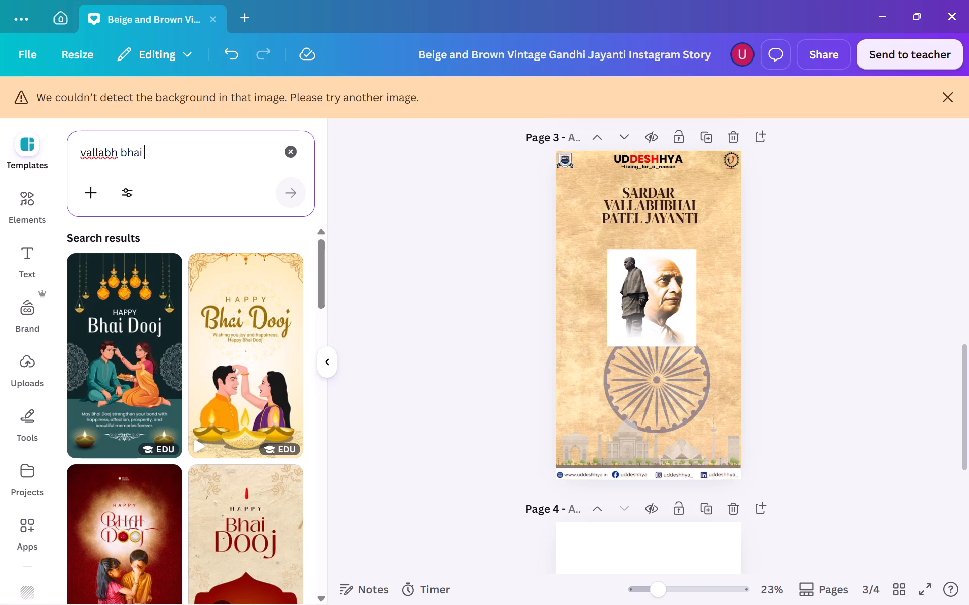
{"action": "left_click", "coordinate": [288, 157]}
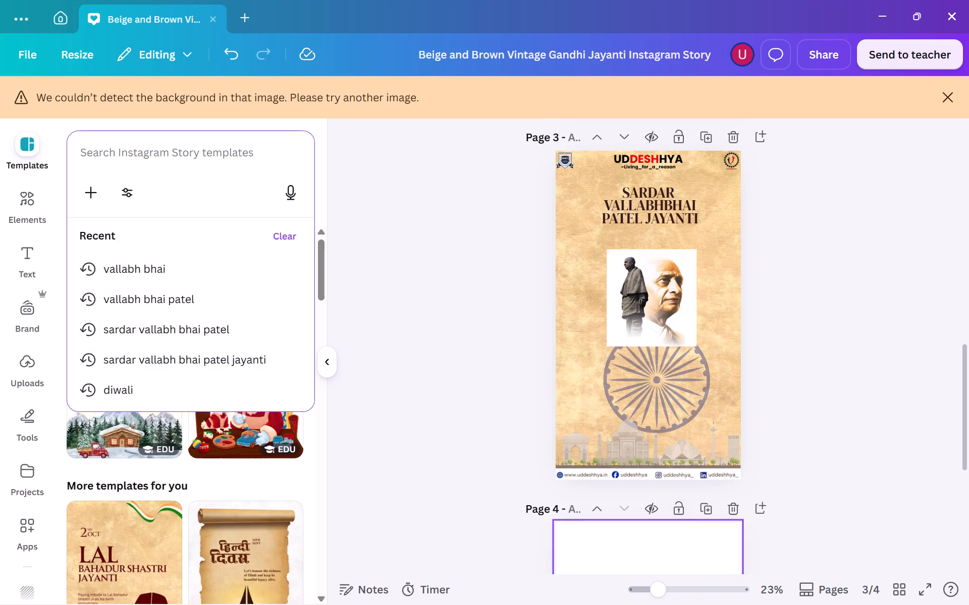
Switch to Google Chrome and search Google for "sardar vallabhbhai patel" in a new tab.
{"action": "left_click", "coordinate": [885, 14]}
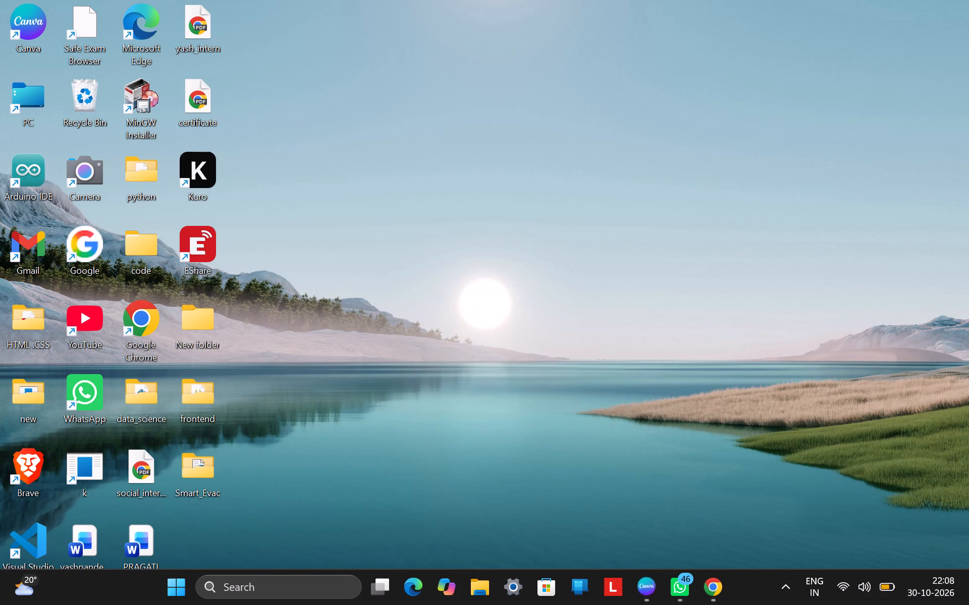
{"action": "left_click", "coordinate": [716, 590]}
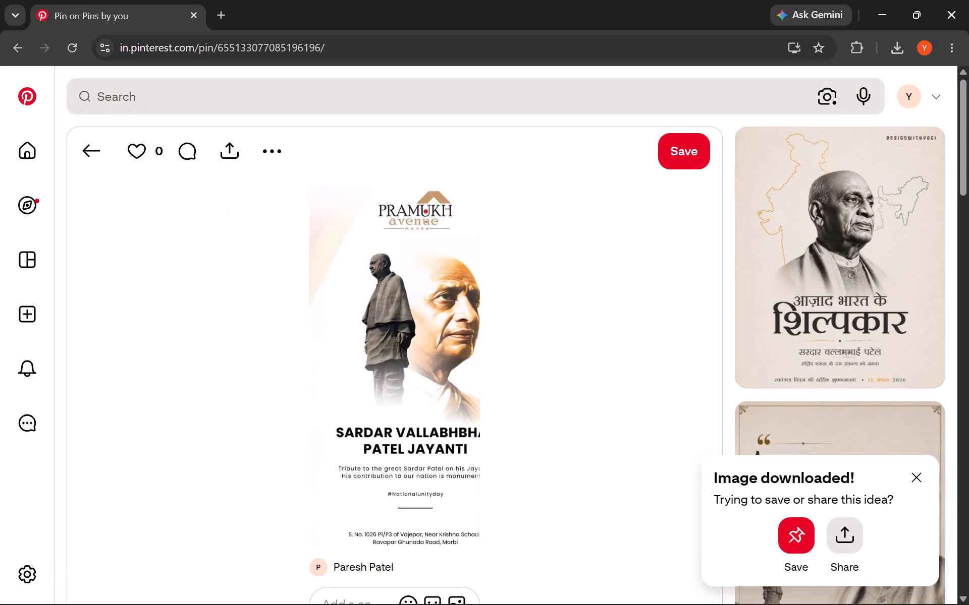
{"action": "left_click", "coordinate": [223, 17]}
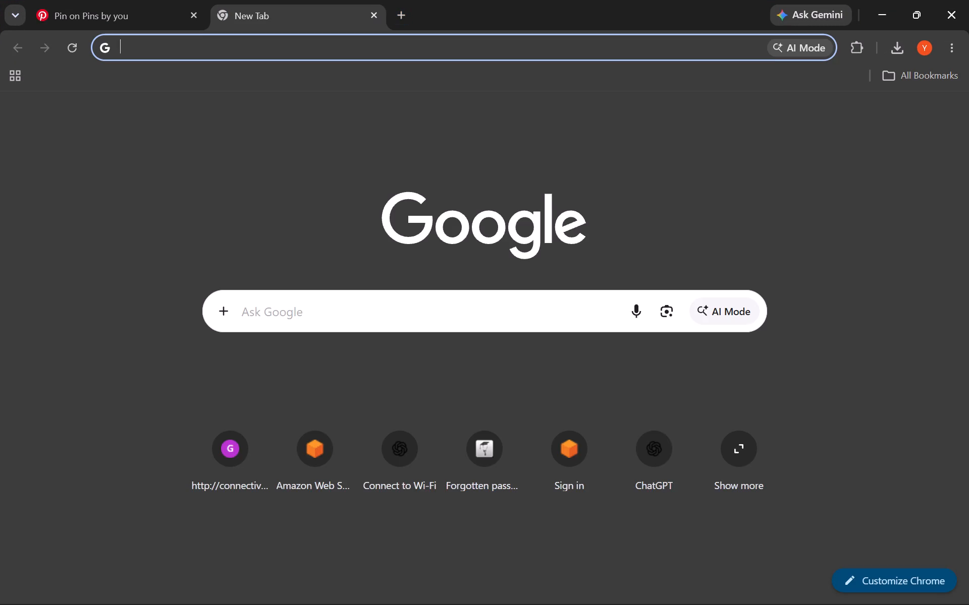
{"action": "left_click", "coordinate": [472, 322]}
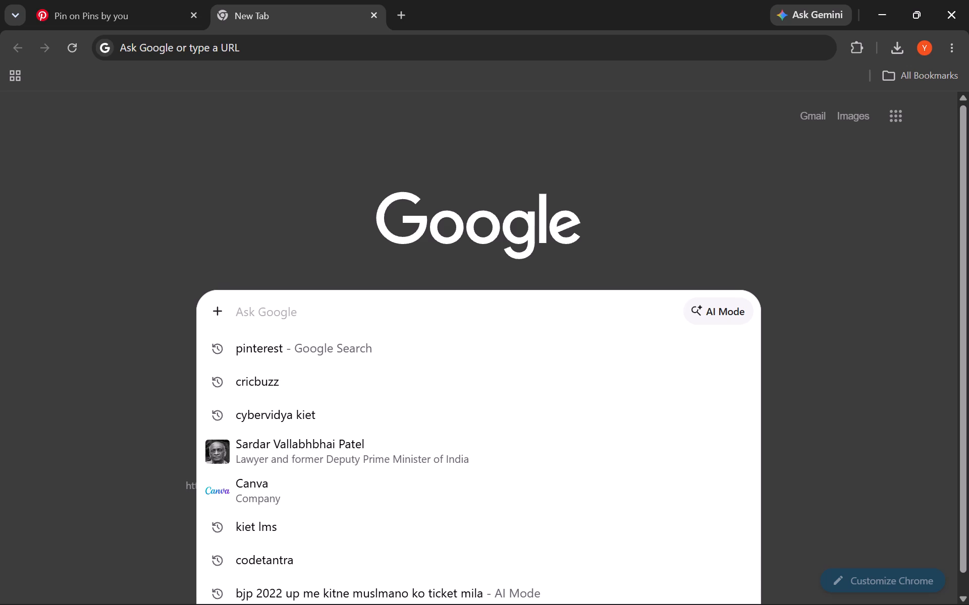
{"action": "type", "text": "sardar valla"}
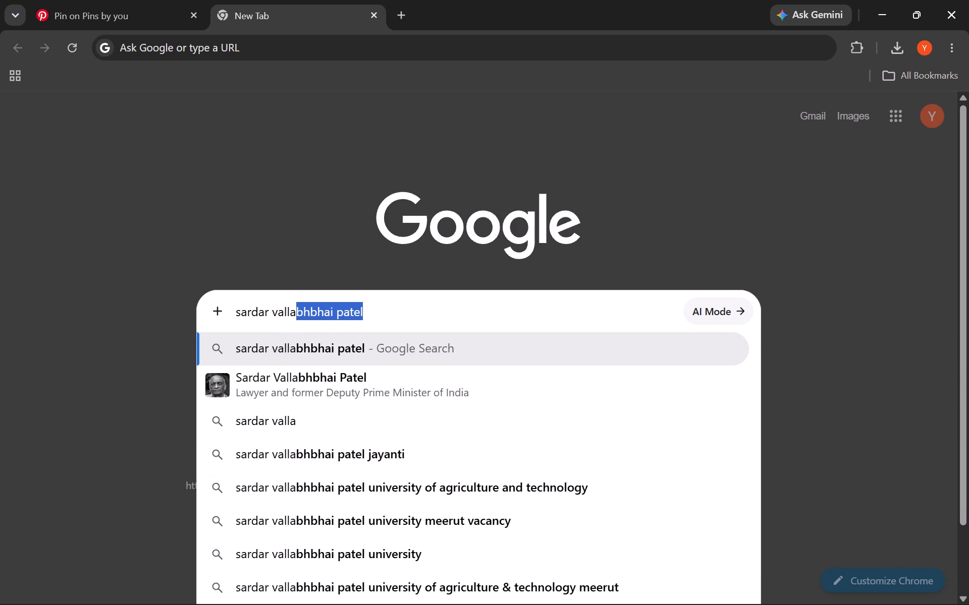
{"action": "key", "text": "Return"}
{"action": "key", "text": "Return"}
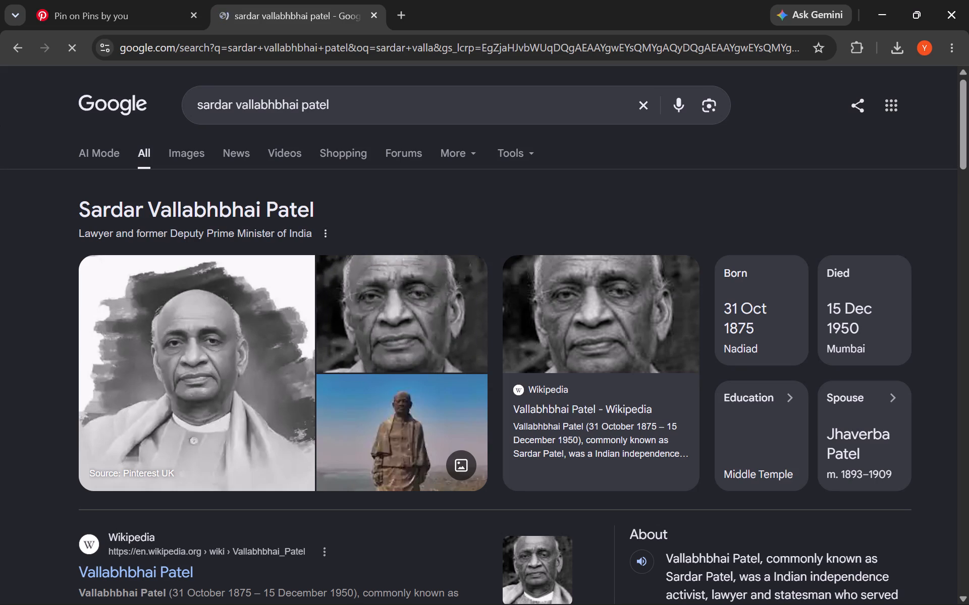
Extend the Google search to "sardar vallabhbhai patel jayanti poster" and skim the results.
{"action": "left_click", "coordinate": [360, 108]}
{"action": "key", "text": "space"}
{"action": "type", "text": "jayanti poster"}
{"action": "key", "text": "Return"}
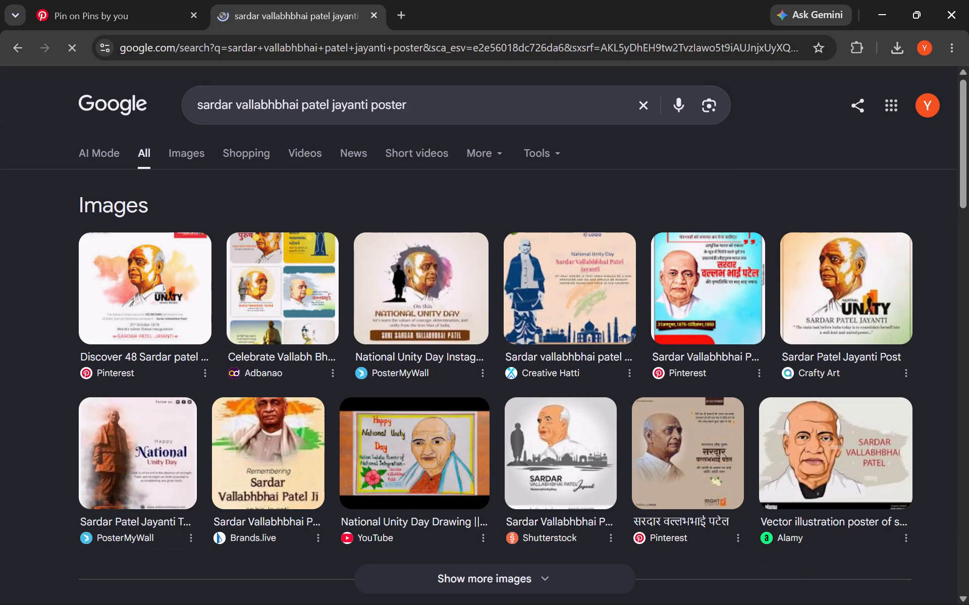
{"action": "scroll", "coordinate": [527, 290], "scroll_direction": "down", "scroll_amount": 4}
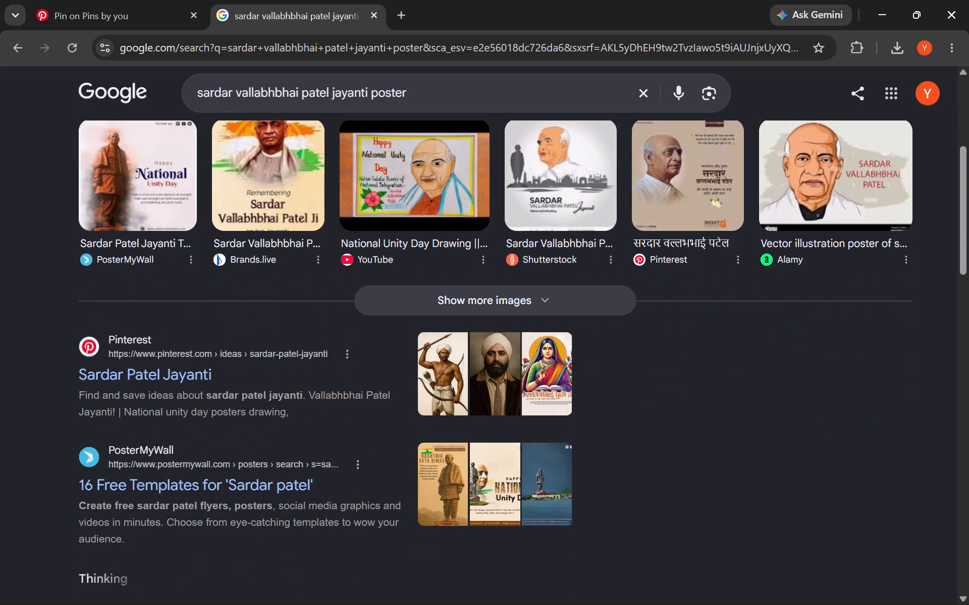
{"action": "scroll", "coordinate": [527, 290], "scroll_direction": "down", "scroll_amount": 1}
{"action": "scroll", "coordinate": [527, 290], "scroll_direction": "up", "scroll_amount": 7}
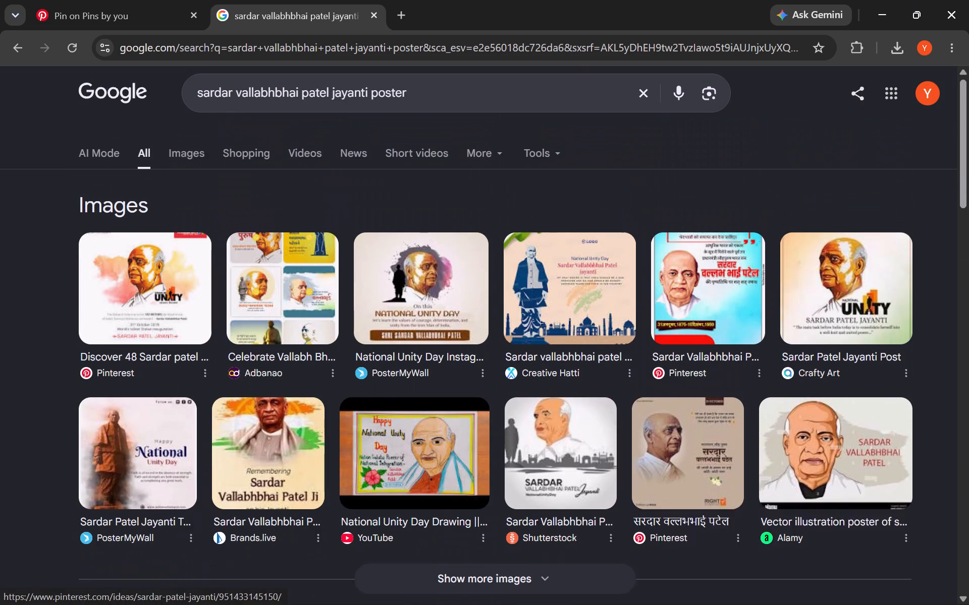
Show the image results for "sardar vallabhbhai patel jayanti poster" and examine the poster designs for suitable artwork and layouts.
{"action": "left_click", "coordinate": [194, 150]}
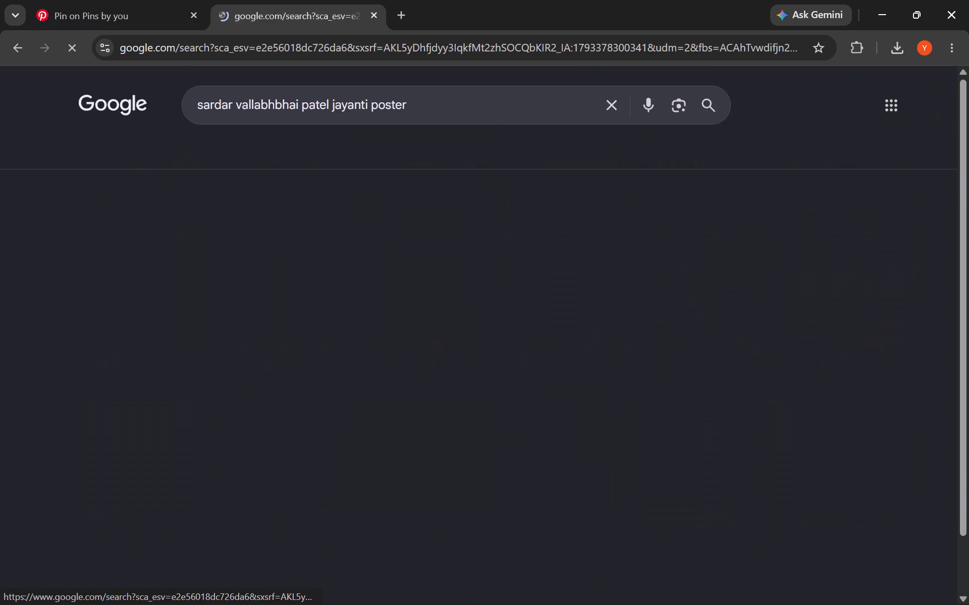
{"action": "scroll", "coordinate": [405, 596], "scroll_direction": "down", "scroll_amount": 3}
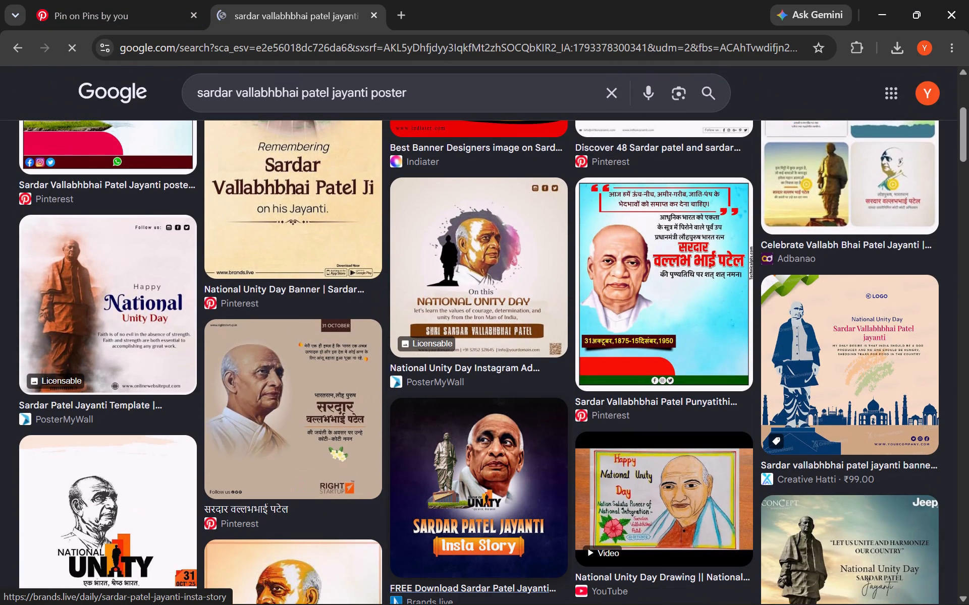
{"action": "scroll", "coordinate": [405, 596], "scroll_direction": "down", "scroll_amount": 1}
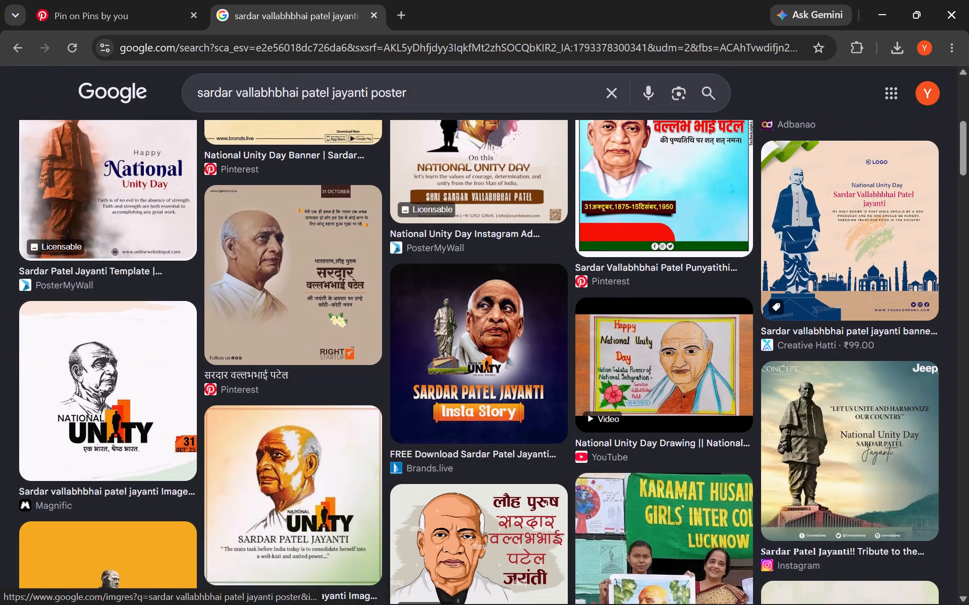
{"action": "scroll", "coordinate": [405, 596], "scroll_direction": "down", "scroll_amount": 1}
{"action": "scroll", "coordinate": [517, 487], "scroll_direction": "down", "scroll_amount": 3}
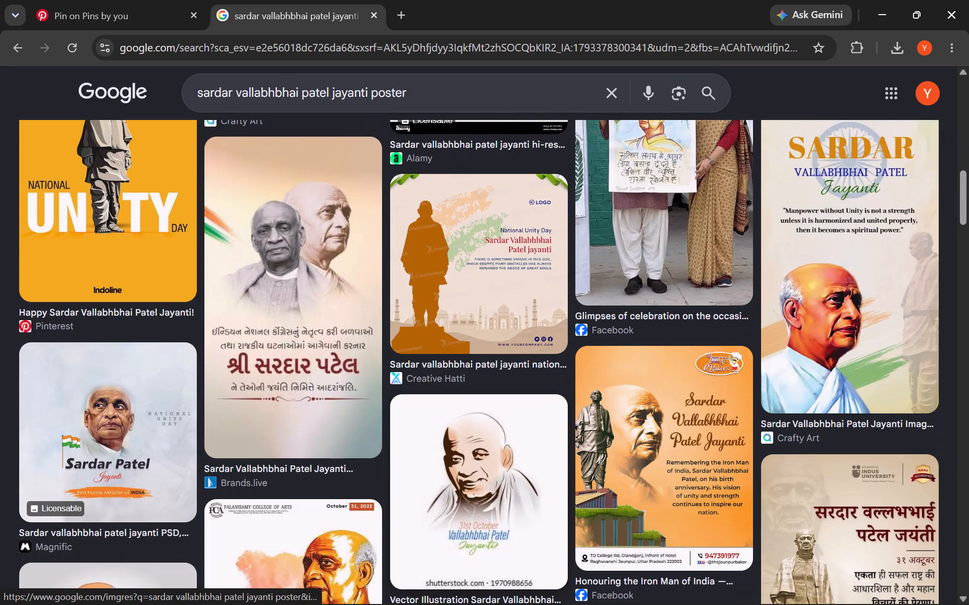
{"action": "scroll", "coordinate": [517, 487], "scroll_direction": "down", "scroll_amount": 1}
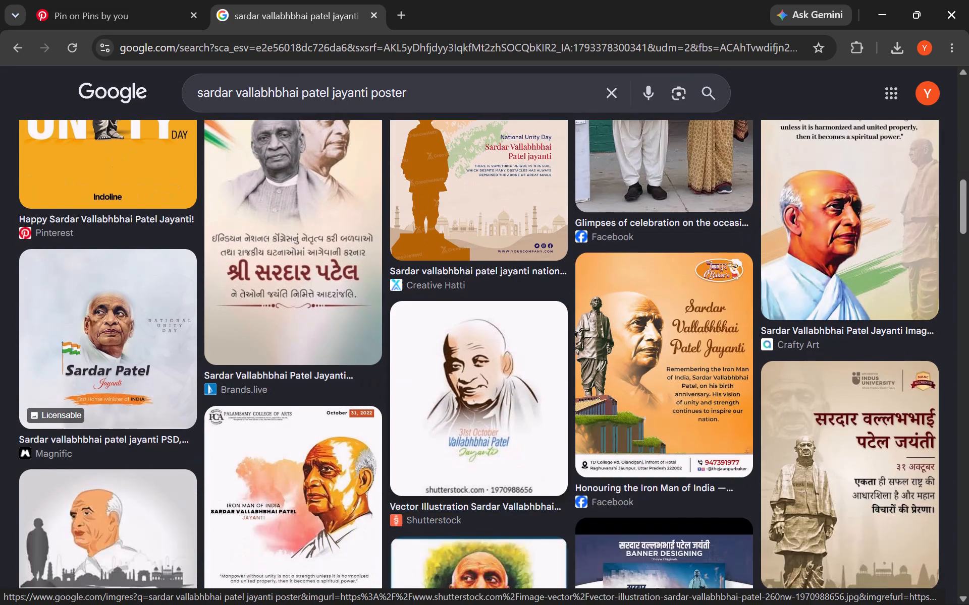
{"action": "scroll", "coordinate": [517, 487], "scroll_direction": "down", "scroll_amount": 4}
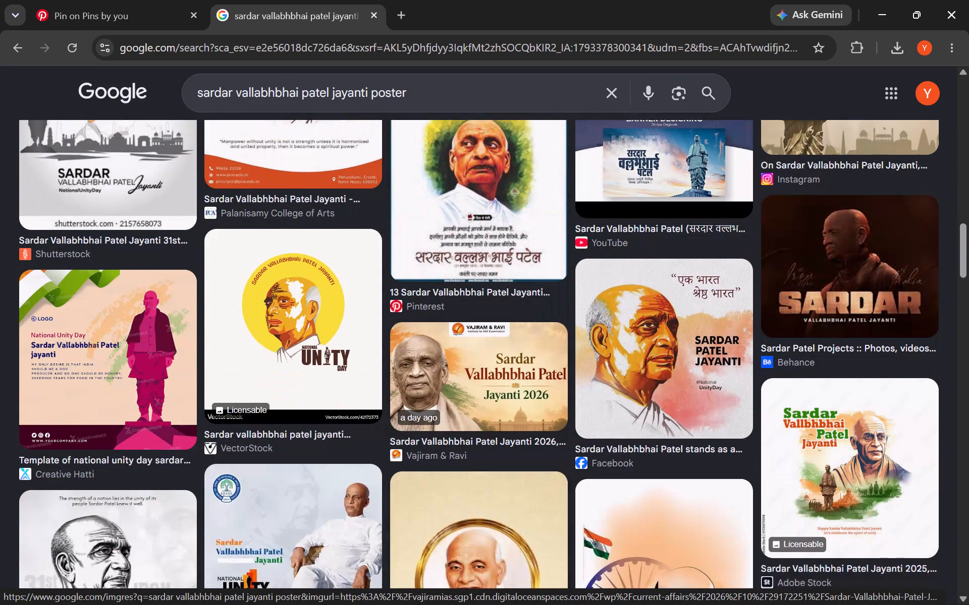
{"action": "scroll", "coordinate": [517, 487], "scroll_direction": "down", "scroll_amount": 5}
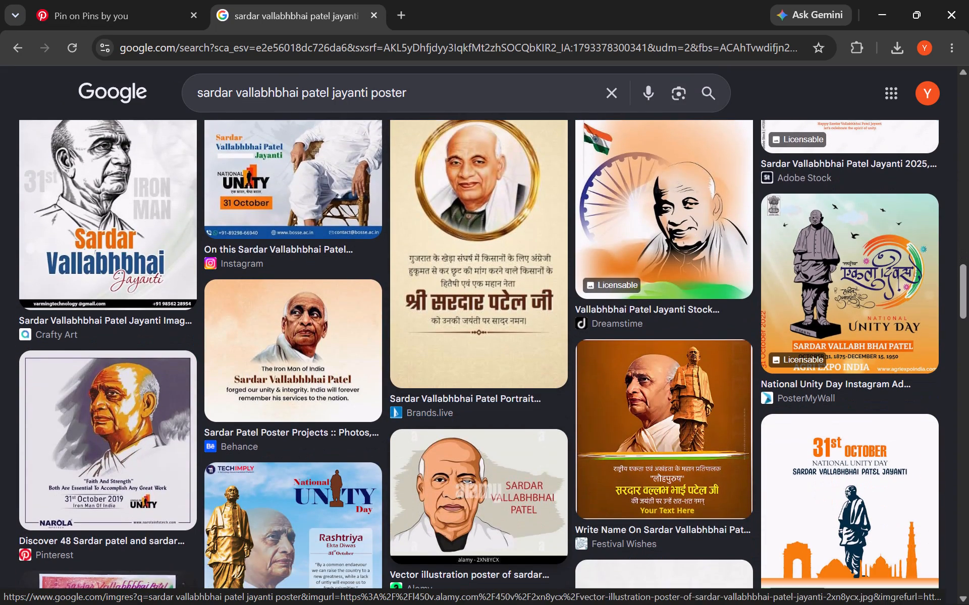
{"action": "scroll", "coordinate": [517, 487], "scroll_direction": "down", "scroll_amount": 5}
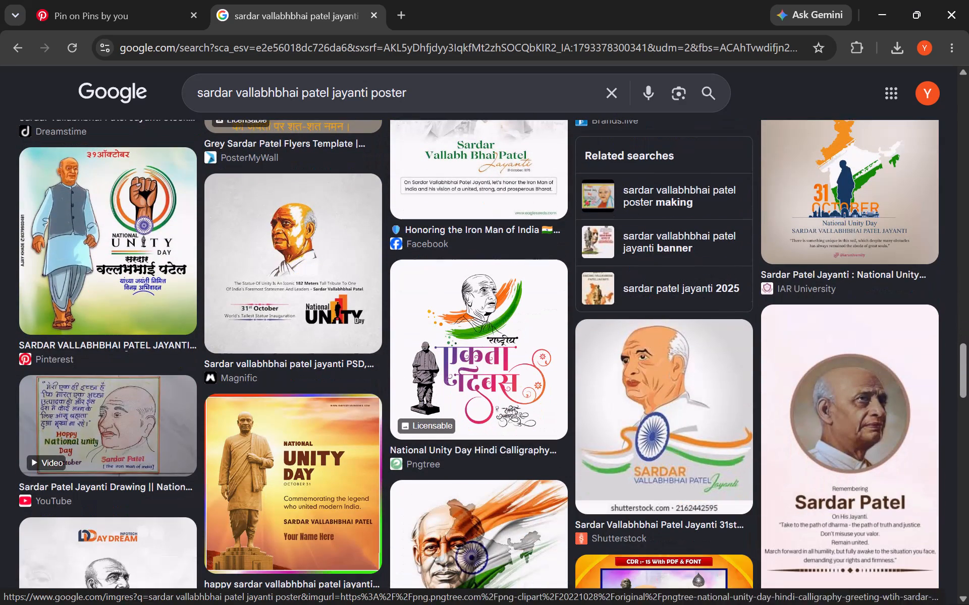
{"action": "scroll", "coordinate": [517, 487], "scroll_direction": "down", "scroll_amount": 3}
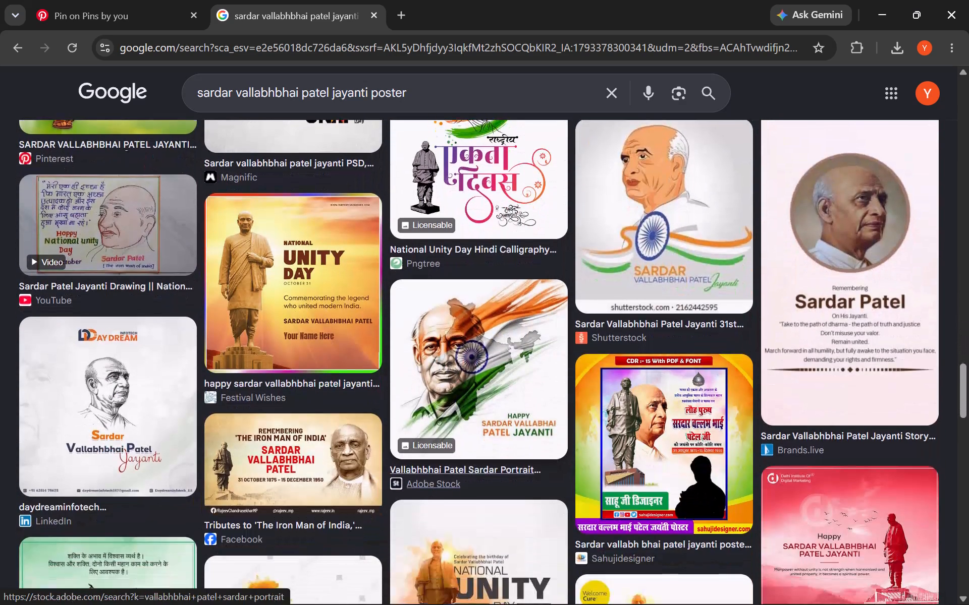
{"action": "scroll", "coordinate": [517, 487], "scroll_direction": "down", "scroll_amount": 3}
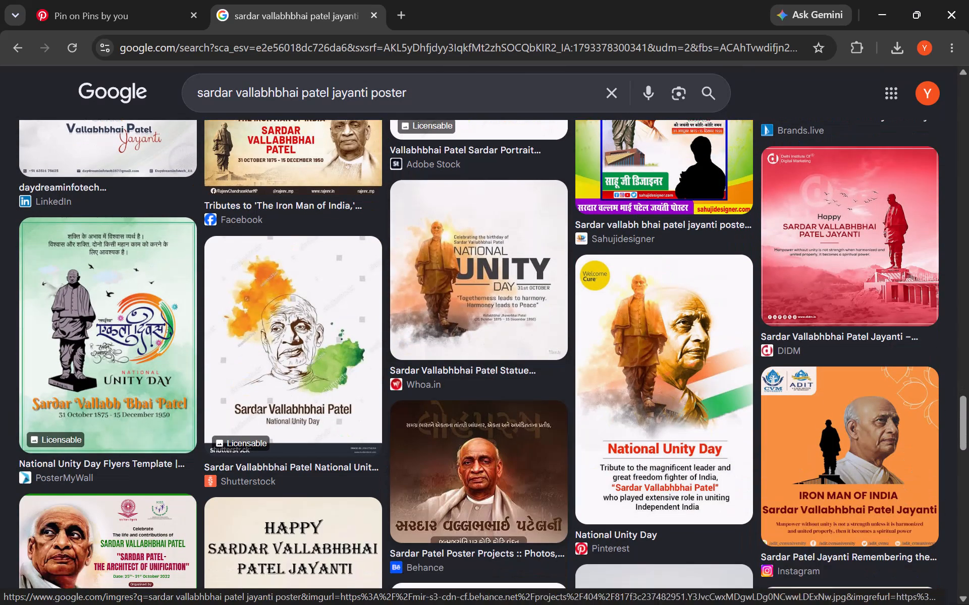
{"action": "scroll", "coordinate": [605, 134], "scroll_direction": "down", "scroll_amount": 2}
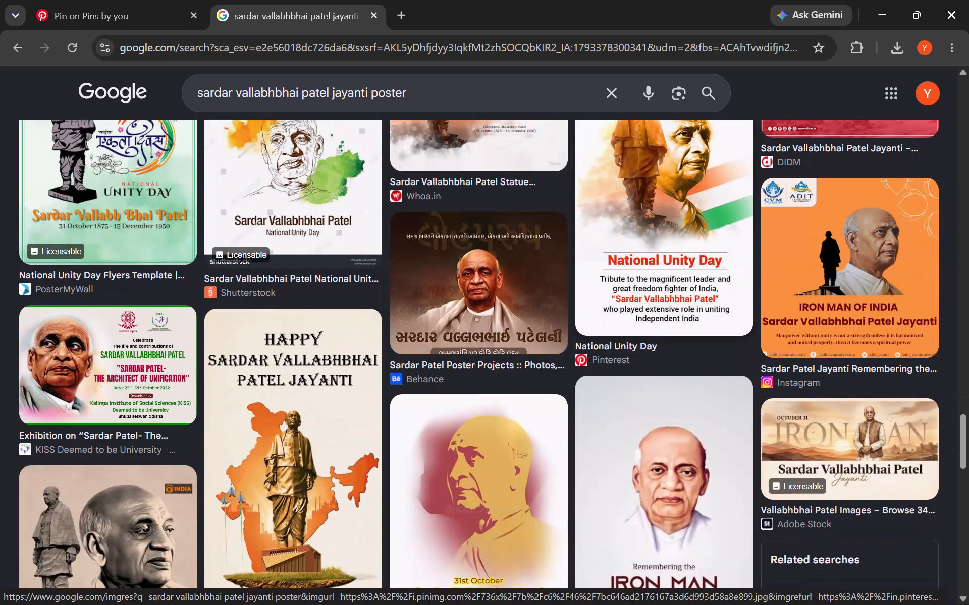
{"action": "scroll", "coordinate": [638, 364], "scroll_direction": "down", "scroll_amount": 3}
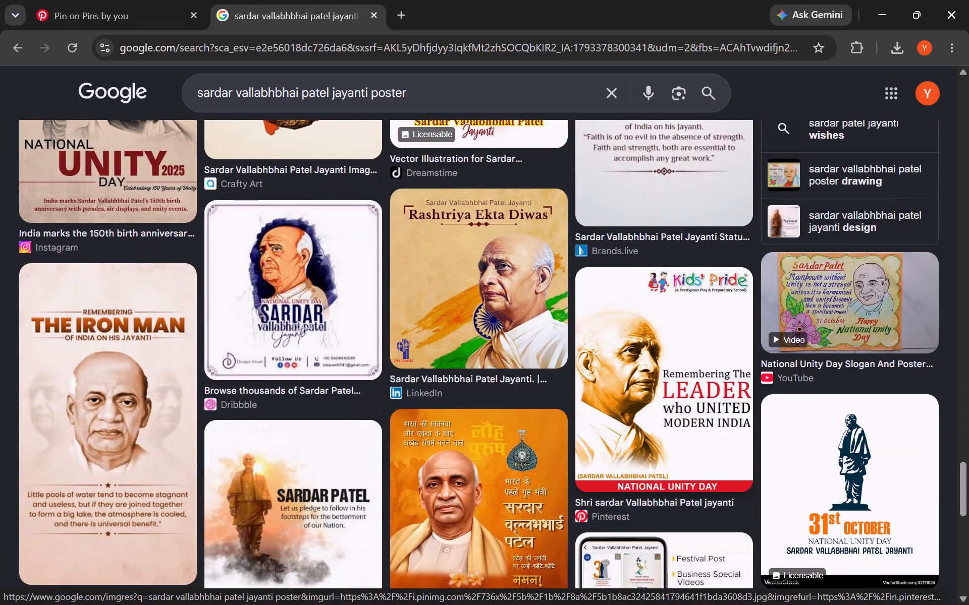
{"action": "scroll", "coordinate": [638, 364], "scroll_direction": "down", "scroll_amount": 4}
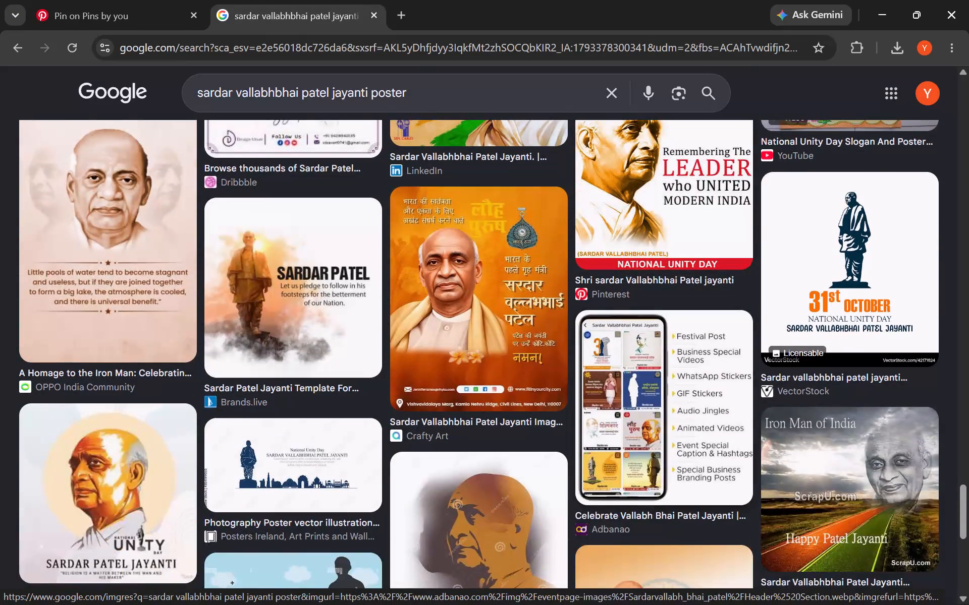
{"action": "scroll", "coordinate": [639, 365], "scroll_direction": "down", "scroll_amount": 4}
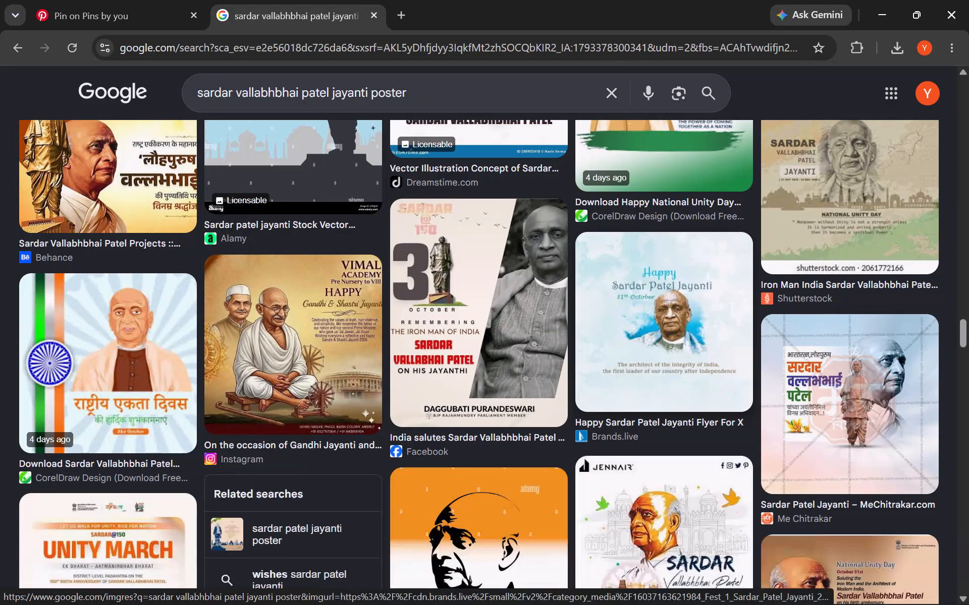
{"action": "scroll", "coordinate": [640, 365], "scroll_direction": "down", "scroll_amount": 3}
{"action": "scroll", "coordinate": [640, 365], "scroll_direction": "up", "scroll_amount": 4}
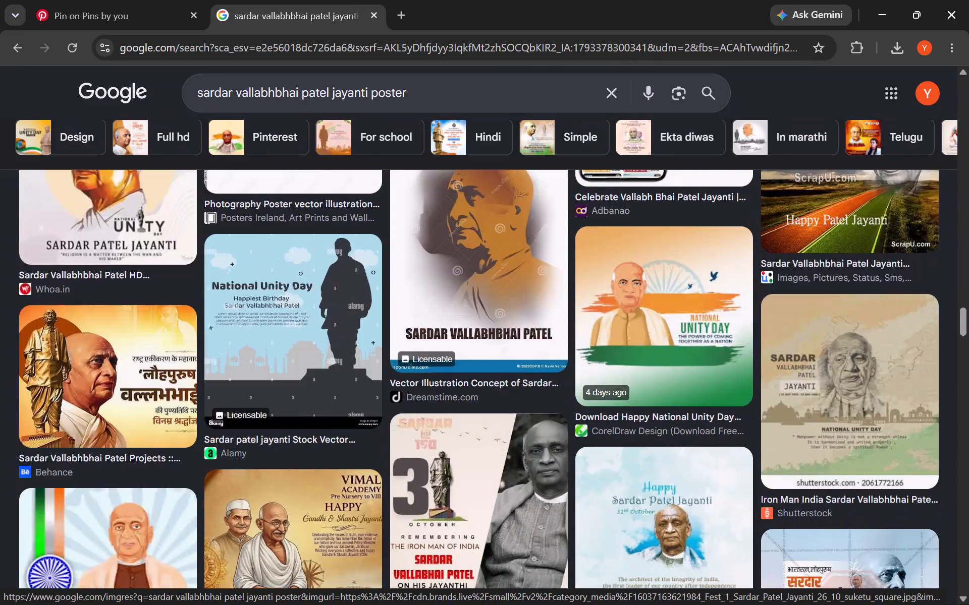
{"action": "scroll", "coordinate": [640, 365], "scroll_direction": "up", "scroll_amount": 5}
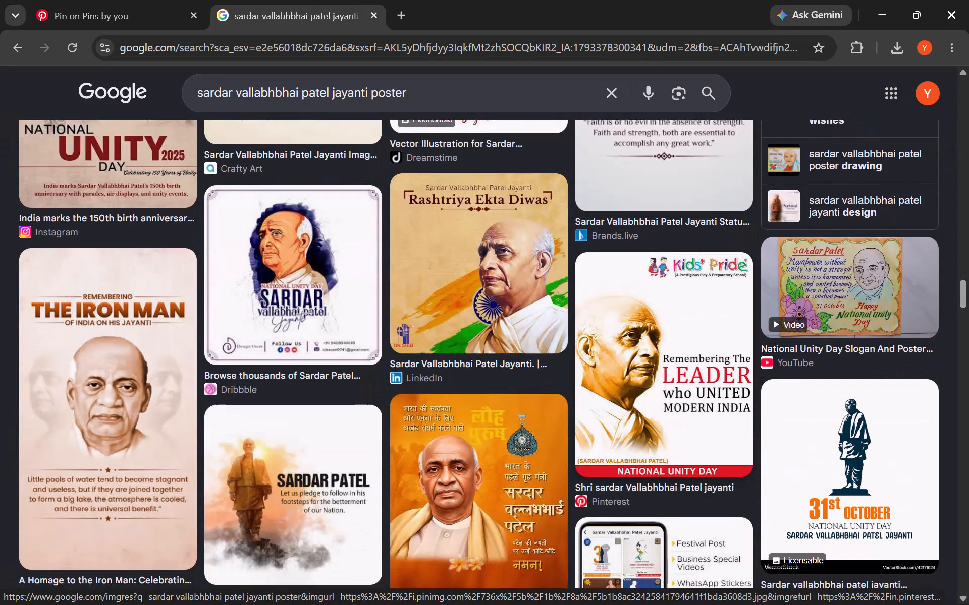
{"action": "scroll", "coordinate": [640, 365], "scroll_direction": "down", "scroll_amount": 1}
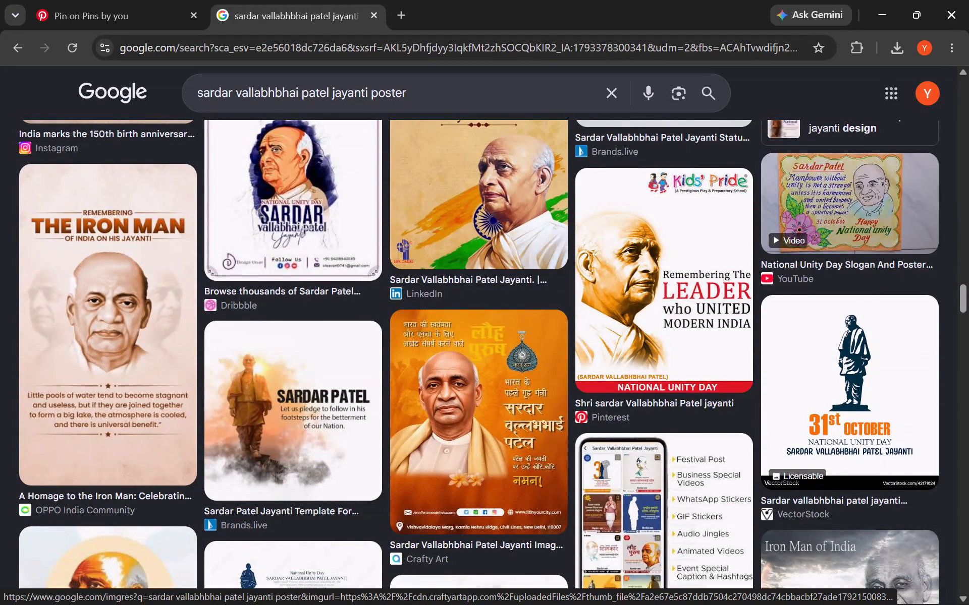
{"action": "scroll", "coordinate": [530, 305], "scroll_direction": "up", "scroll_amount": 2}
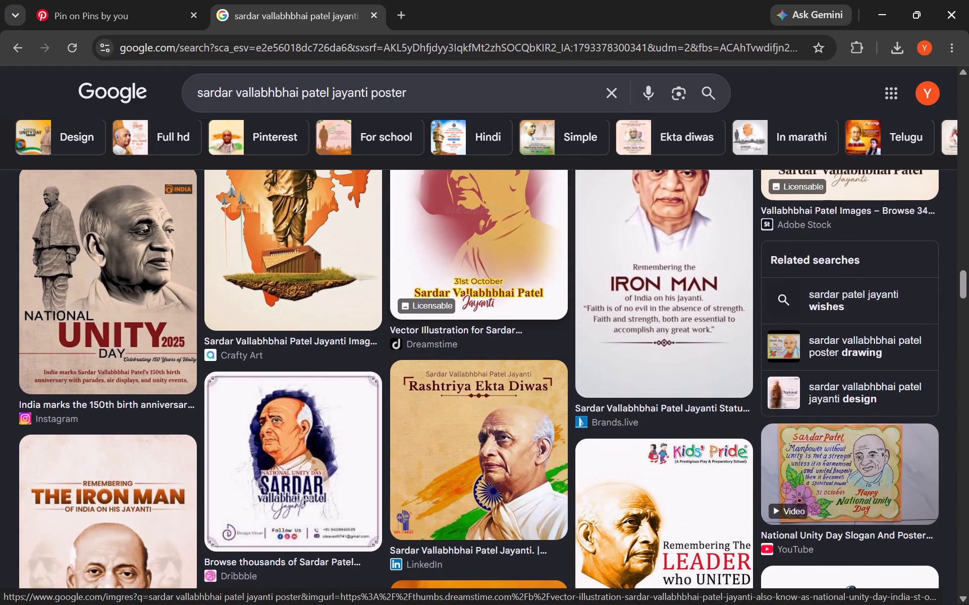
{"action": "scroll", "coordinate": [530, 305], "scroll_direction": "up", "scroll_amount": 2}
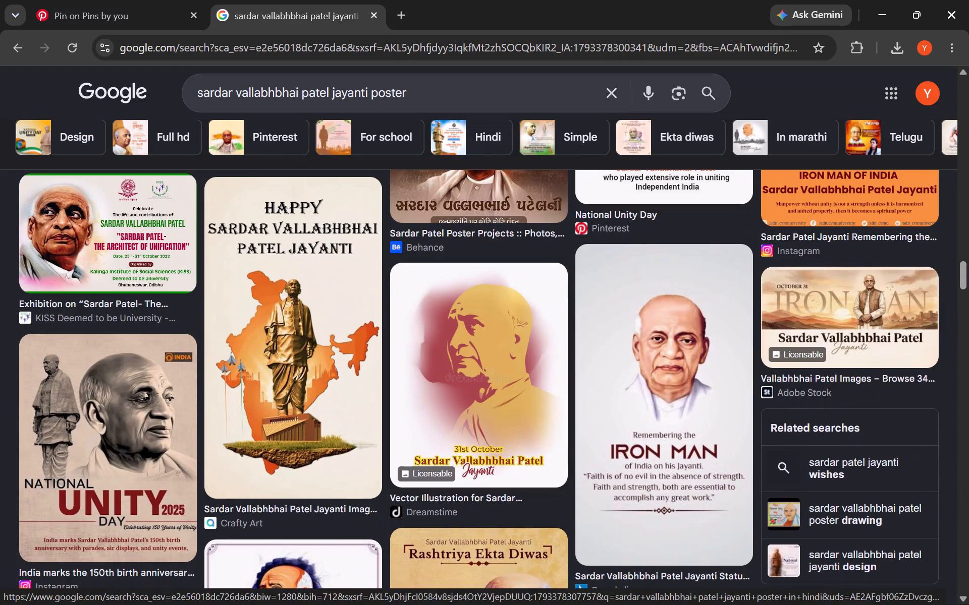
Narrow the poster image results to Pinterest and look through the designs.
{"action": "left_click", "coordinate": [267, 149]}
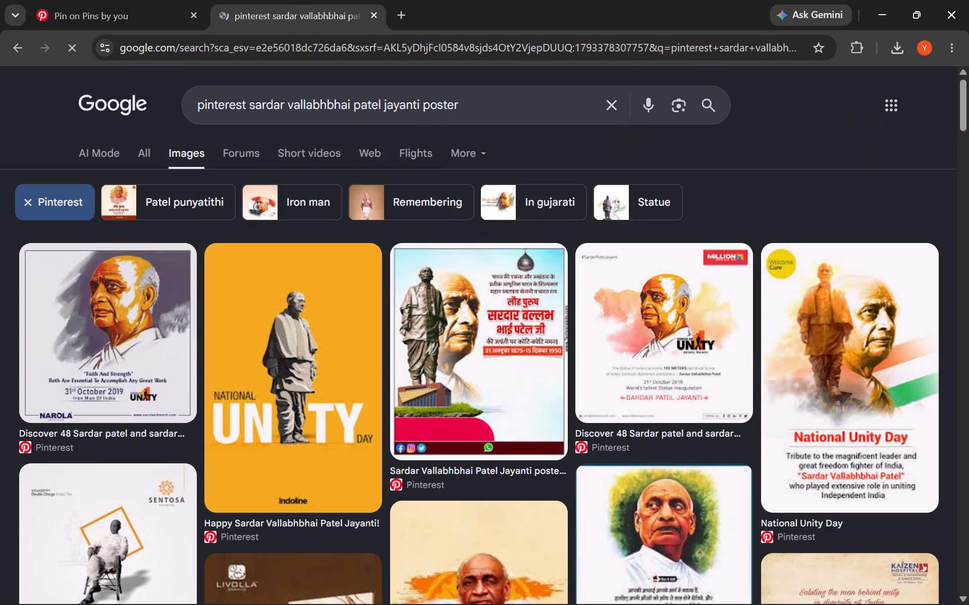
{"action": "scroll", "coordinate": [484, 389], "scroll_direction": "down", "scroll_amount": 2}
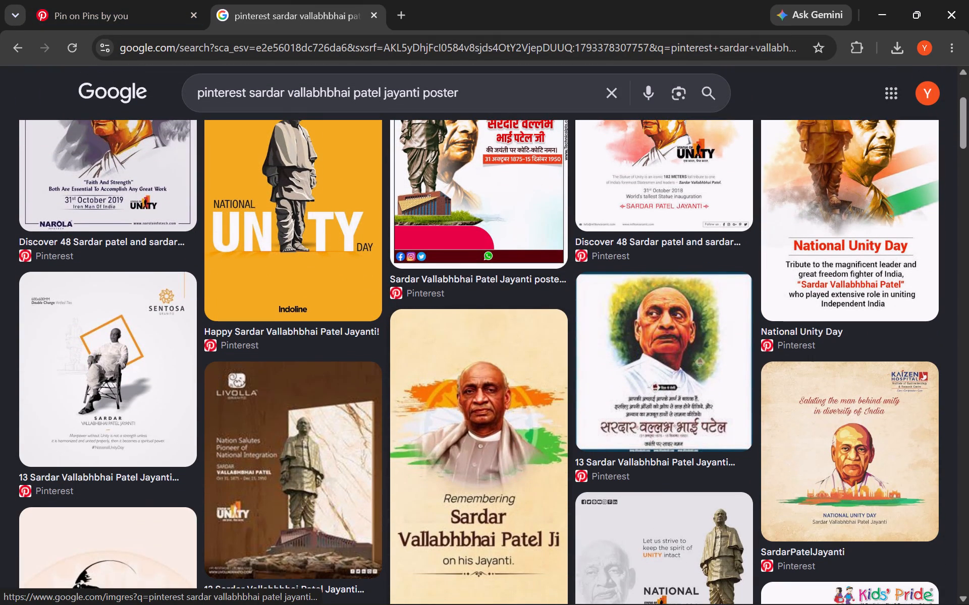
{"action": "scroll", "coordinate": [484, 389], "scroll_direction": "down", "scroll_amount": 4}
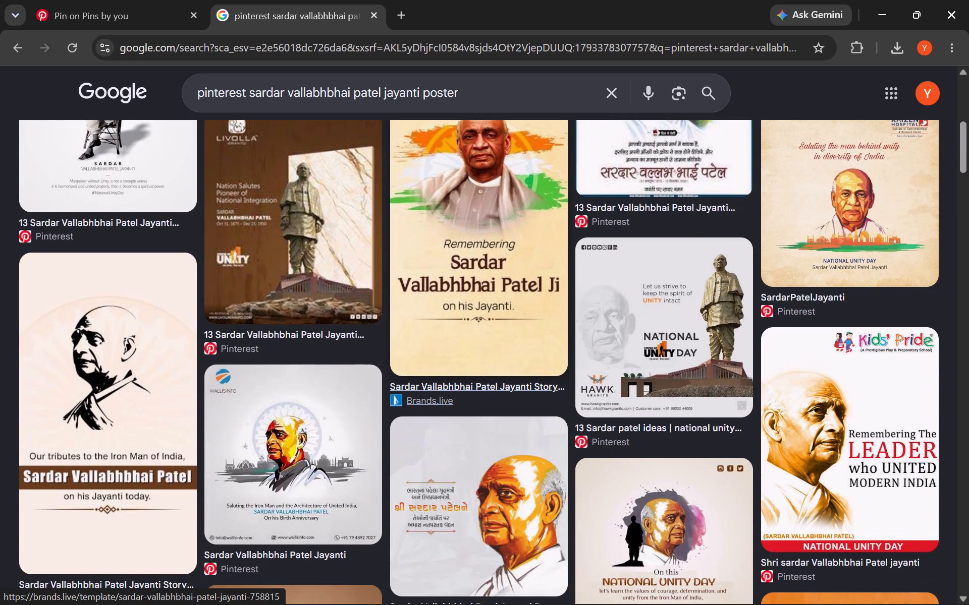
{"action": "scroll", "coordinate": [484, 389], "scroll_direction": "down", "scroll_amount": 2}
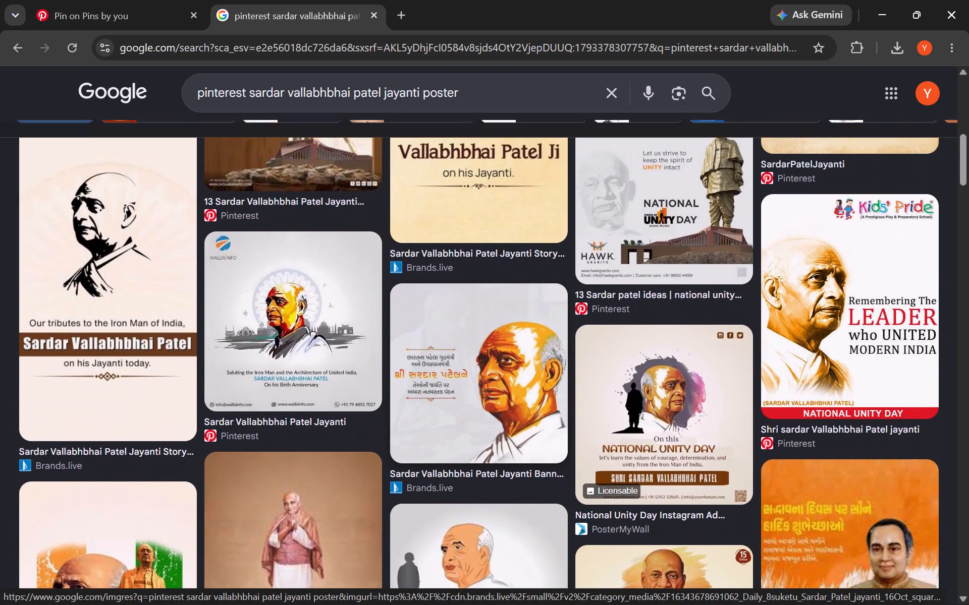
Visit the Pinterest ideas page from the Wallisinfo poster result and open the Chhaya Women's Hospital pin with the grey portrait and golden statue.
{"action": "left_click", "coordinate": [303, 333]}
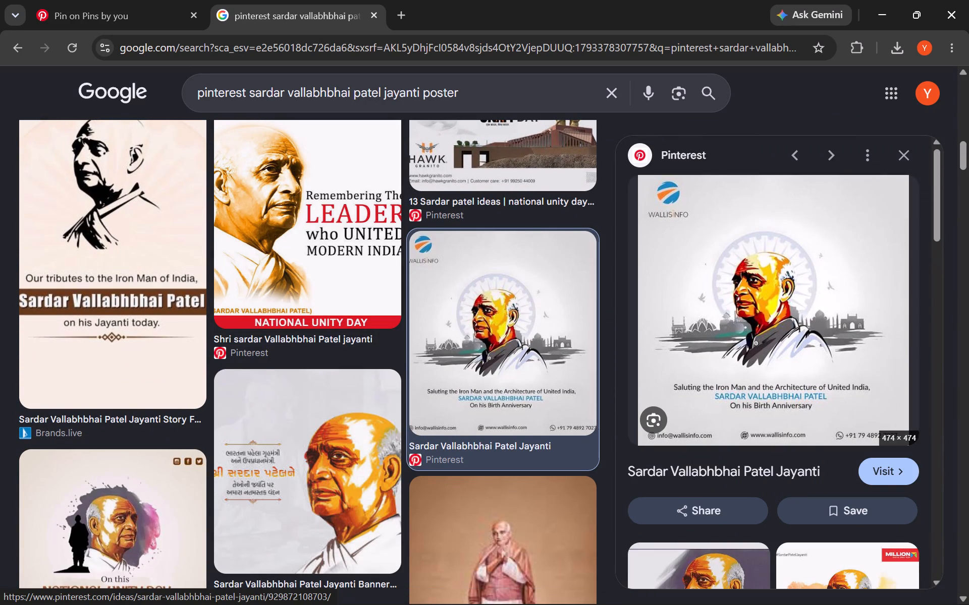
{"action": "left_click", "coordinate": [886, 483]}
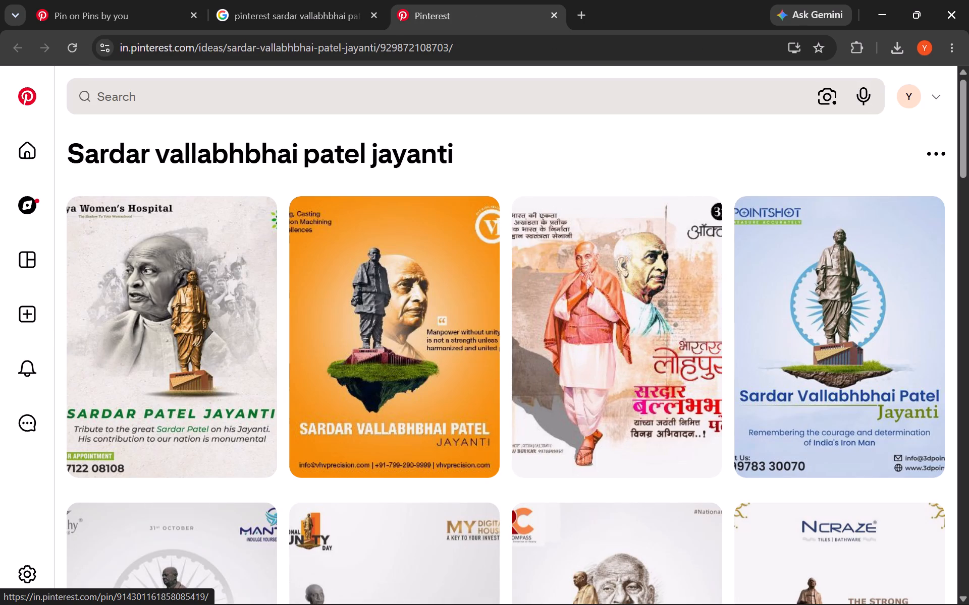
{"action": "left_click", "coordinate": [189, 315]}
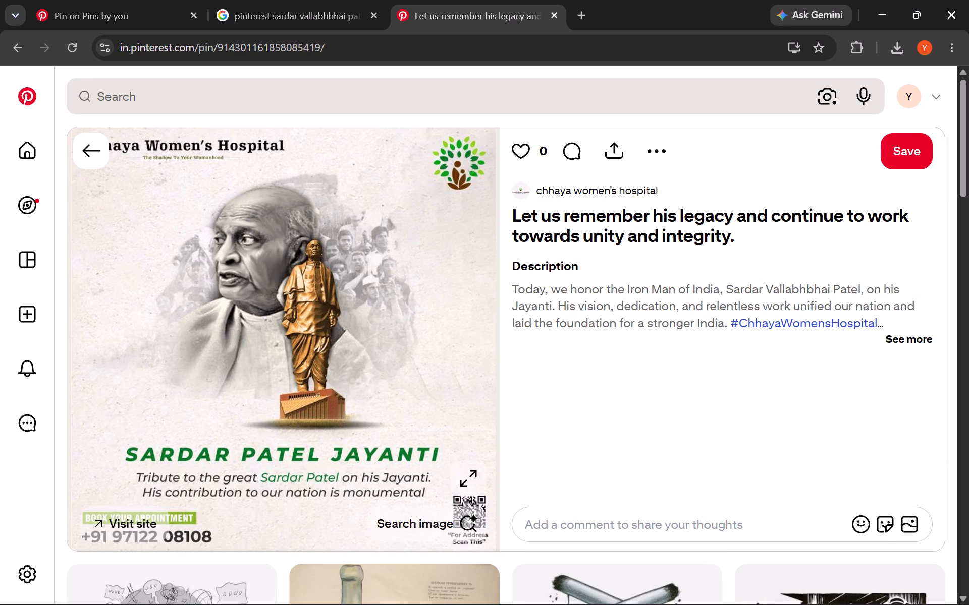
Return to the Pinterest ideas page, look through its posters, and view the Mantra National Unity Day pin with the statue and monument skyline.
{"action": "scroll", "coordinate": [353, 311], "scroll_direction": "down", "scroll_amount": 2}
{"action": "scroll", "coordinate": [353, 311], "scroll_direction": "up", "scroll_amount": 3}
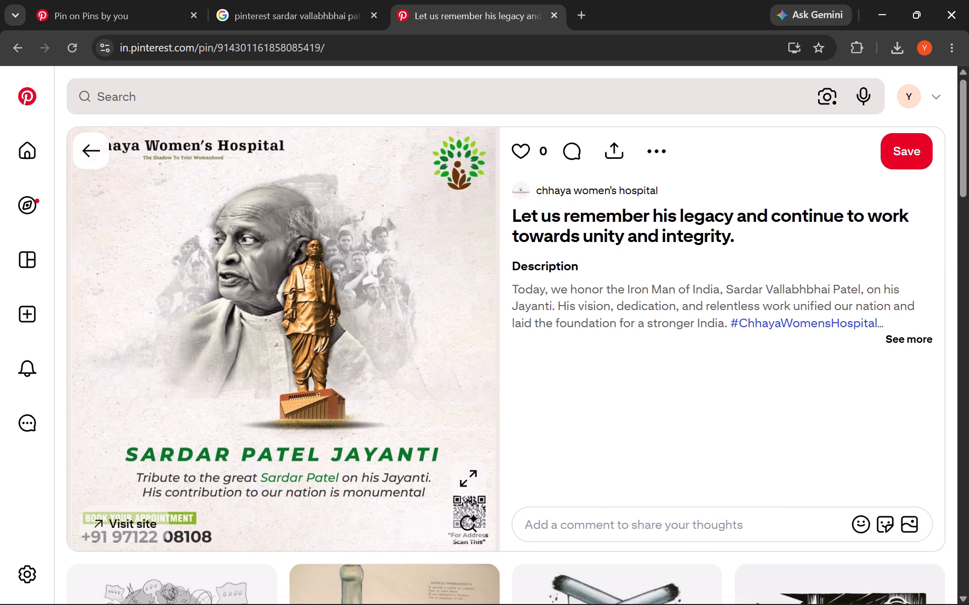
{"action": "left_click", "coordinate": [82, 143]}
{"action": "scroll", "coordinate": [654, 554], "scroll_direction": "down", "scroll_amount": 2}
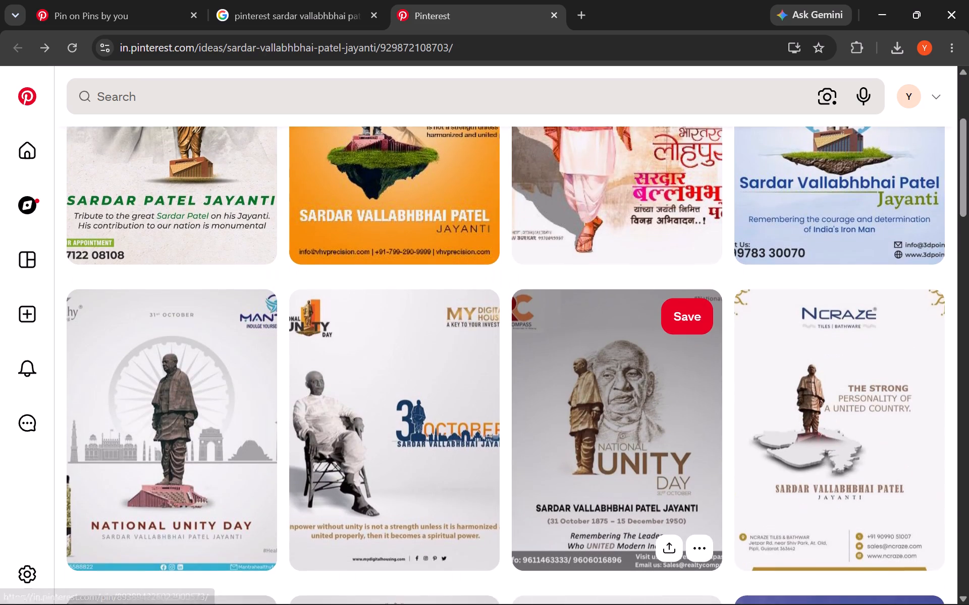
{"action": "scroll", "coordinate": [654, 554], "scroll_direction": "down", "scroll_amount": 1}
{"action": "scroll", "coordinate": [654, 554], "scroll_direction": "up", "scroll_amount": 1}
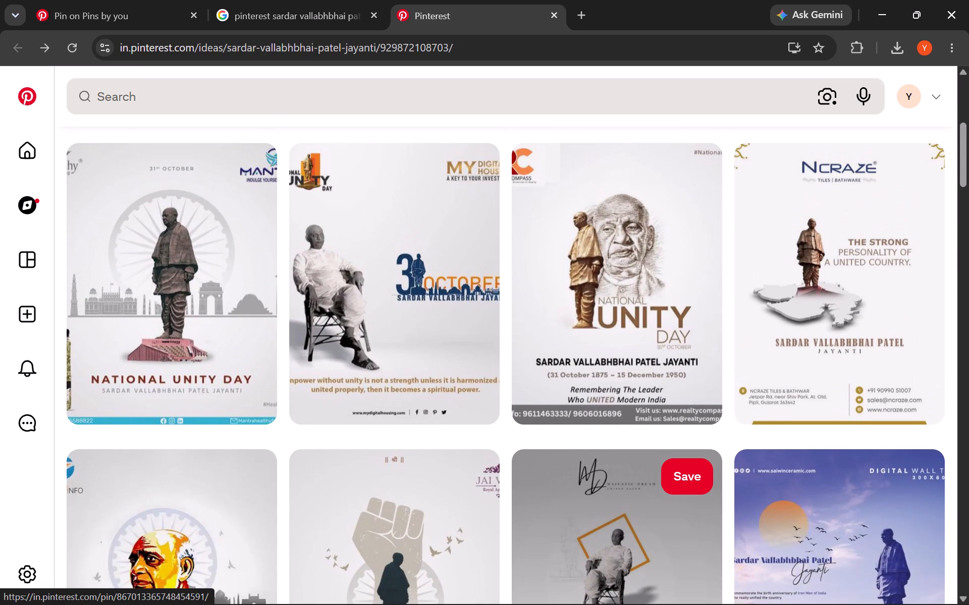
{"action": "scroll", "coordinate": [654, 554], "scroll_direction": "up", "scroll_amount": 1}
{"action": "left_click", "coordinate": [174, 312]}
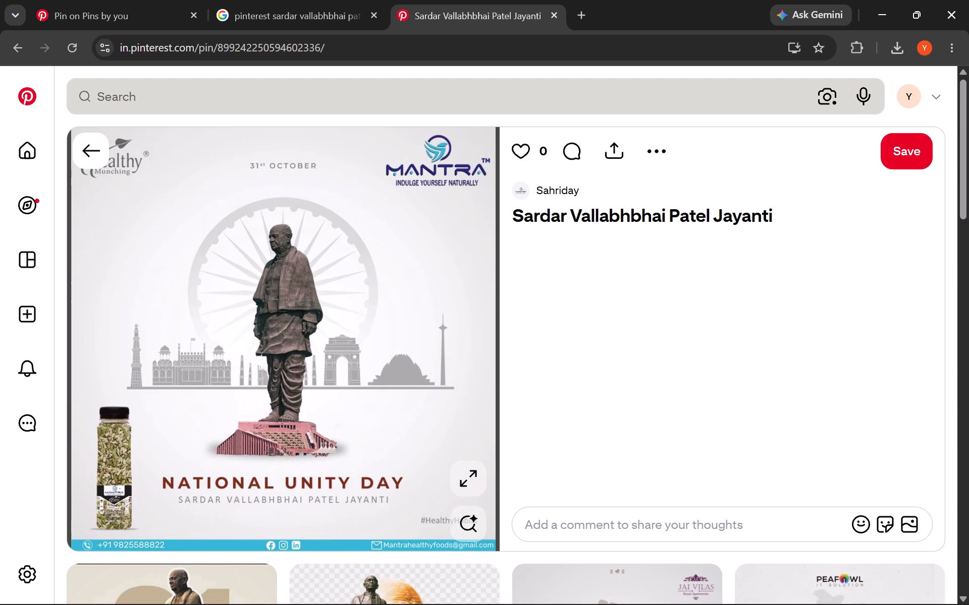
Follow related pins through the AllPngFree statue-and-portrait image to the orange watercolour portrait with "Statue of Unity" lettering.
{"action": "scroll", "coordinate": [453, 415], "scroll_direction": "down", "scroll_amount": 2}
{"action": "left_click", "coordinate": [432, 418]}
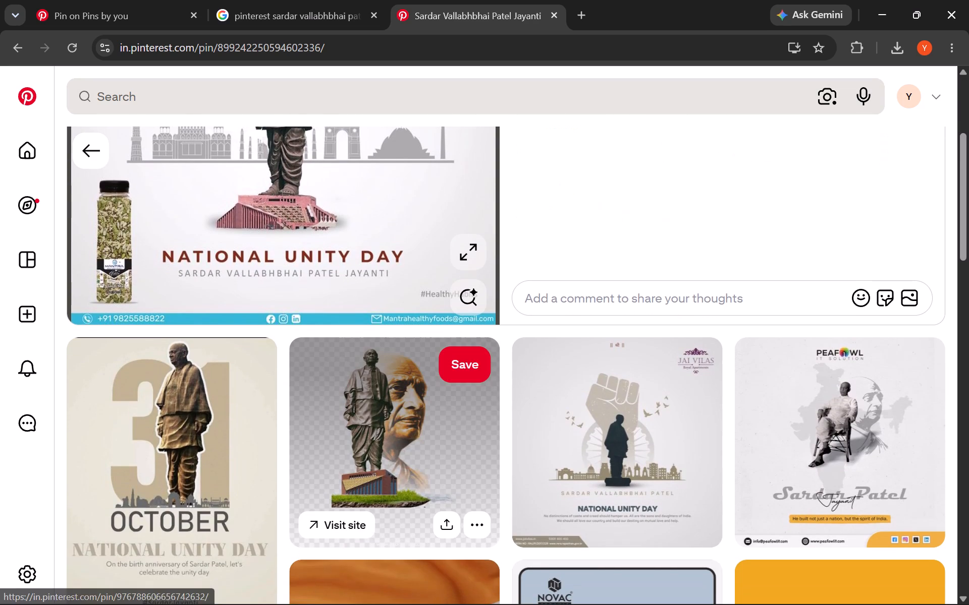
{"action": "scroll", "coordinate": [432, 418], "scroll_direction": "down", "scroll_amount": 1}
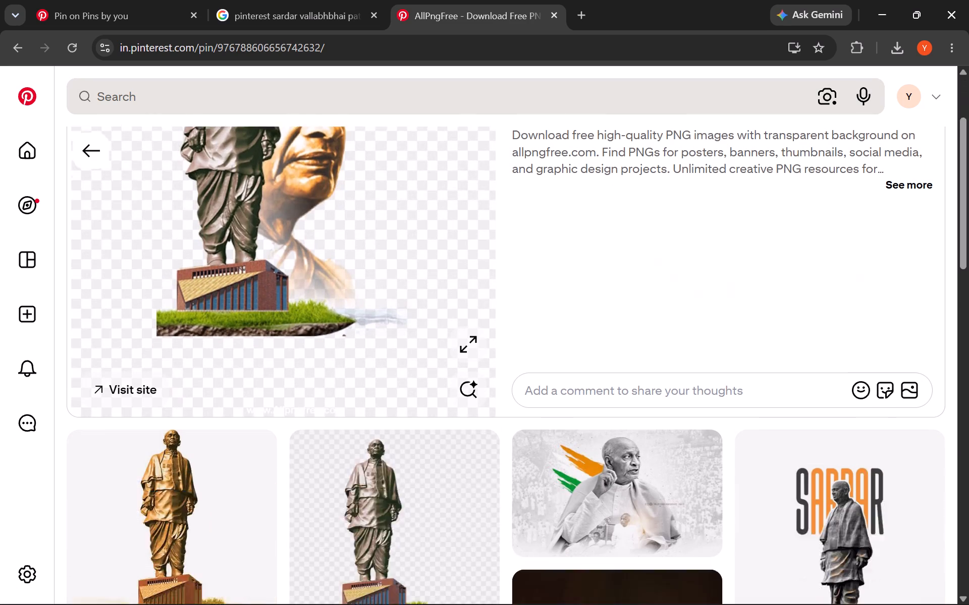
{"action": "scroll", "coordinate": [432, 418], "scroll_direction": "down", "scroll_amount": 3}
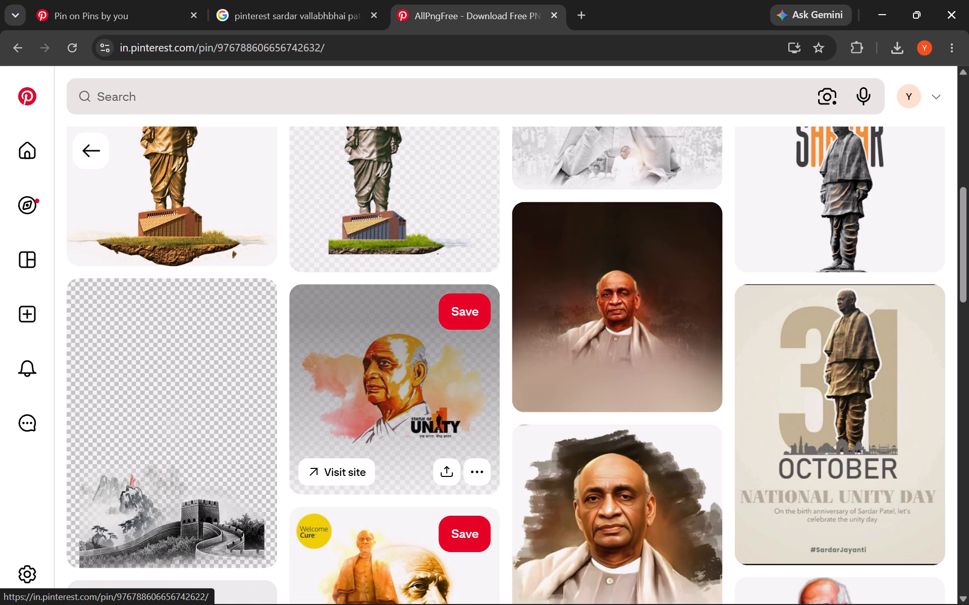
{"action": "scroll", "coordinate": [413, 400], "scroll_direction": "down", "scroll_amount": 1}
{"action": "left_click", "coordinate": [417, 324]}
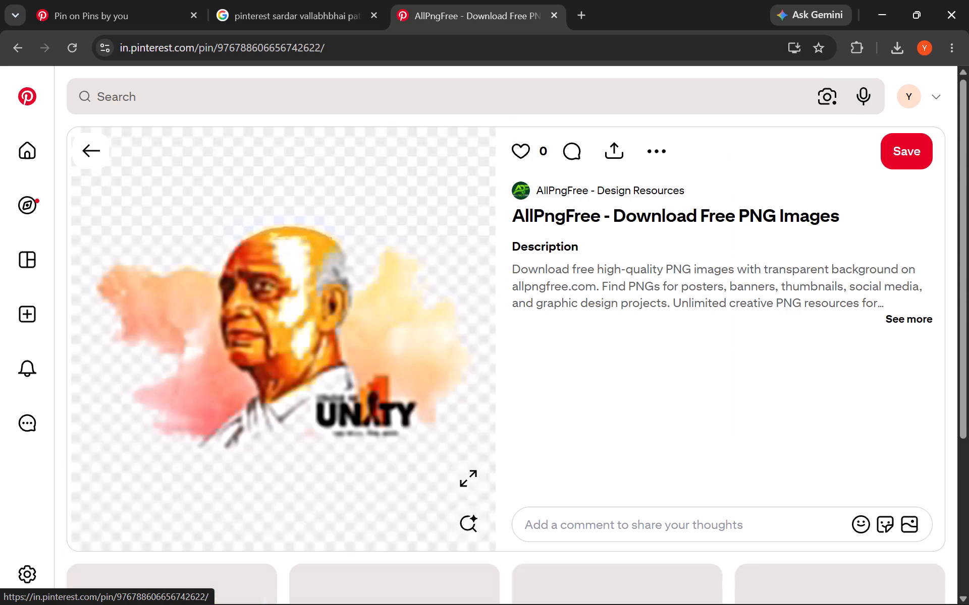
{"action": "scroll", "coordinate": [275, 383], "scroll_direction": "down", "scroll_amount": 2}
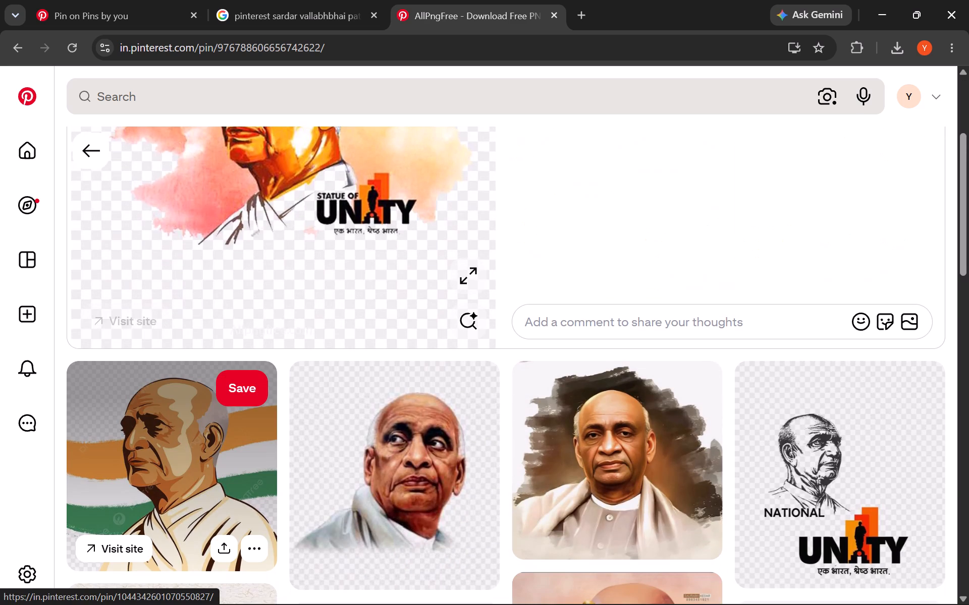
Look over the related pins and download the image of the orange watercolour portrait with "Statue of Unity" lettering.
{"action": "scroll", "coordinate": [275, 383], "scroll_direction": "down", "scroll_amount": 2}
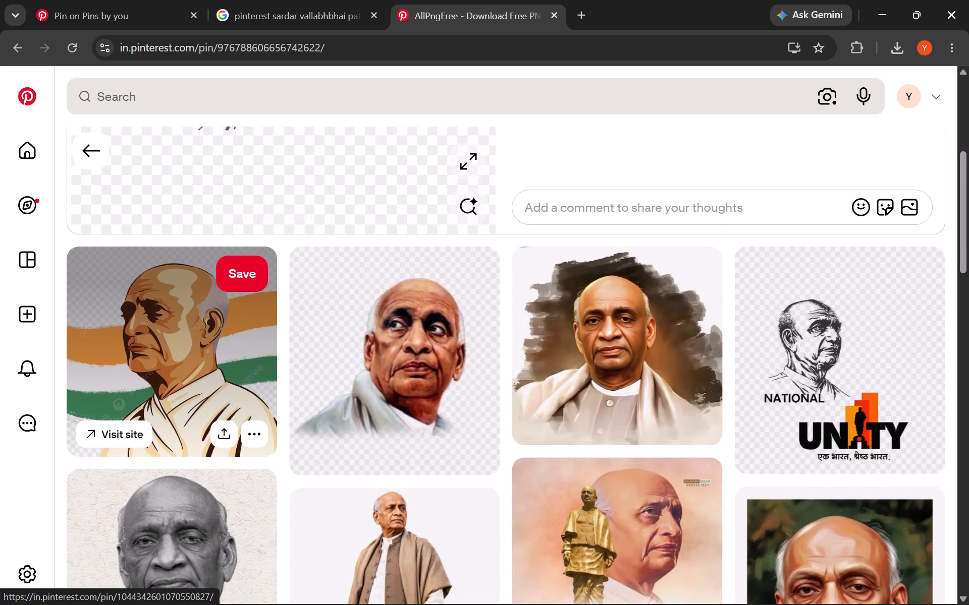
{"action": "scroll", "coordinate": [275, 383], "scroll_direction": "down", "scroll_amount": 1}
{"action": "scroll", "coordinate": [275, 383], "scroll_direction": "up", "scroll_amount": 1}
{"action": "scroll", "coordinate": [275, 383], "scroll_direction": "down", "scroll_amount": 3}
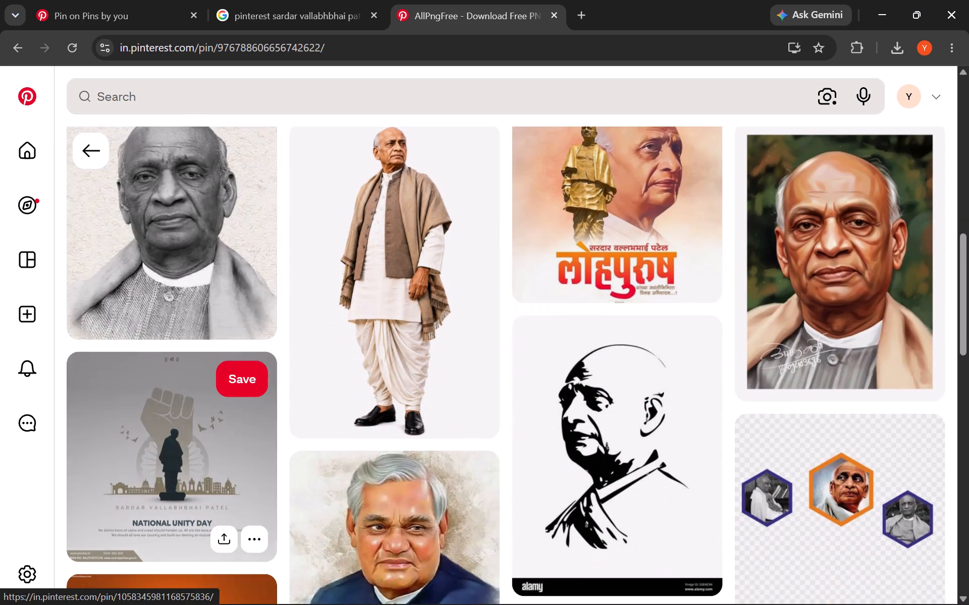
{"action": "scroll", "coordinate": [275, 383], "scroll_direction": "down", "scroll_amount": 2}
{"action": "scroll", "coordinate": [275, 383], "scroll_direction": "up", "scroll_amount": 8}
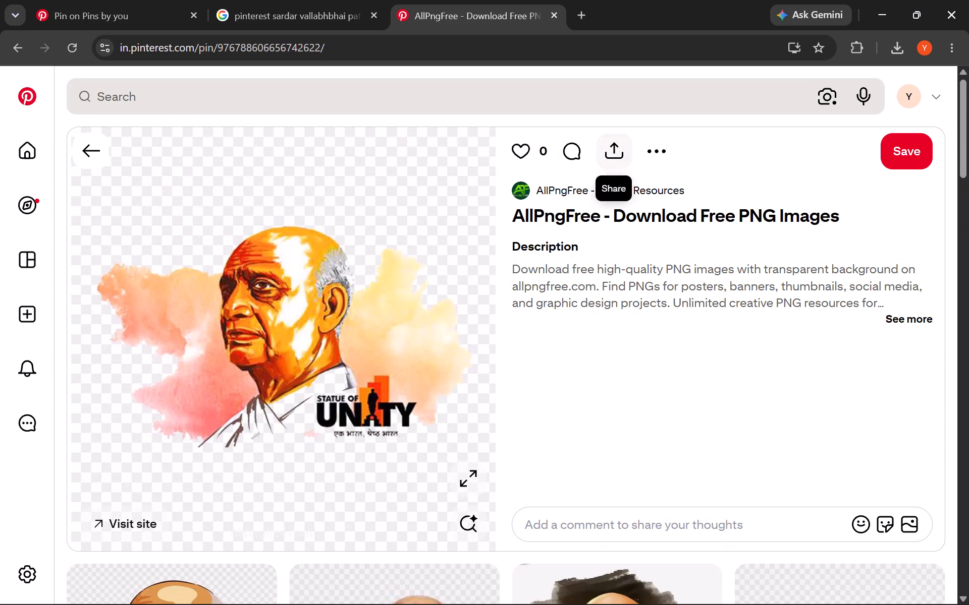
{"action": "left_click", "coordinate": [655, 143]}
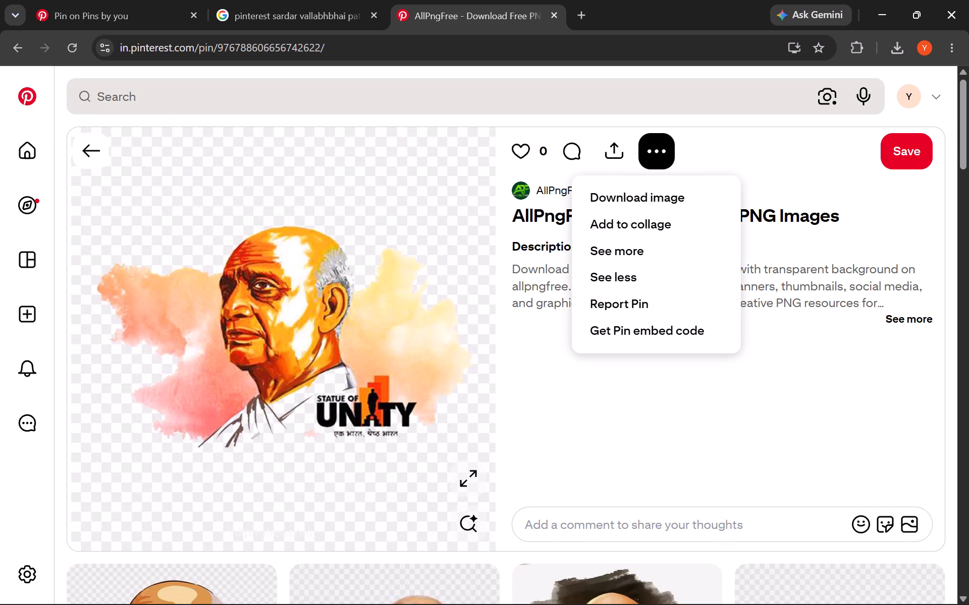
{"action": "left_click", "coordinate": [670, 198]}
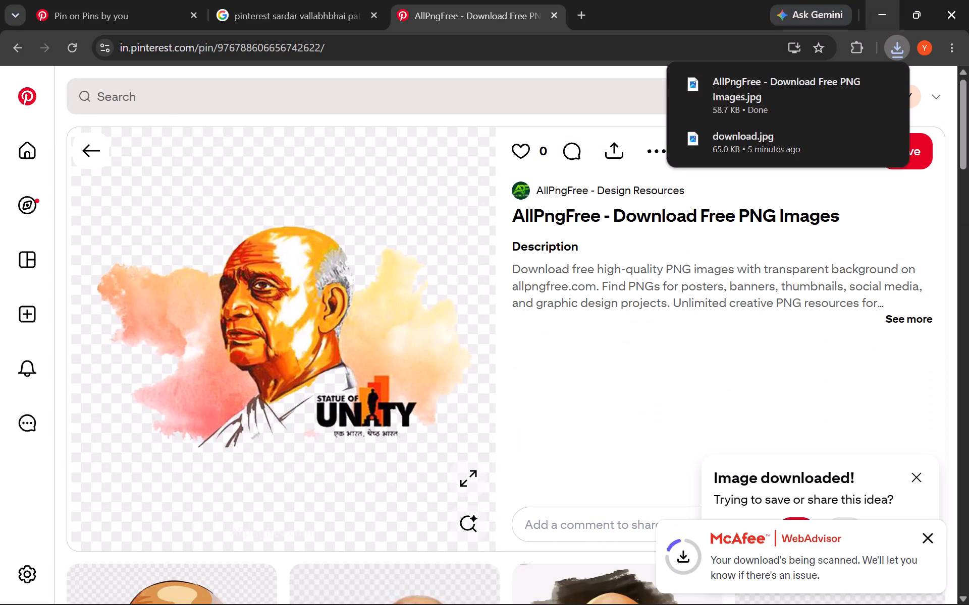
Switch to Canva and delete the statue-and-portrait image above the chakra on page 3.
{"action": "left_click", "coordinate": [890, 3]}
{"action": "left_click", "coordinate": [645, 588]}
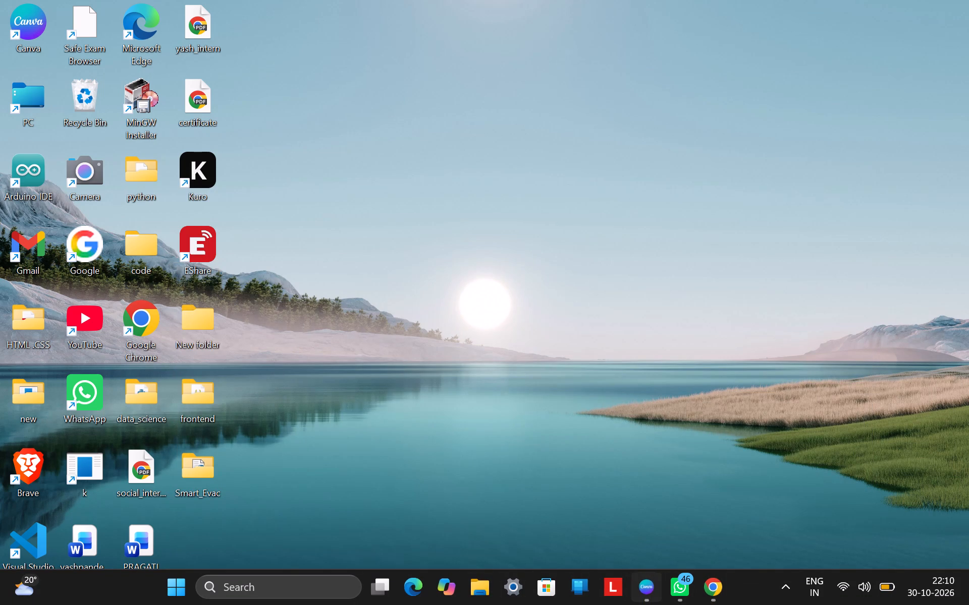
{"action": "scroll", "coordinate": [608, 513], "scroll_direction": "down", "scroll_amount": 1}
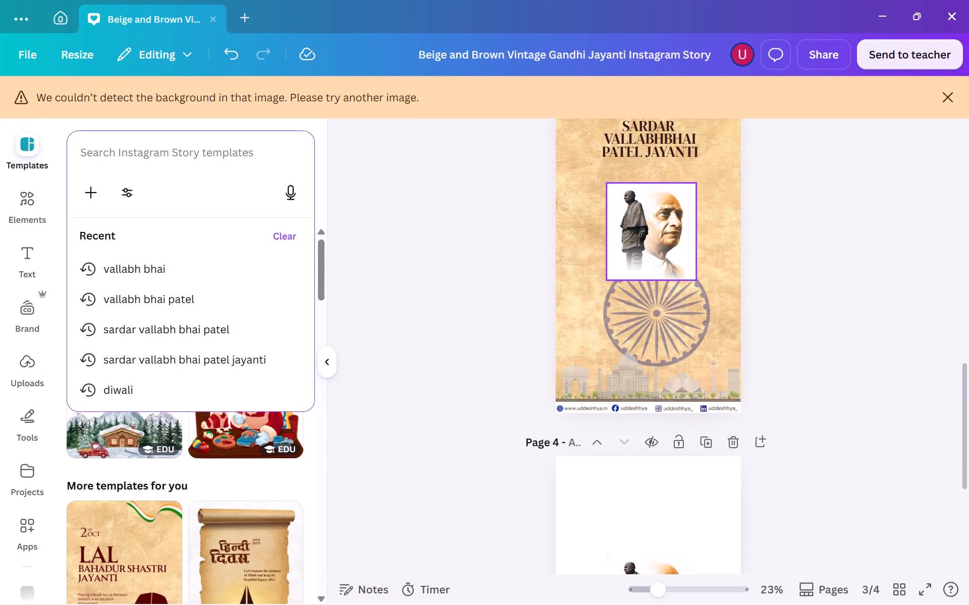
{"action": "left_click", "coordinate": [668, 239]}
{"action": "key", "text": "Delete"}
Select page 4 and upload the "AllPngFree - Download Free PNG Images" file from Downloads to the Canva image uploads.
{"action": "left_click", "coordinate": [670, 533]}
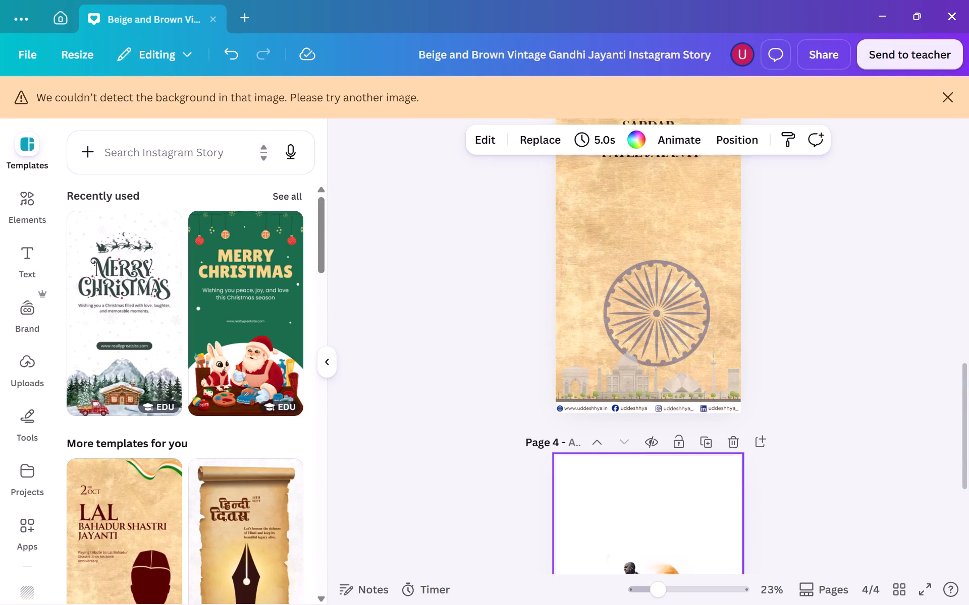
{"action": "scroll", "coordinate": [670, 533], "scroll_direction": "down", "scroll_amount": 1}
{"action": "left_click", "coordinate": [31, 364]}
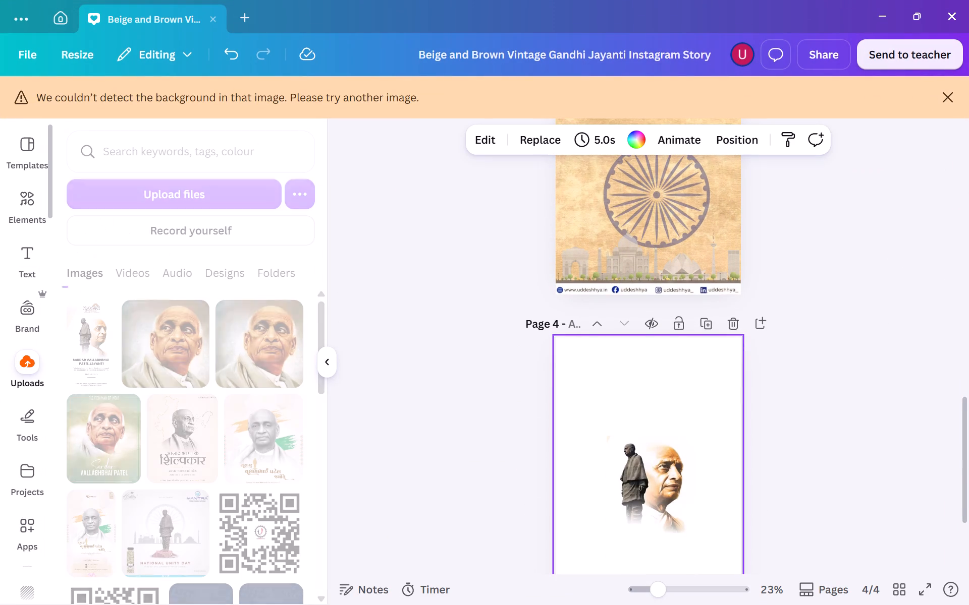
{"action": "left_click", "coordinate": [228, 191]}
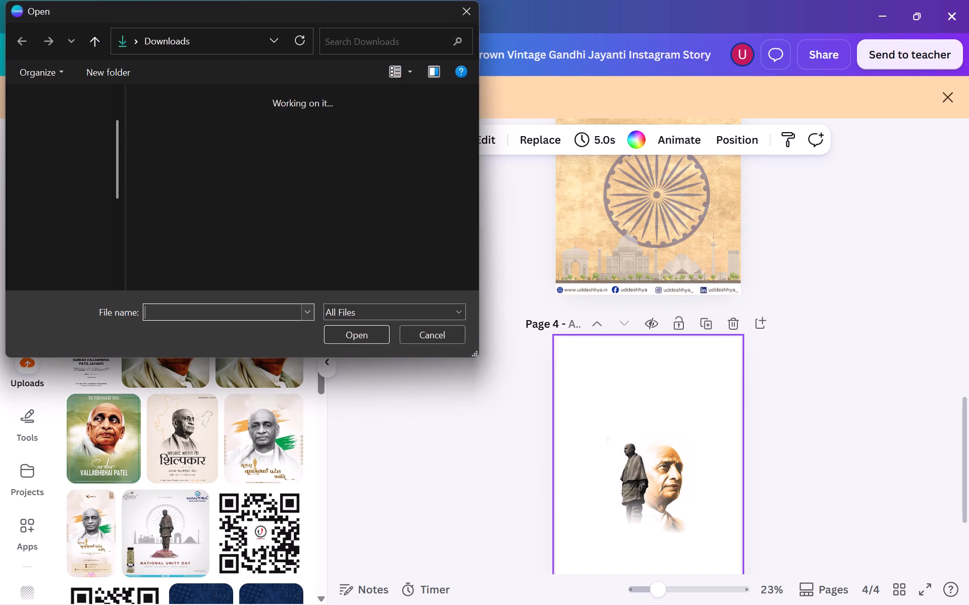
{"action": "scroll", "coordinate": [306, 250], "scroll_direction": "down", "scroll_amount": 20}
{"action": "scroll", "coordinate": [306, 250], "scroll_direction": "down", "scroll_amount": 20}
{"action": "scroll", "coordinate": [306, 250], "scroll_direction": "down", "scroll_amount": 20}
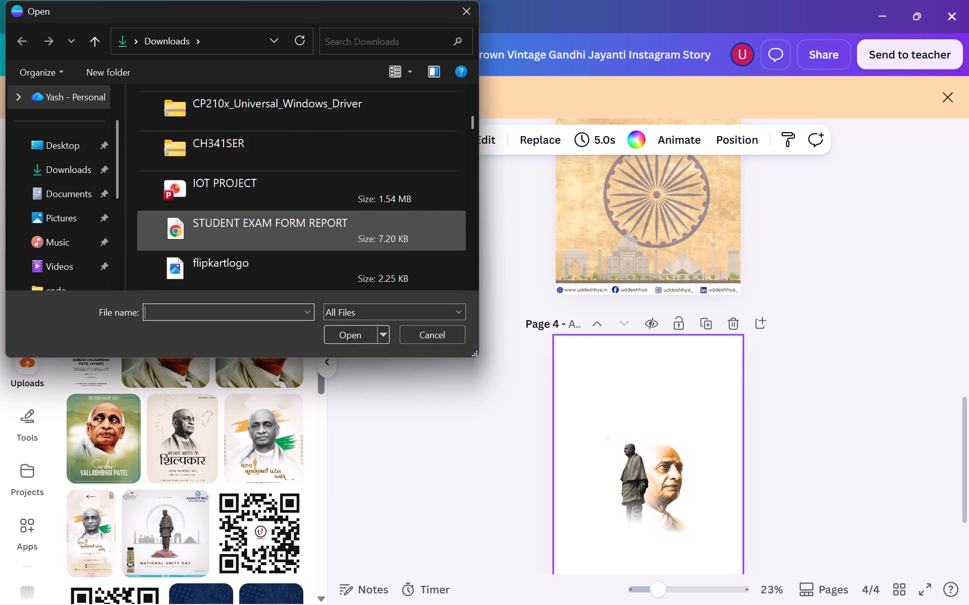
{"action": "scroll", "coordinate": [306, 250], "scroll_direction": "down", "scroll_amount": 20}
{"action": "scroll", "coordinate": [306, 250], "scroll_direction": "down", "scroll_amount": 20}
{"action": "scroll", "coordinate": [306, 250], "scroll_direction": "down", "scroll_amount": 20}
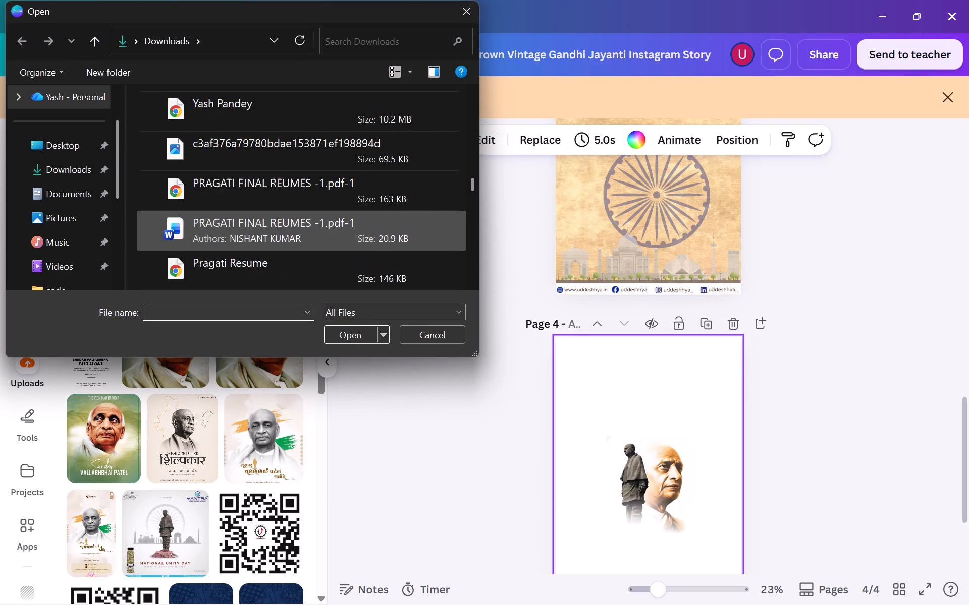
{"action": "scroll", "coordinate": [306, 250], "scroll_direction": "down", "scroll_amount": 20}
{"action": "scroll", "coordinate": [306, 250], "scroll_direction": "down", "scroll_amount": 20}
{"action": "scroll", "coordinate": [306, 250], "scroll_direction": "down", "scroll_amount": 20}
{"action": "scroll", "coordinate": [306, 250], "scroll_direction": "down", "scroll_amount": 11}
{"action": "scroll", "coordinate": [306, 250], "scroll_direction": "down", "scroll_amount": 20}
{"action": "scroll", "coordinate": [306, 250], "scroll_direction": "down", "scroll_amount": 7}
{"action": "left_click", "coordinate": [284, 282]}
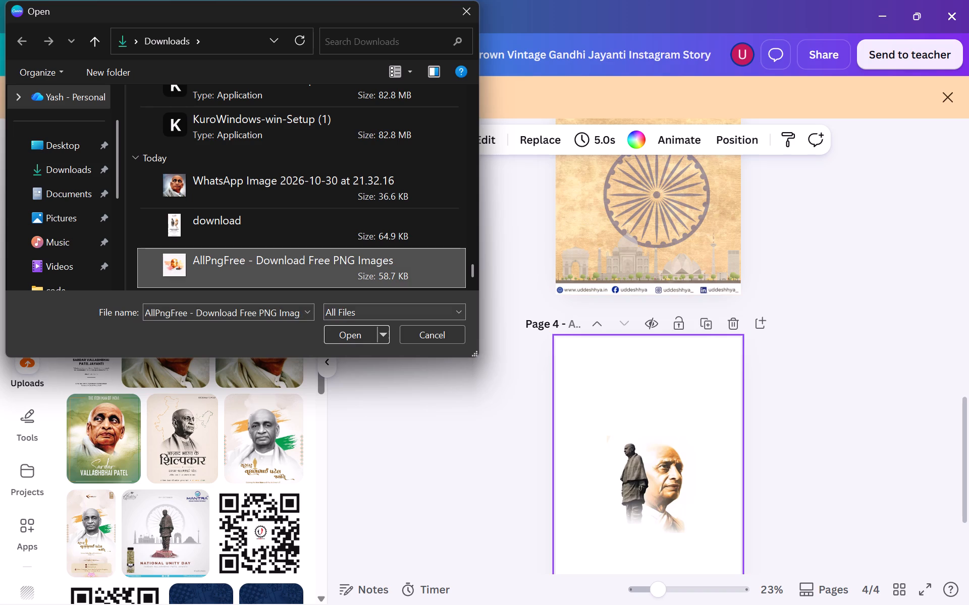
{"action": "left_click", "coordinate": [358, 341]}
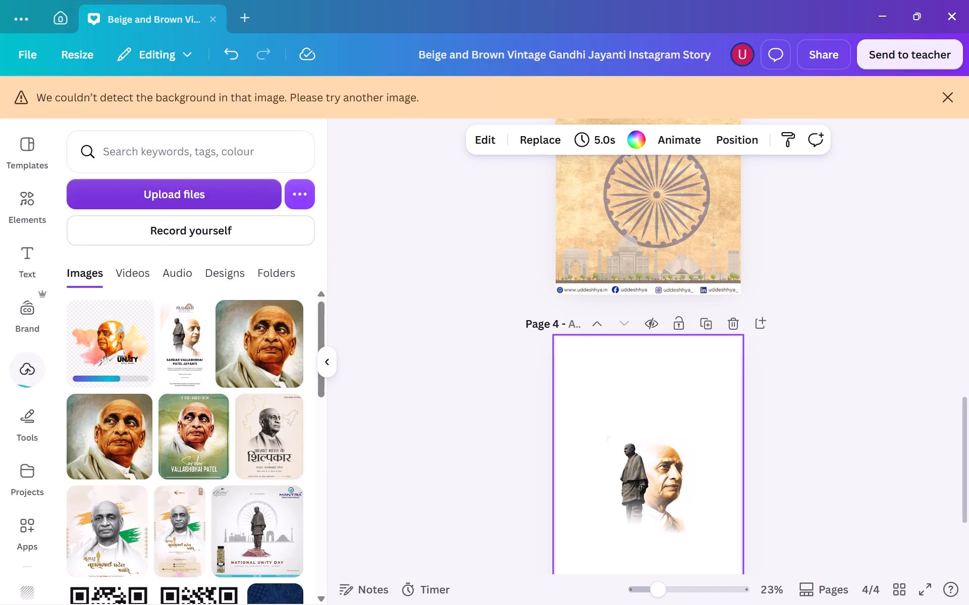
In Canva, add the uploaded watercolour Statue of Unity portrait to page 4 and remove its background.
{"action": "left_click", "coordinate": [88, 343]}
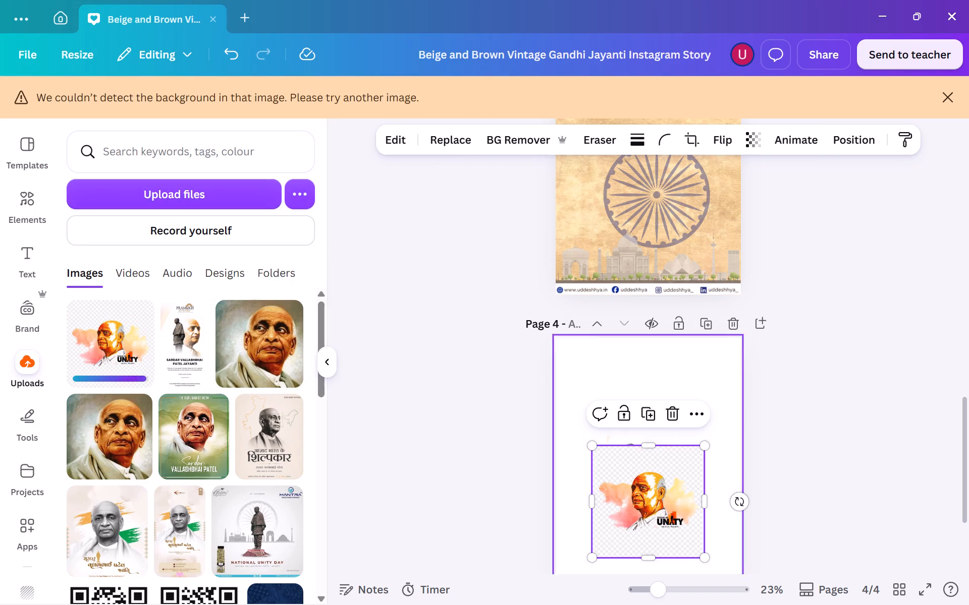
{"action": "left_click", "coordinate": [493, 139]}
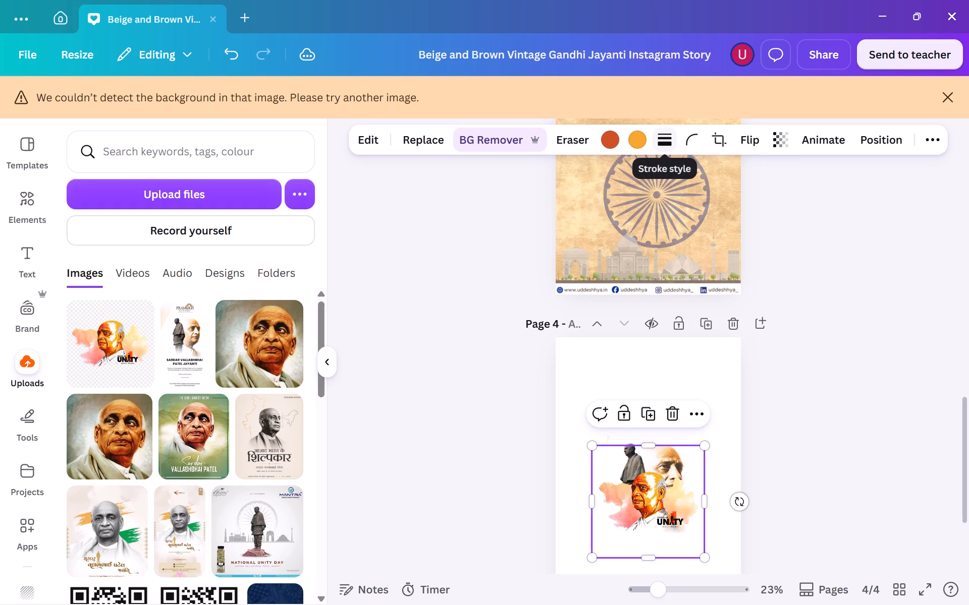
Copy the background-free watercolour portrait from page 4 onto page 3.
{"action": "key", "text": "ctrl+c"}
{"action": "scroll", "coordinate": [661, 135], "scroll_direction": "up", "scroll_amount": 1}
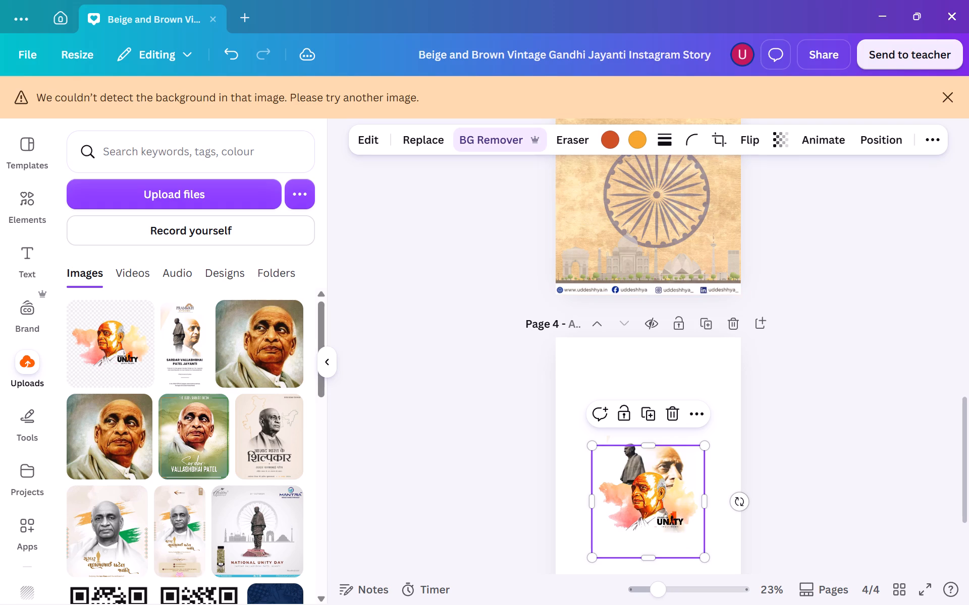
{"action": "scroll", "coordinate": [678, 374], "scroll_direction": "up", "scroll_amount": 1}
{"action": "left_click", "coordinate": [641, 288]}
{"action": "key", "text": "ctrl+v"}
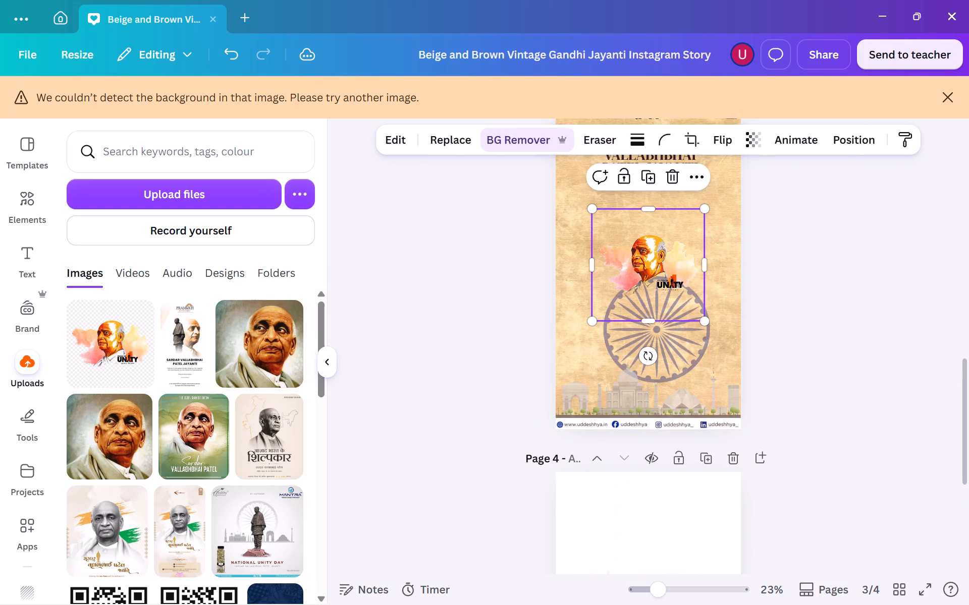
Delete the Ashoka Chakra wheel from page 3.
{"action": "left_click", "coordinate": [682, 353]}
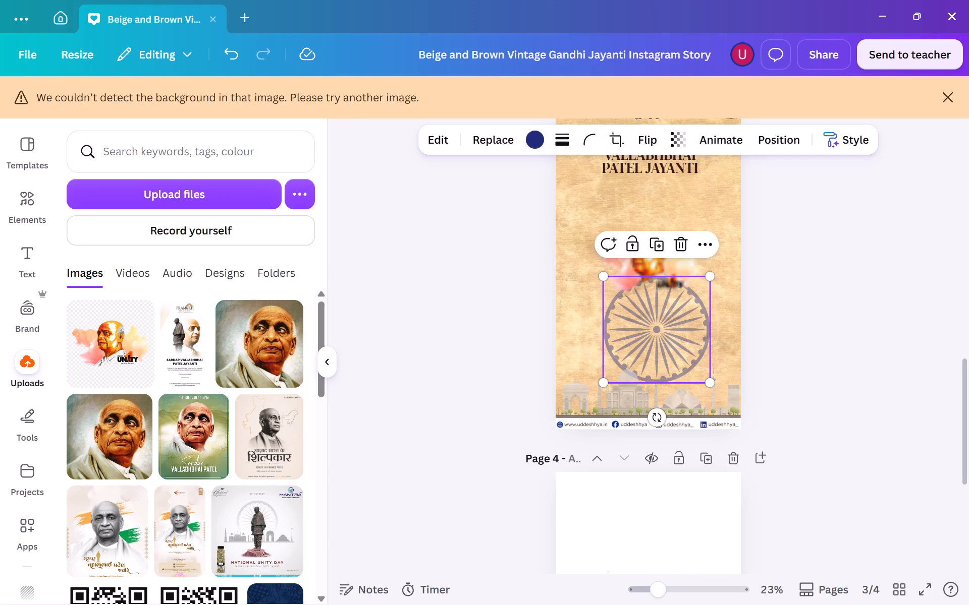
{"action": "key", "text": "Delete"}
Enlarge page 3's portrait until its watercolour splashes span the page width, and position it just above the monument skyline.
{"action": "left_click", "coordinate": [671, 284]}
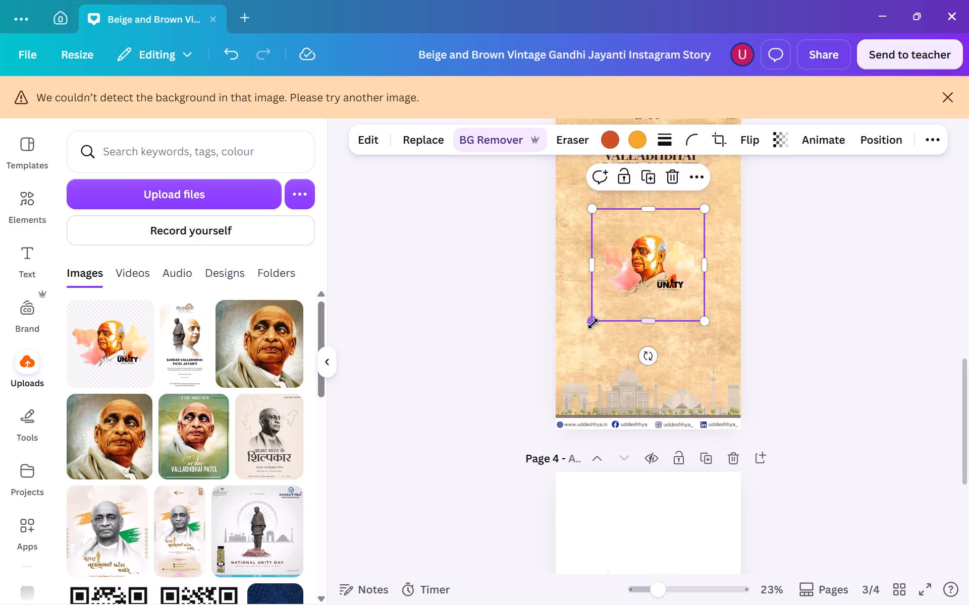
{"action": "left_click_drag", "start_coordinate": [592, 323], "coordinate": [555, 402]}
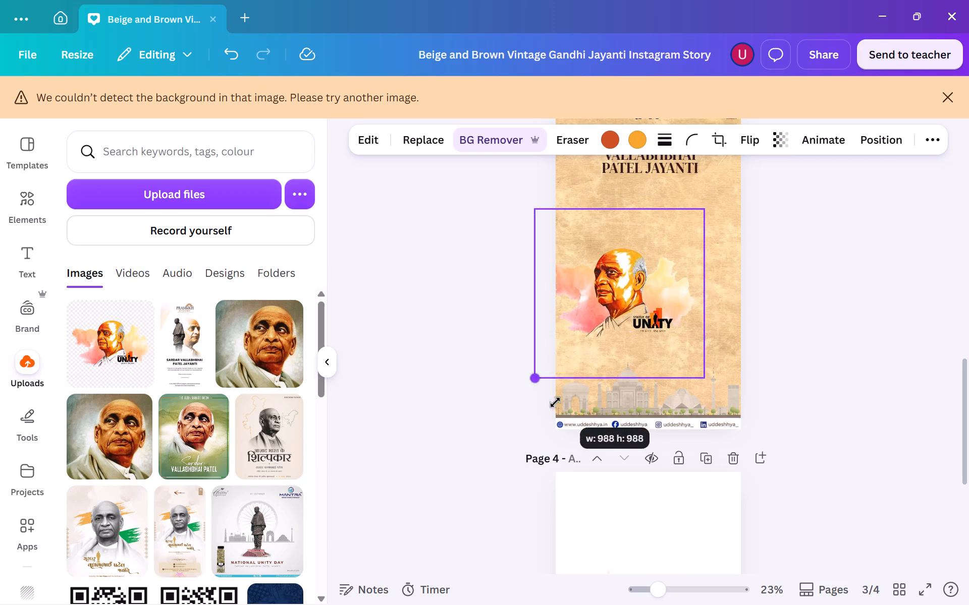
{"action": "left_click_drag", "start_coordinate": [555, 402], "coordinate": [575, 403]}
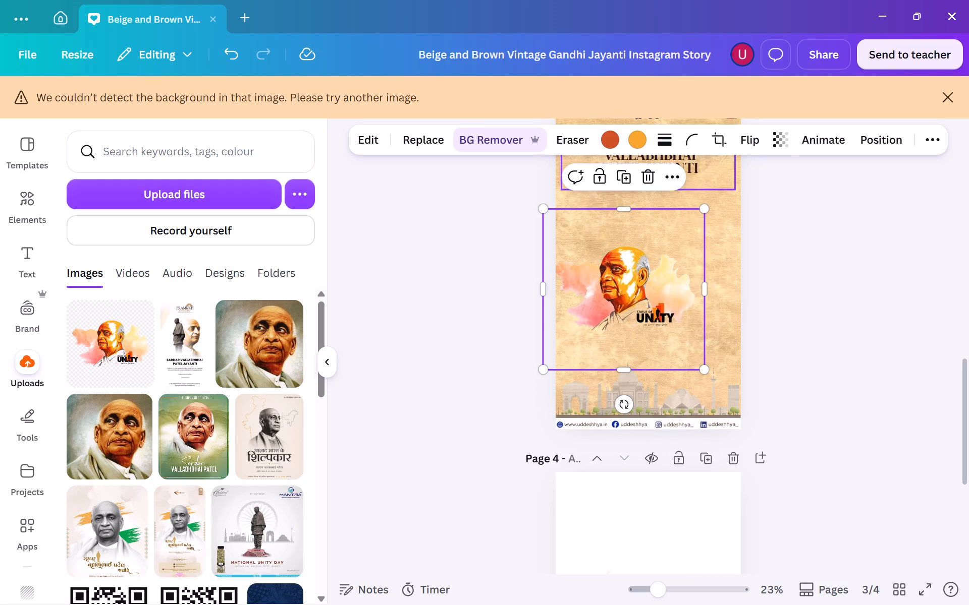
{"action": "left_click_drag", "start_coordinate": [707, 213], "coordinate": [747, 188]}
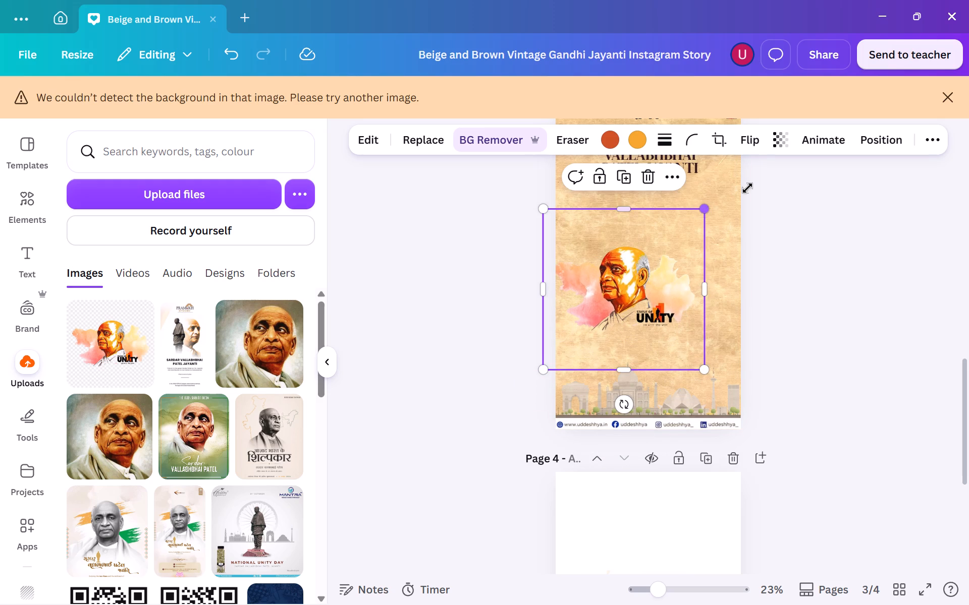
{"action": "left_click_drag", "start_coordinate": [747, 188], "coordinate": [801, 167]}
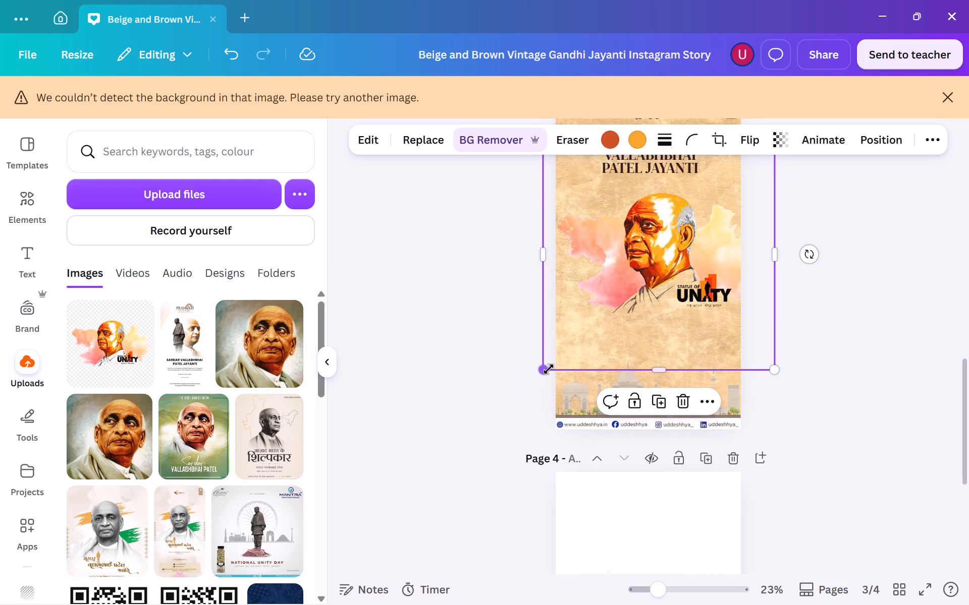
{"action": "left_click_drag", "start_coordinate": [549, 369], "coordinate": [538, 398]}
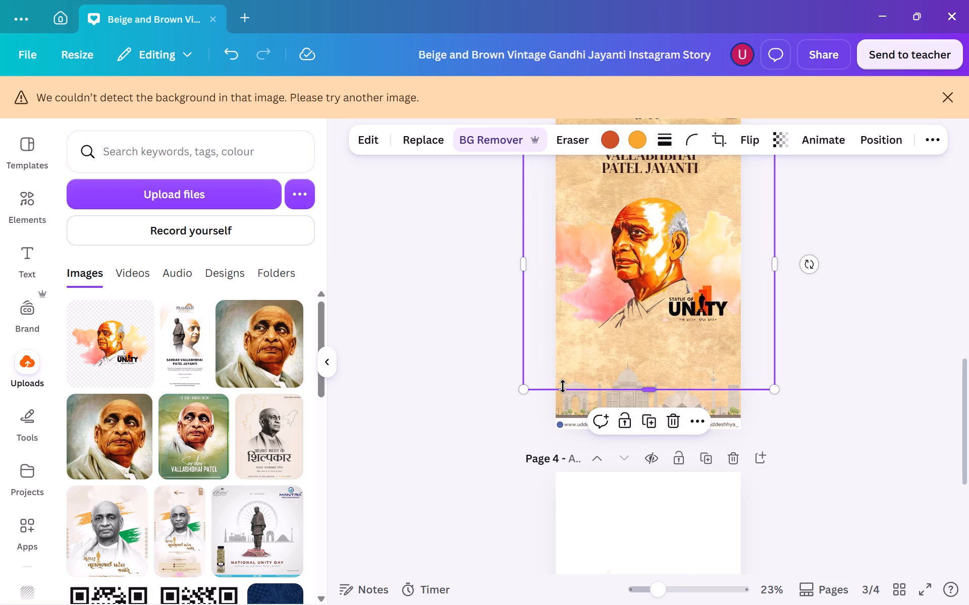
{"action": "left_click", "coordinate": [564, 386]}
{"action": "left_click_drag", "start_coordinate": [653, 256], "coordinate": [652, 307]}
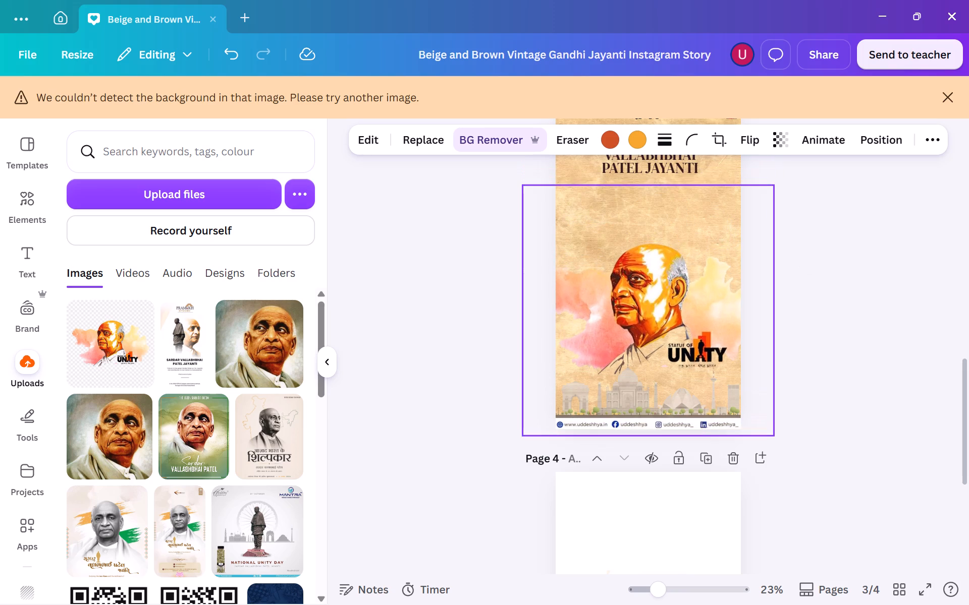
{"action": "left_click_drag", "start_coordinate": [652, 307], "coordinate": [648, 287]}
{"action": "left_click_drag", "start_coordinate": [648, 287], "coordinate": [648, 298]}
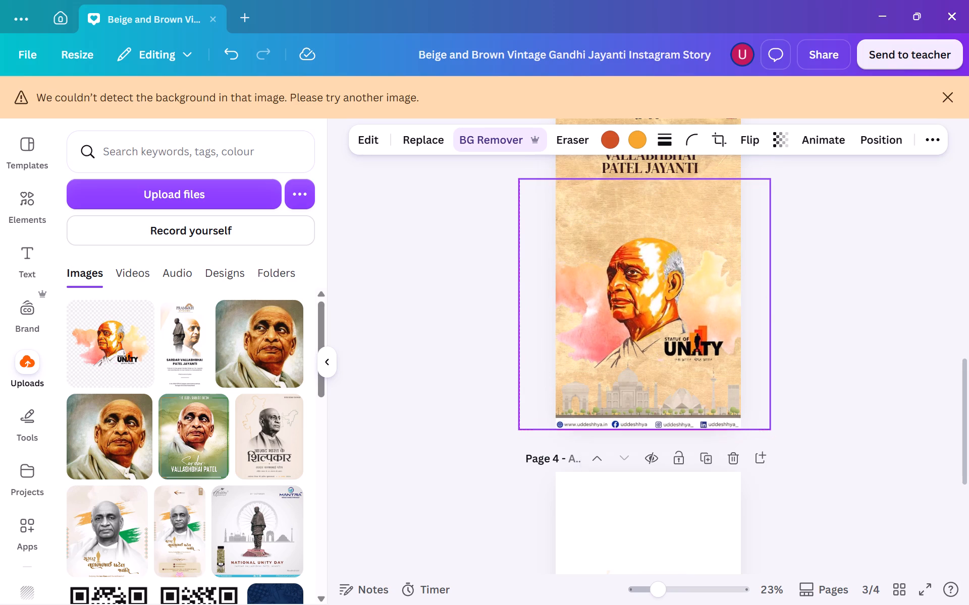
{"action": "left_click", "coordinate": [854, 346]}
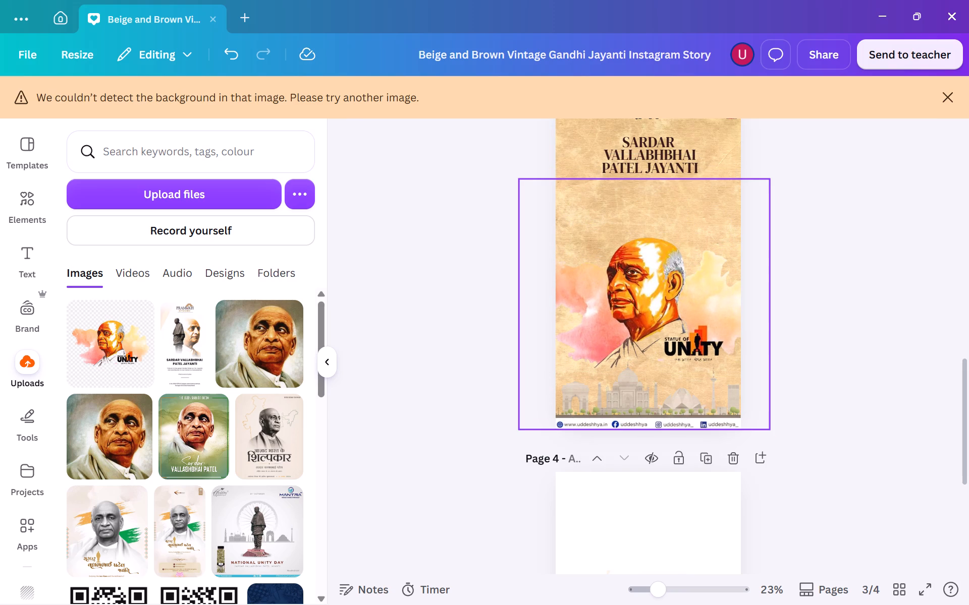
Replace page 3's parchment background with solid light peach after trying orange, salmon, dark red, greyblue #a9b1b9 and other pastel orange photo colours.
{"action": "left_click", "coordinate": [649, 287]}
{"action": "scroll", "coordinate": [816, 275], "scroll_direction": "up", "scroll_amount": 1}
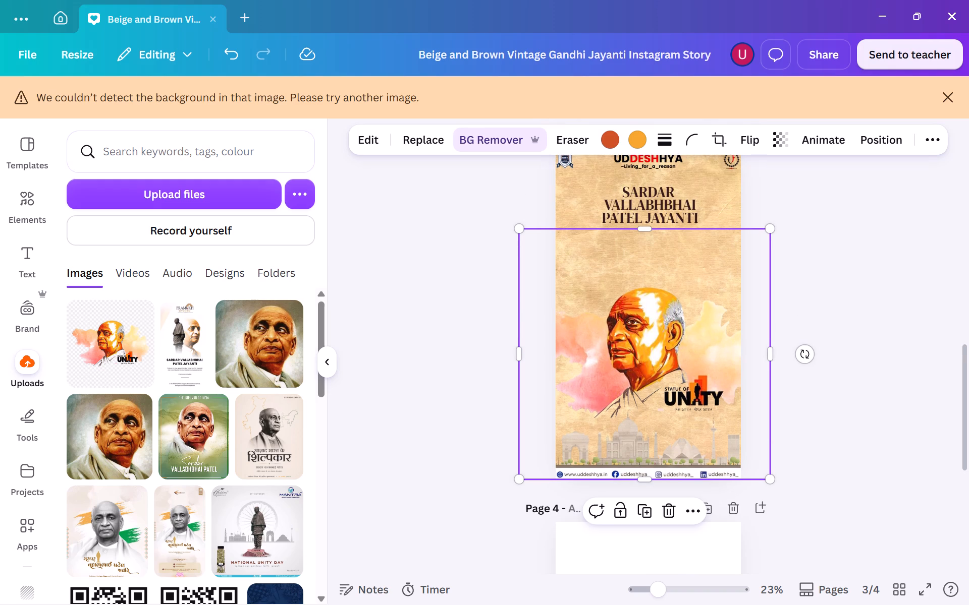
{"action": "triple_click", "coordinate": [741, 192]}
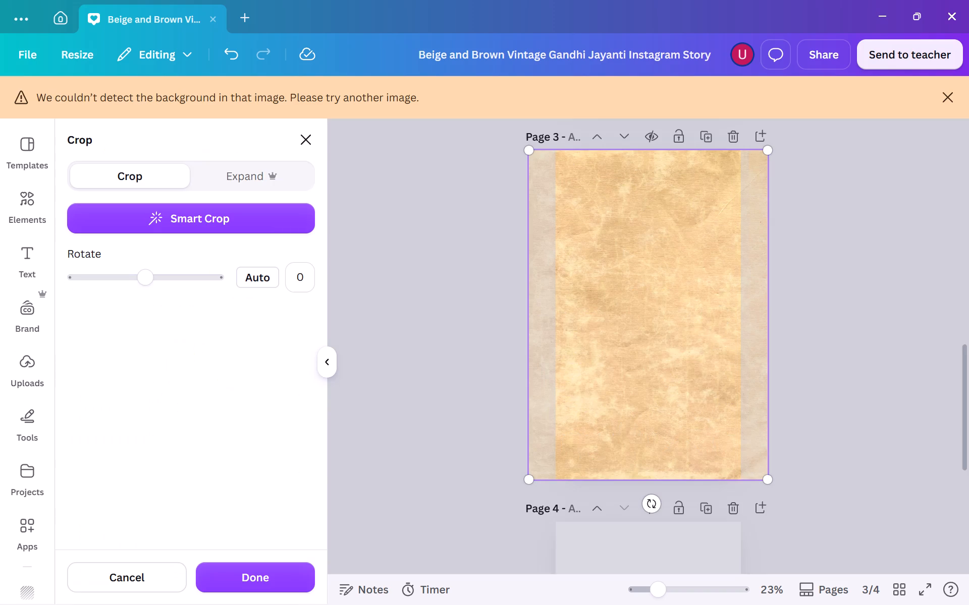
{"action": "left_click", "coordinate": [298, 140]}
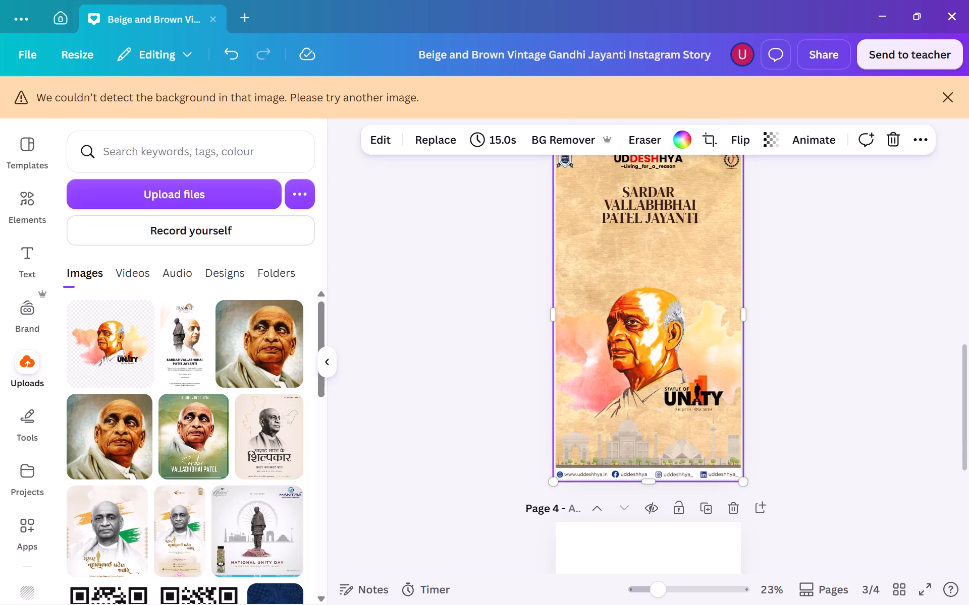
{"action": "left_click", "coordinate": [680, 137]}
{"action": "scroll", "coordinate": [57, 497], "scroll_direction": "down", "scroll_amount": 1}
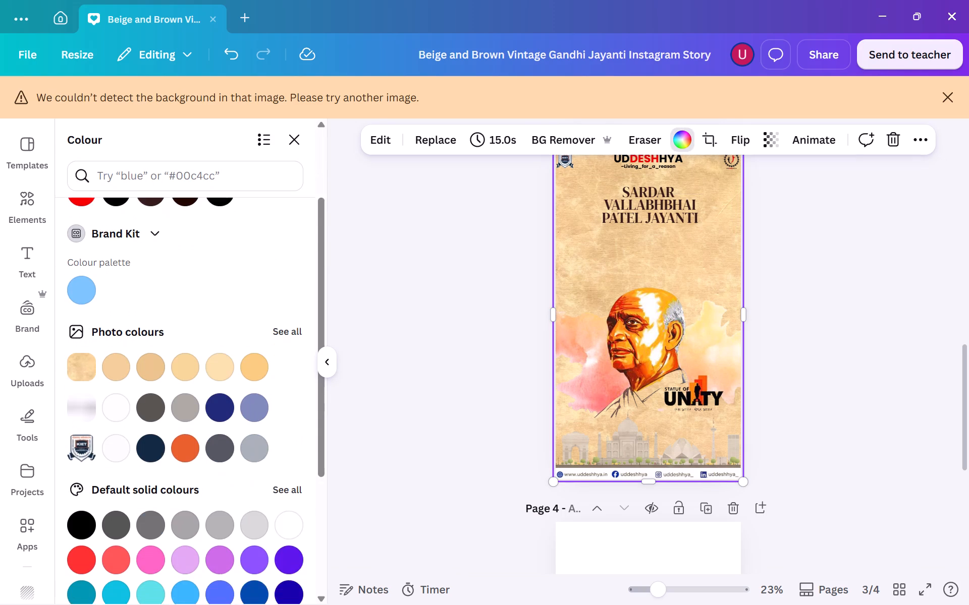
{"action": "scroll", "coordinate": [57, 497], "scroll_direction": "down", "scroll_amount": 1}
{"action": "left_click", "coordinate": [297, 282]}
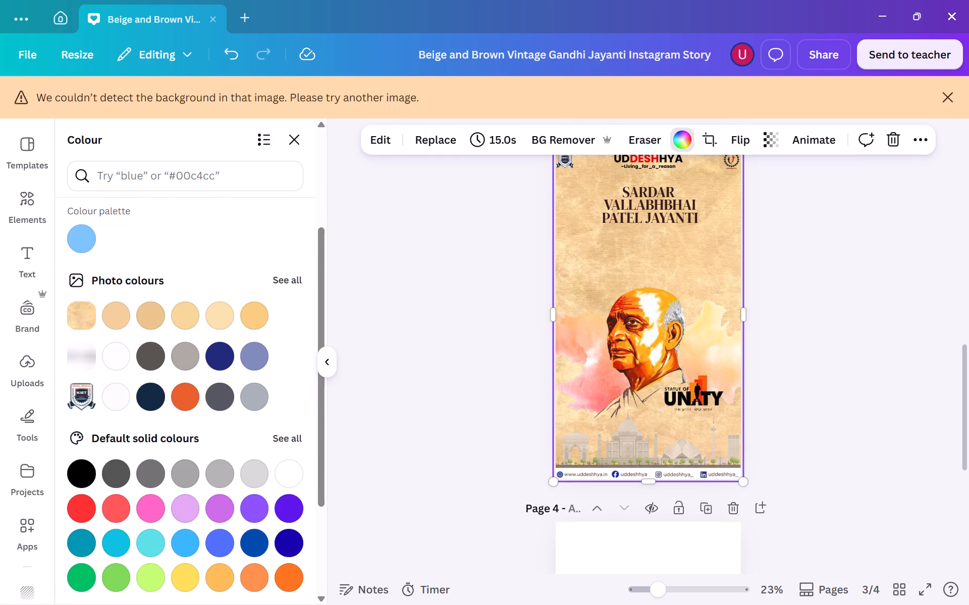
{"action": "left_click", "coordinate": [189, 358]}
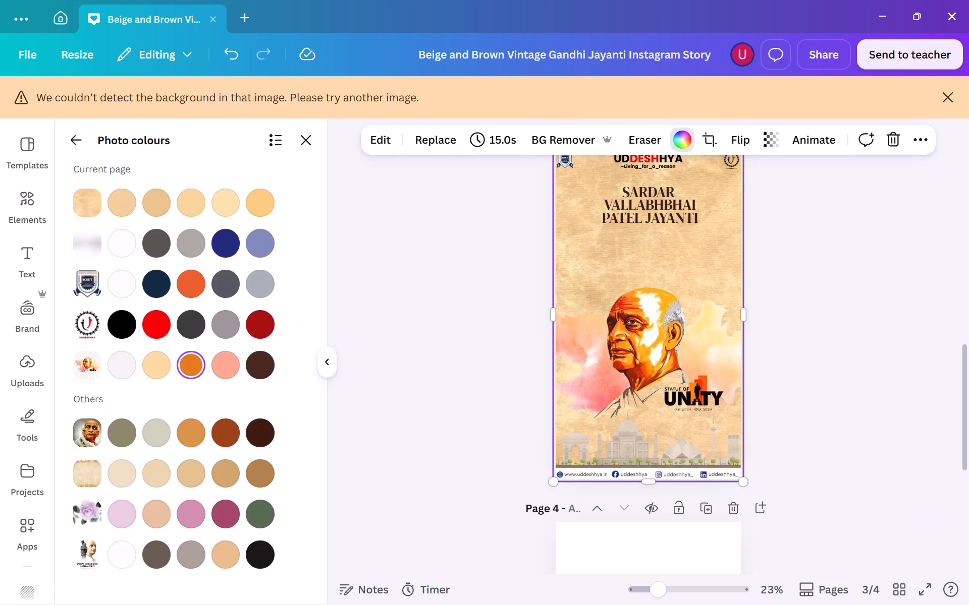
{"action": "left_click", "coordinate": [230, 320]}
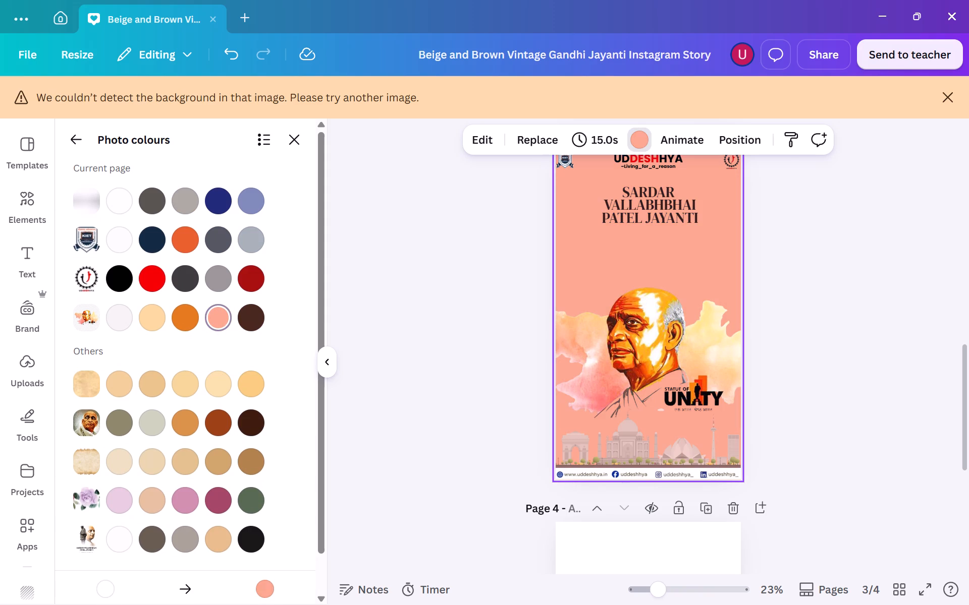
{"action": "left_click", "coordinate": [253, 277]}
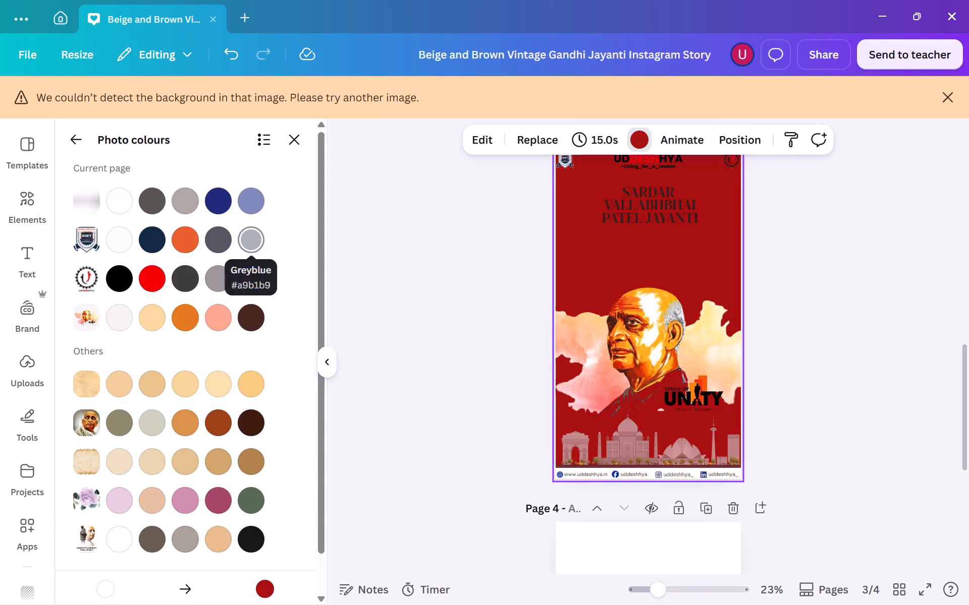
{"action": "left_click", "coordinate": [251, 229]}
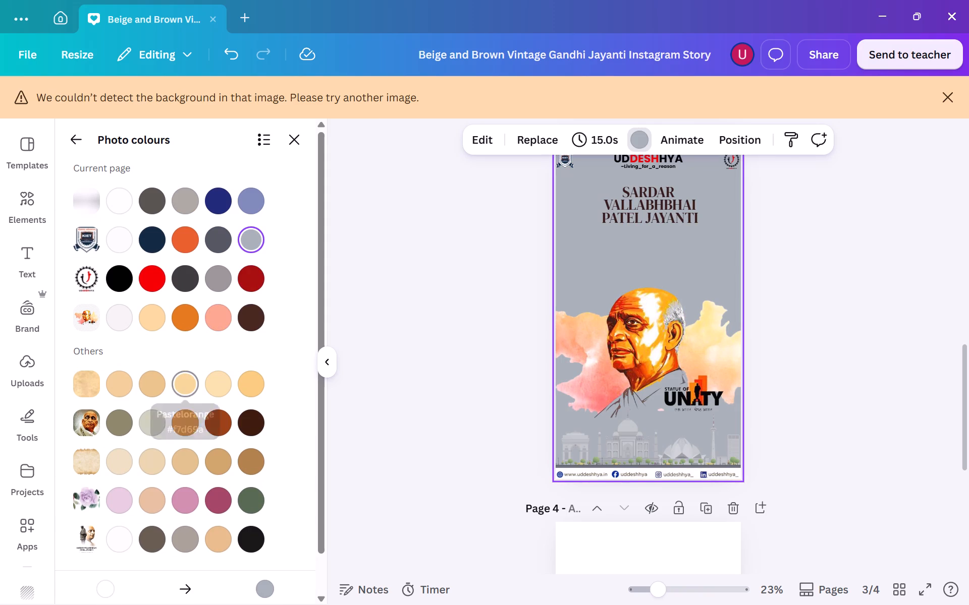
{"action": "left_click", "coordinate": [183, 385]}
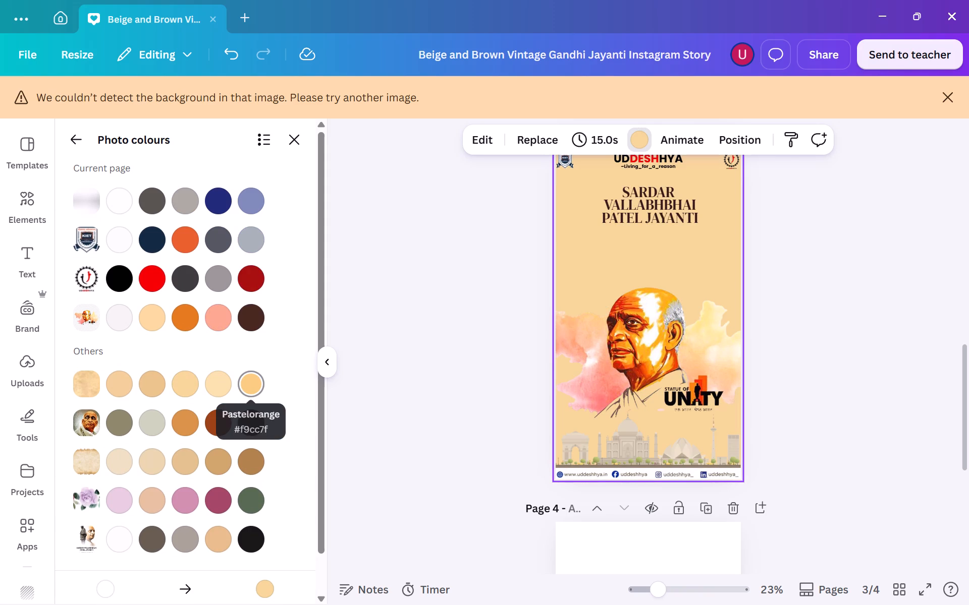
{"action": "left_click", "coordinate": [257, 388]}
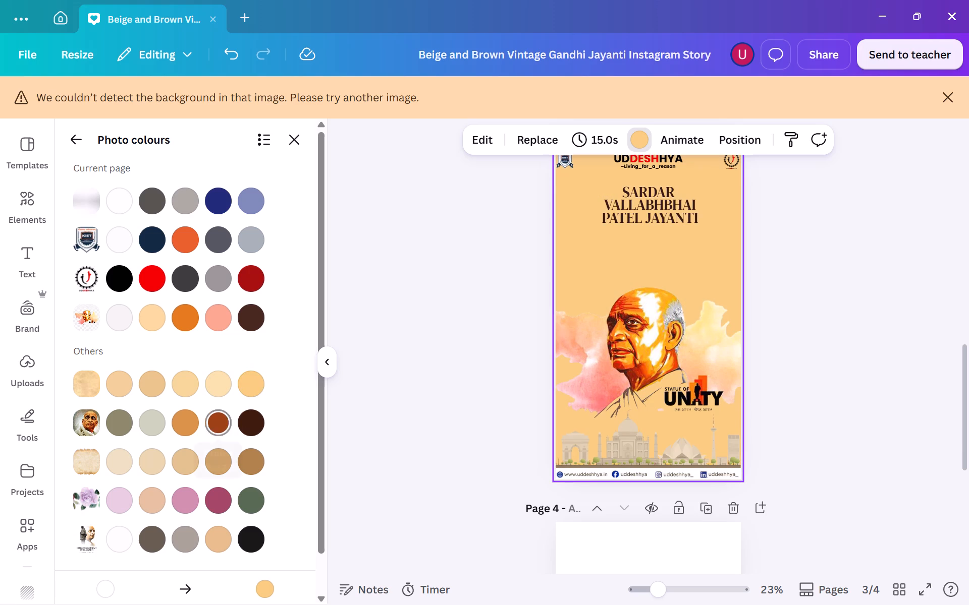
{"action": "left_click", "coordinate": [141, 385]}
{"action": "left_click", "coordinate": [119, 374]}
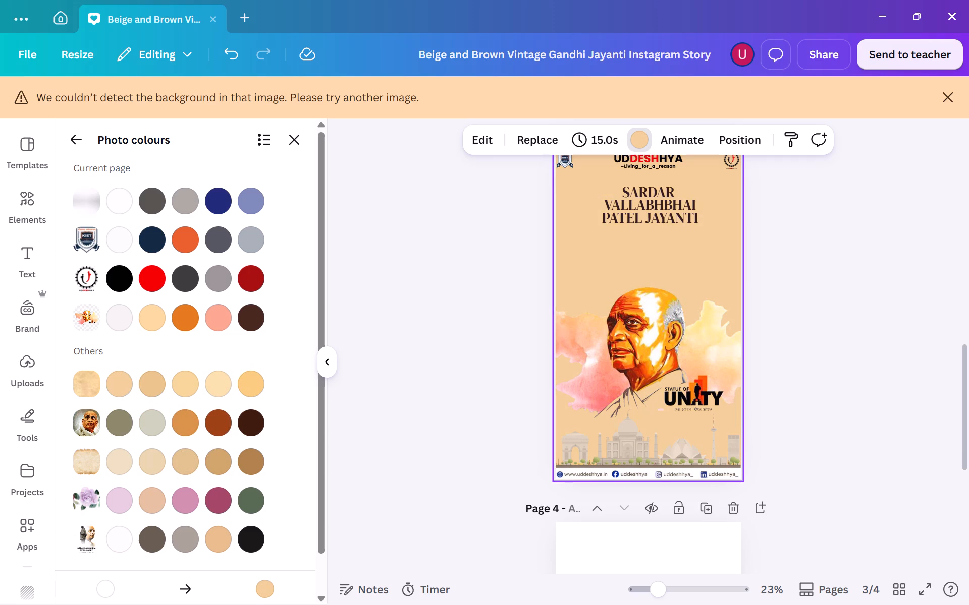
Change page 3's background to a paler cream-peach photo colour after trying pink, dark brown and yellow-orange.
{"action": "left_click", "coordinate": [193, 499]}
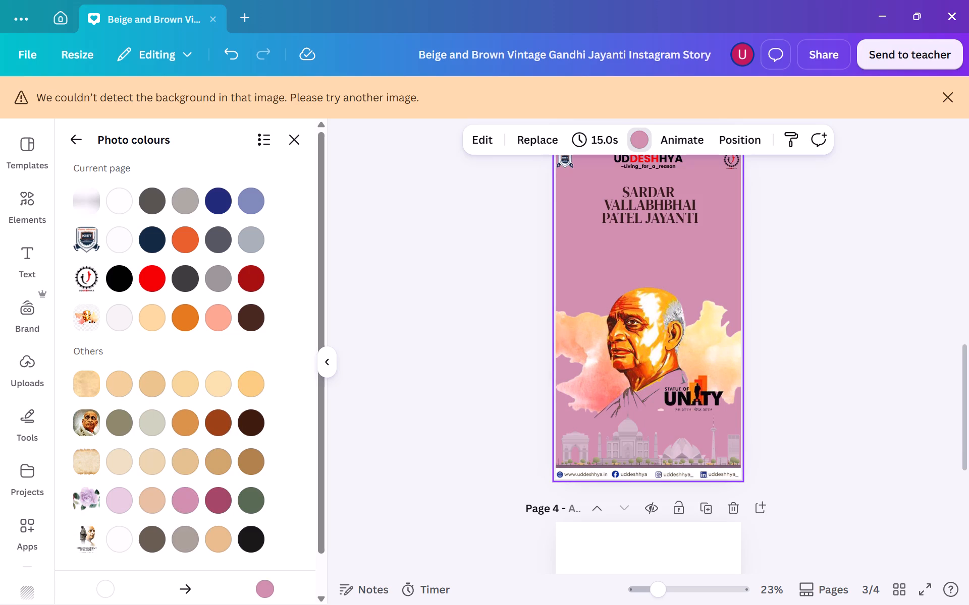
{"action": "left_click", "coordinate": [258, 414]}
{"action": "left_click", "coordinate": [251, 378]}
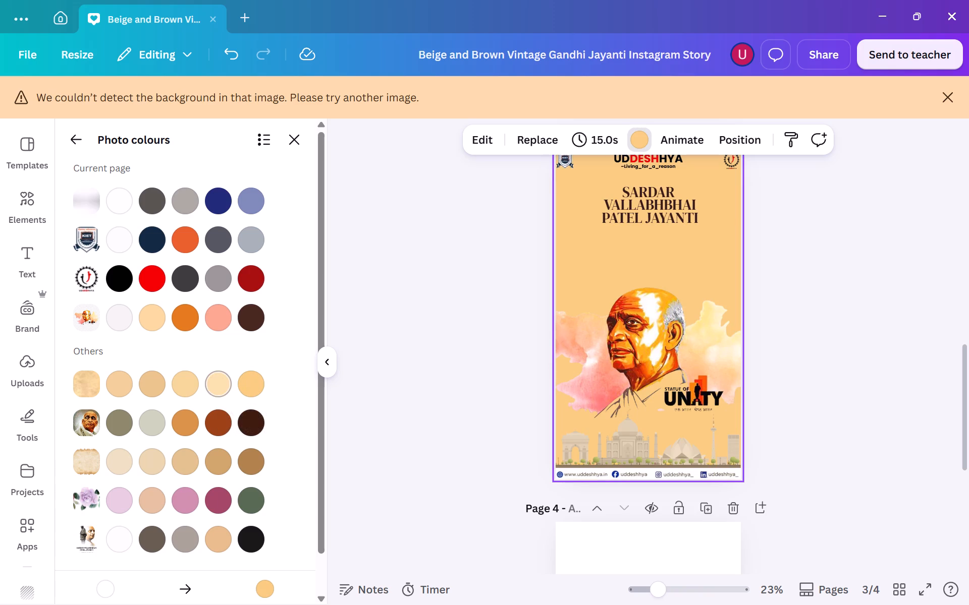
{"action": "left_click", "coordinate": [225, 377]}
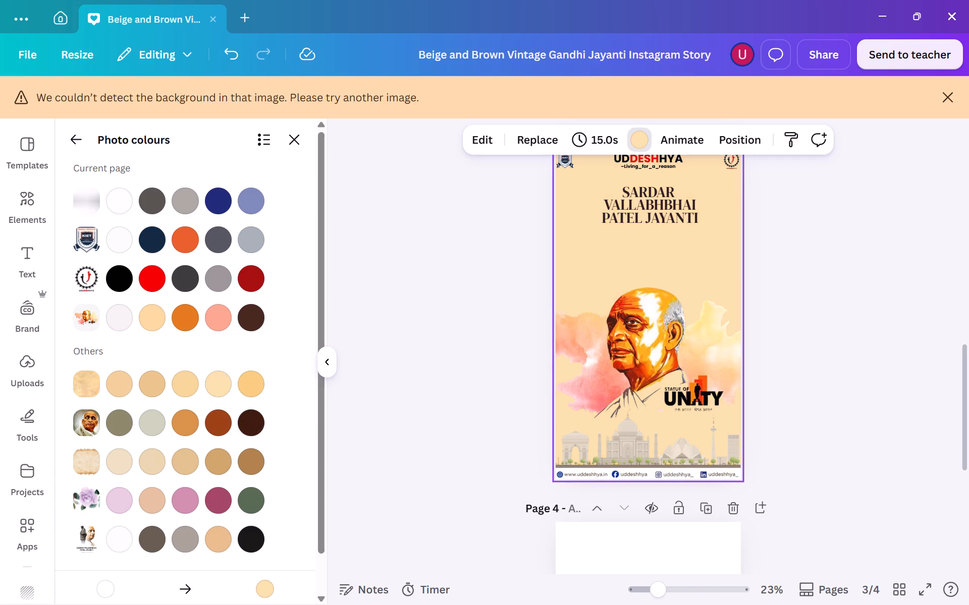
{"action": "left_click", "coordinate": [451, 349]}
Enlarge page 3's watercolour portrait further and reposition it so the Statue of Unity logo fits inside the page edge, above the skyline.
{"action": "scroll", "coordinate": [451, 349], "scroll_direction": "up", "scroll_amount": 1}
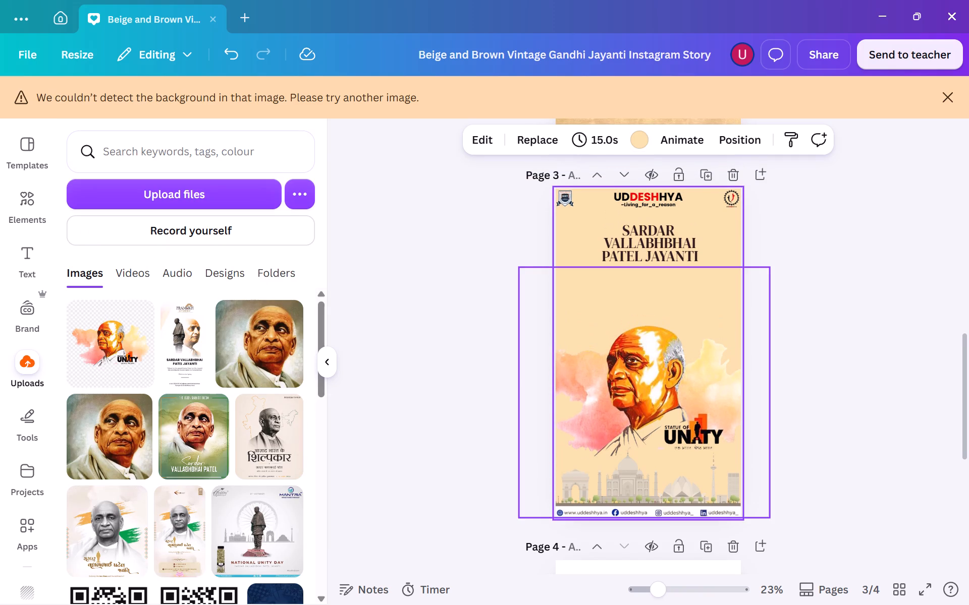
{"action": "left_click", "coordinate": [646, 378]}
{"action": "left_click_drag", "start_coordinate": [642, 264], "coordinate": [642, 226]}
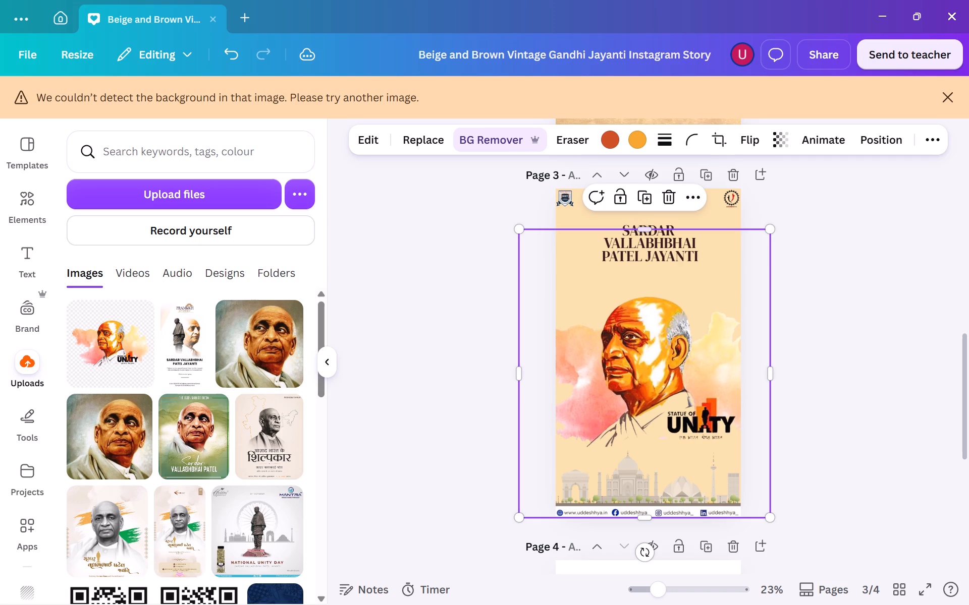
{"action": "left_click_drag", "start_coordinate": [518, 379], "coordinate": [497, 380]}
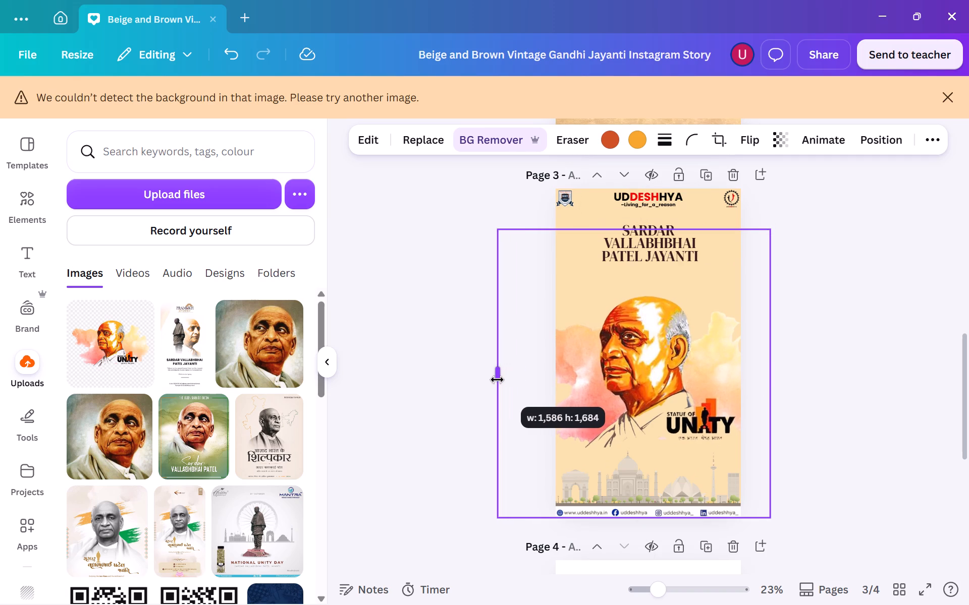
{"action": "left_click_drag", "start_coordinate": [497, 380], "coordinate": [479, 387]}
{"action": "left_click_drag", "start_coordinate": [479, 387], "coordinate": [499, 387]}
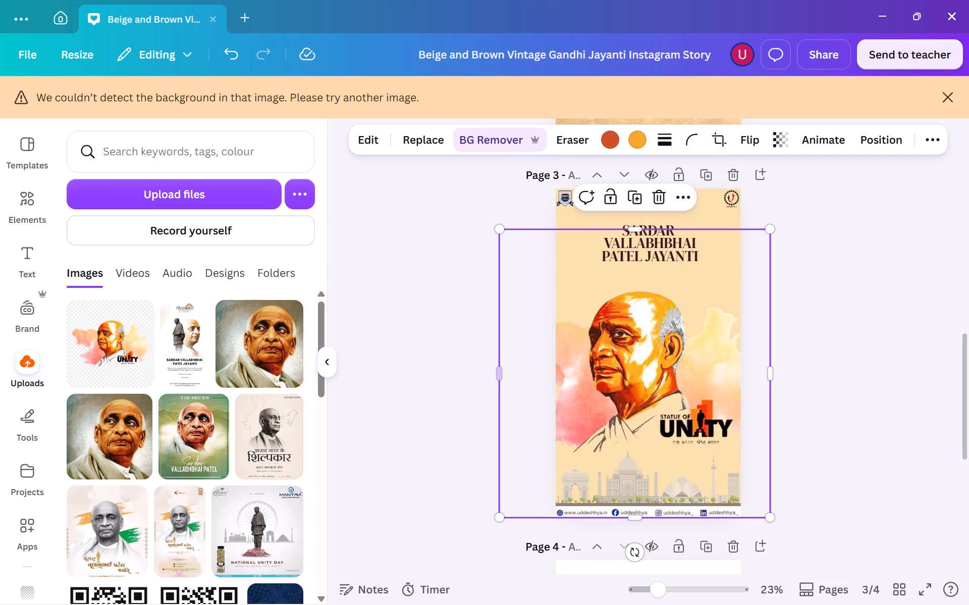
{"action": "left_click_drag", "start_coordinate": [664, 359], "coordinate": [674, 367]}
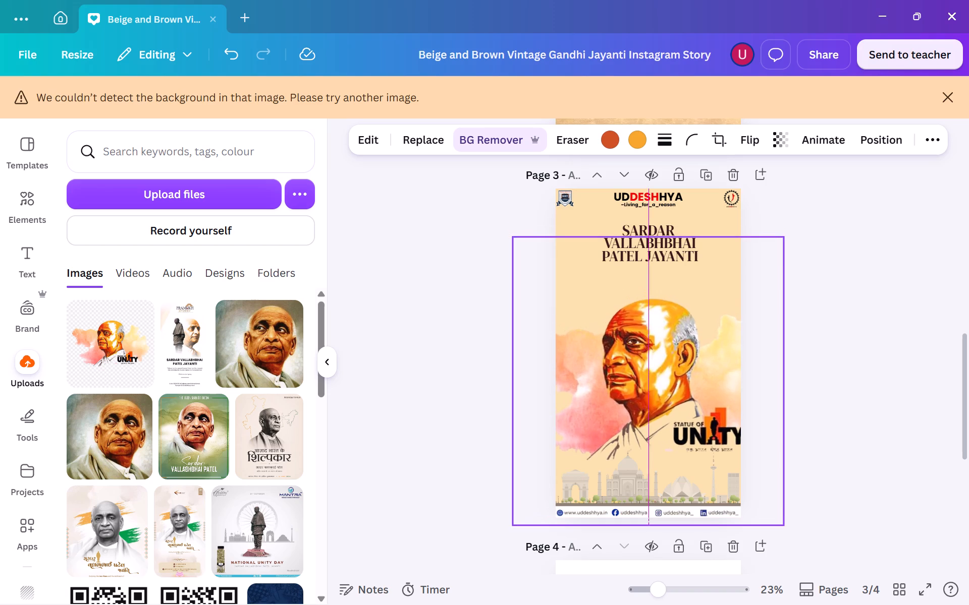
{"action": "left_click_drag", "start_coordinate": [674, 367], "coordinate": [673, 367]}
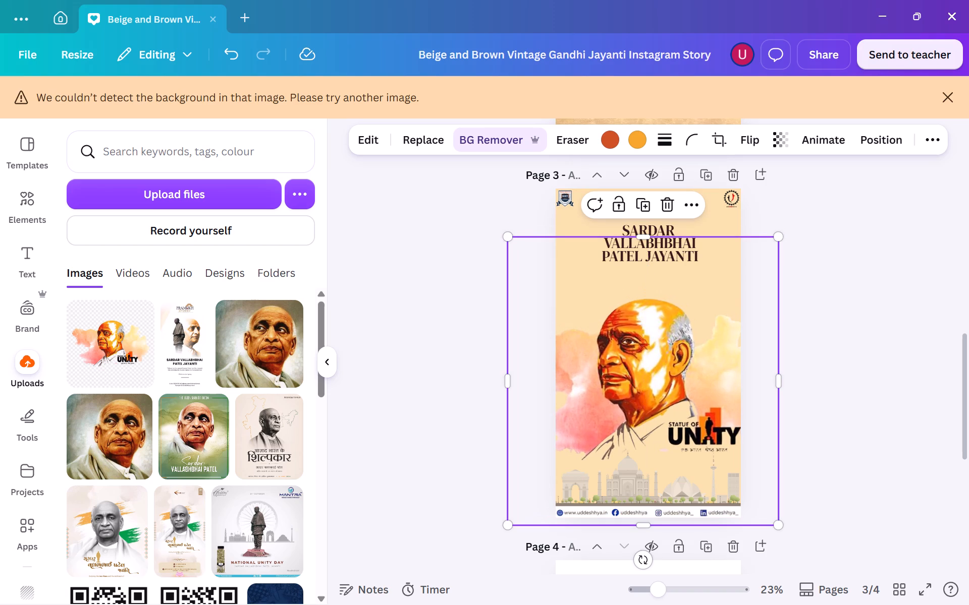
{"action": "left_click", "coordinate": [888, 402]}
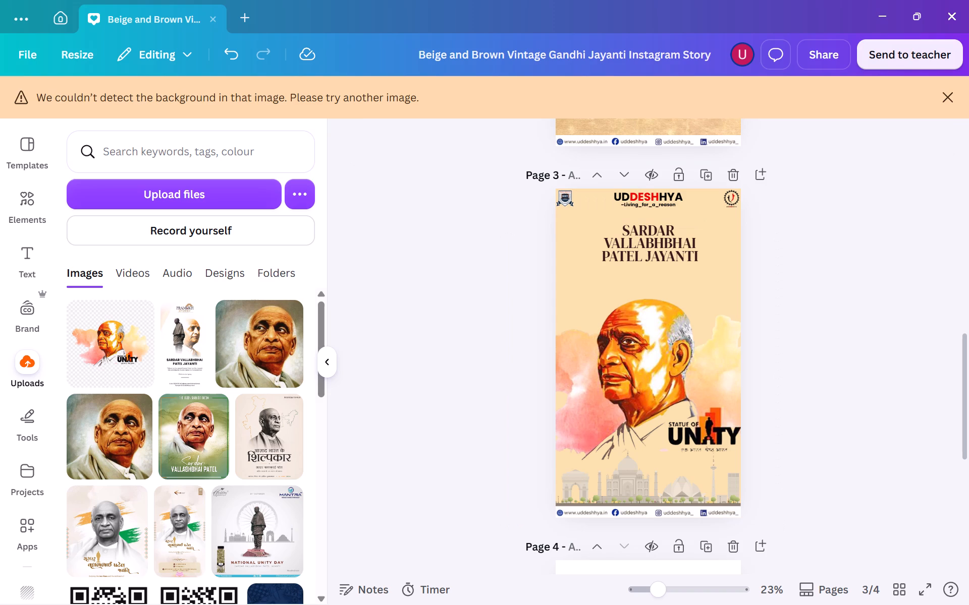
{"action": "left_click", "coordinate": [629, 445]}
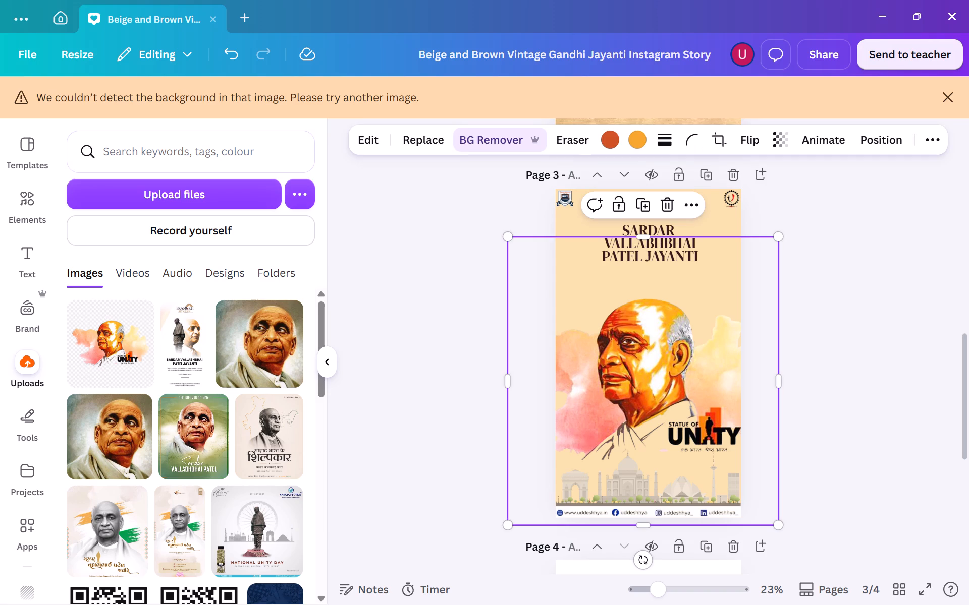
{"action": "left_click", "coordinate": [638, 529]}
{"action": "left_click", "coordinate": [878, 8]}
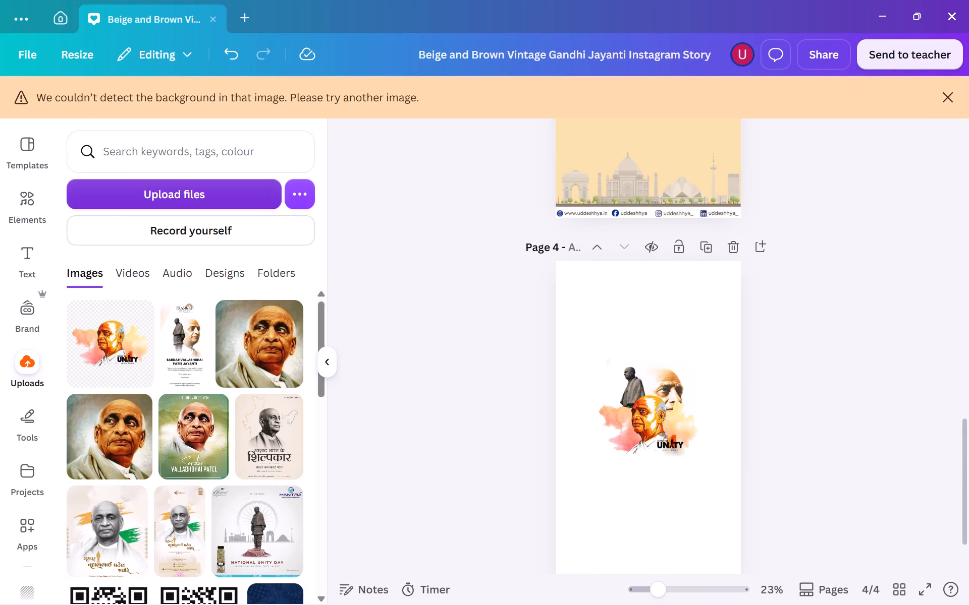
{"action": "left_click", "coordinate": [159, 187]}
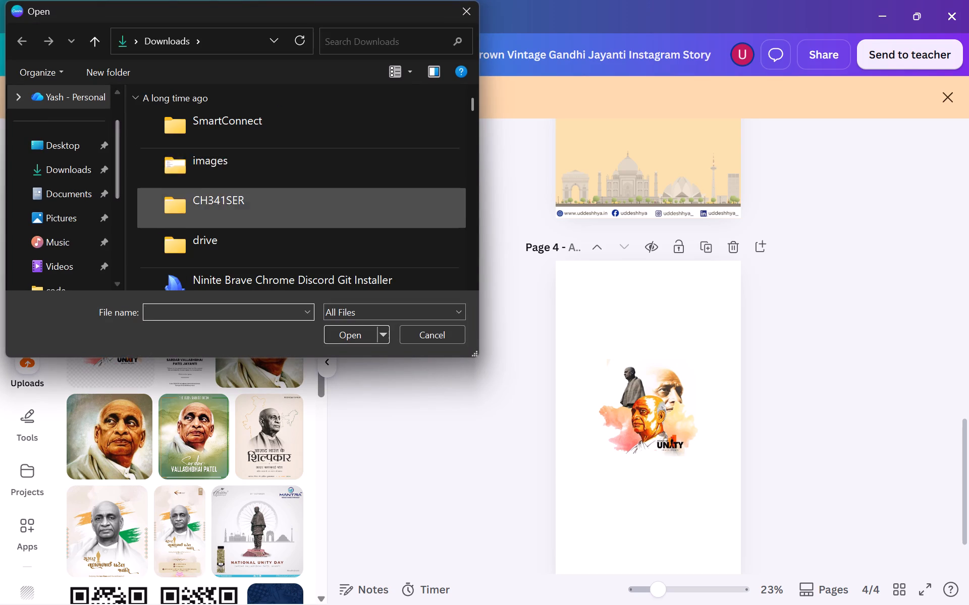
{"action": "scroll", "coordinate": [262, 150], "scroll_direction": "down", "scroll_amount": 20}
{"action": "scroll", "coordinate": [262, 150], "scroll_direction": "down", "scroll_amount": 20}
{"action": "scroll", "coordinate": [262, 150], "scroll_direction": "down", "scroll_amount": 20}
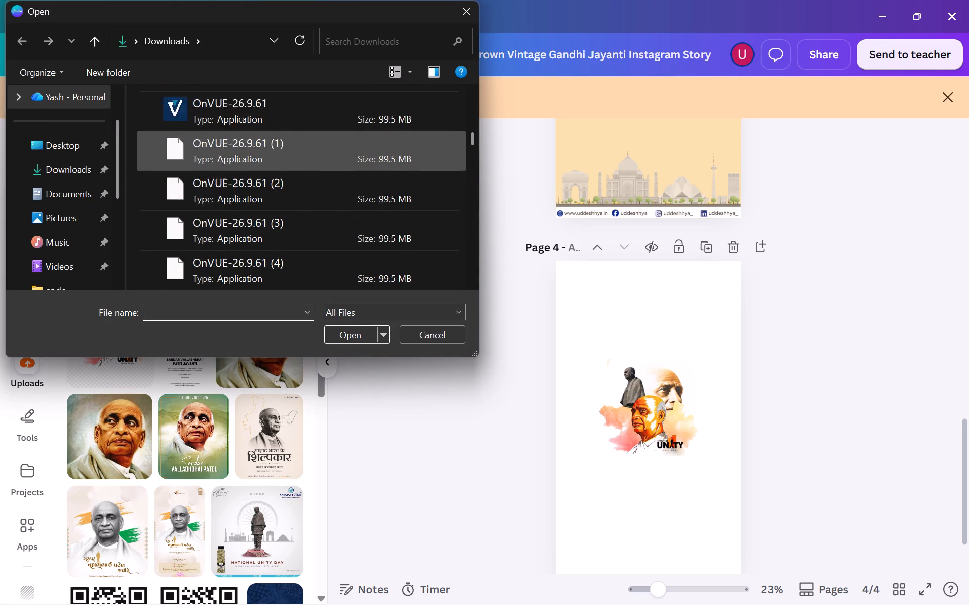
{"action": "scroll", "coordinate": [262, 150], "scroll_direction": "down", "scroll_amount": 20}
{"action": "scroll", "coordinate": [262, 150], "scroll_direction": "down", "scroll_amount": 20}
{"action": "scroll", "coordinate": [262, 150], "scroll_direction": "down", "scroll_amount": 20}
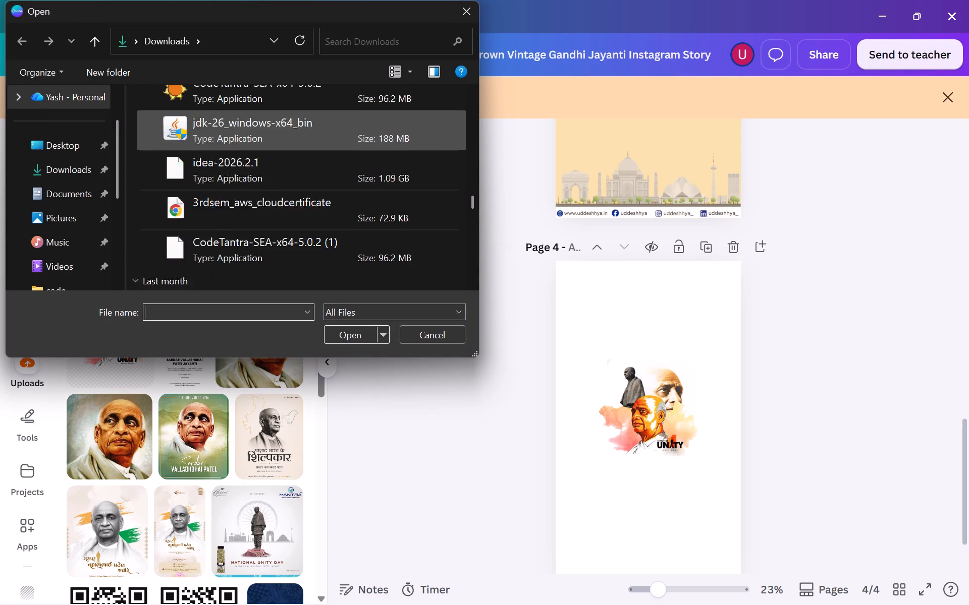
{"action": "scroll", "coordinate": [262, 150], "scroll_direction": "down", "scroll_amount": 20}
{"action": "scroll", "coordinate": [262, 150], "scroll_direction": "down", "scroll_amount": 11}
{"action": "scroll", "coordinate": [262, 150], "scroll_direction": "down", "scroll_amount": 20}
{"action": "scroll", "coordinate": [262, 150], "scroll_direction": "down", "scroll_amount": 20}
{"action": "scroll", "coordinate": [262, 150], "scroll_direction": "down", "scroll_amount": 20}
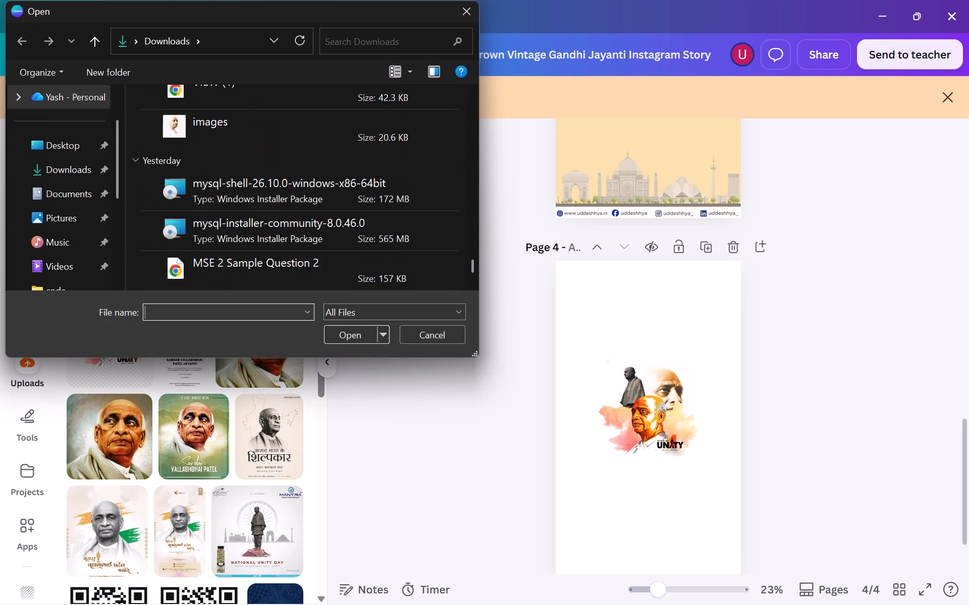
{"action": "scroll", "coordinate": [262, 150], "scroll_direction": "down", "scroll_amount": 18}
{"action": "left_click", "coordinate": [243, 264]}
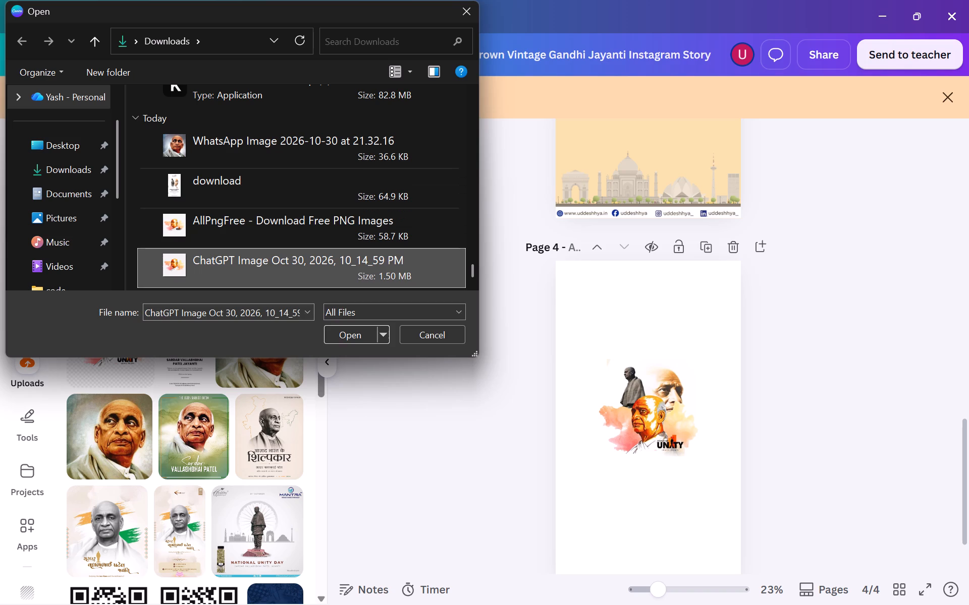
{"action": "left_click", "coordinate": [344, 338]}
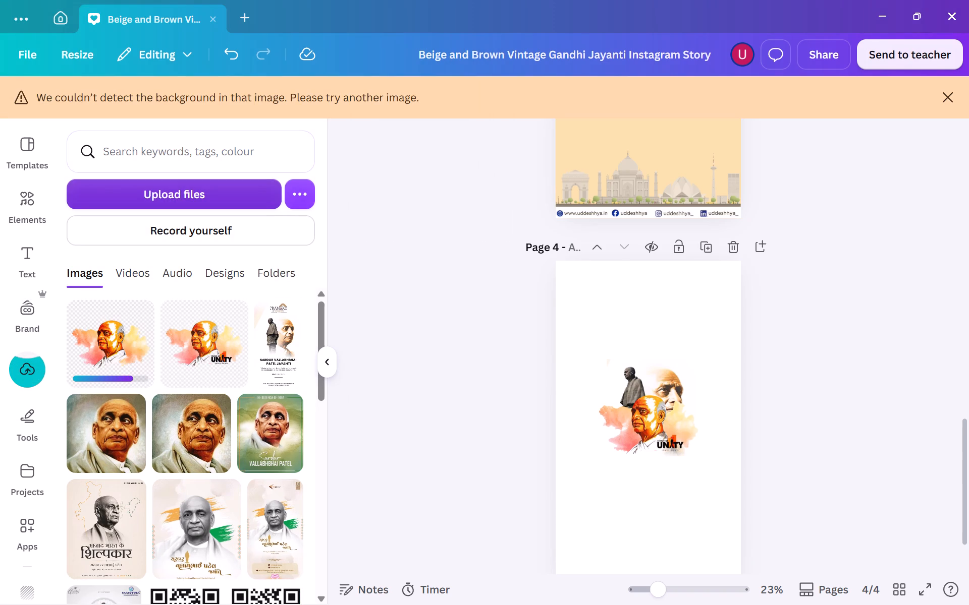
Place the newly uploaded text-free portrait on page 4 and remove its checkered background.
{"action": "left_click", "coordinate": [121, 329]}
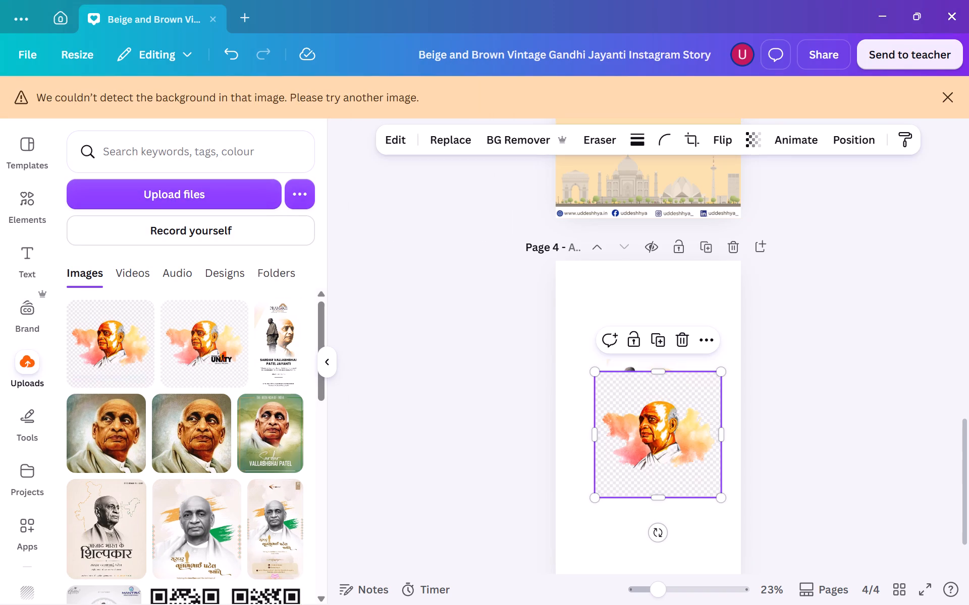
{"action": "left_click", "coordinate": [516, 137]}
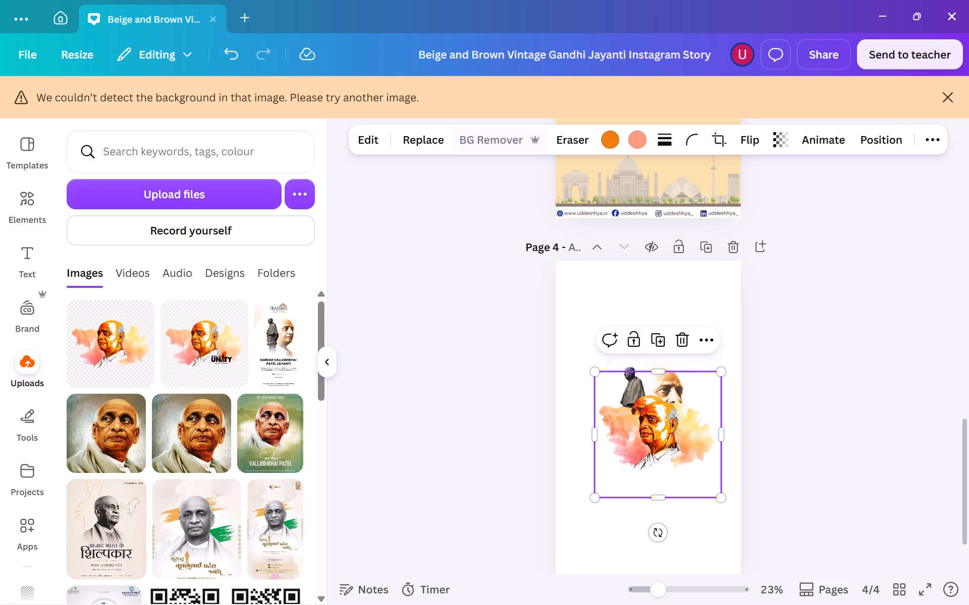
Copy the background-free portrait from page 4 and paste it onto page 3 between the title and the skyline.
{"action": "key", "text": "ctrl+c"}
{"action": "scroll", "coordinate": [846, 387], "scroll_direction": "up", "scroll_amount": 1}
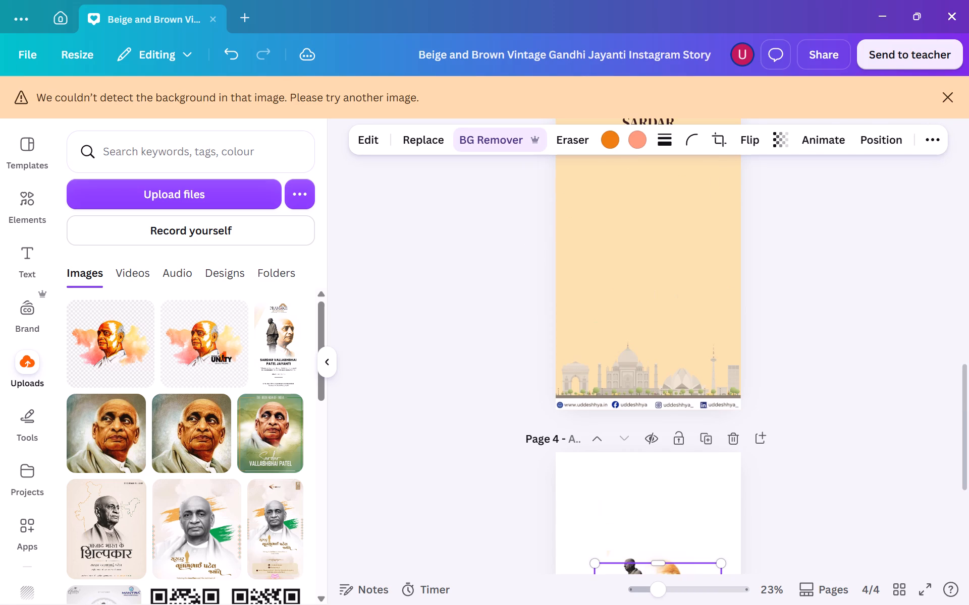
{"action": "scroll", "coordinate": [846, 387], "scroll_direction": "up", "scroll_amount": 1}
{"action": "left_click", "coordinate": [667, 323]}
{"action": "key", "text": "ctrl+v"}
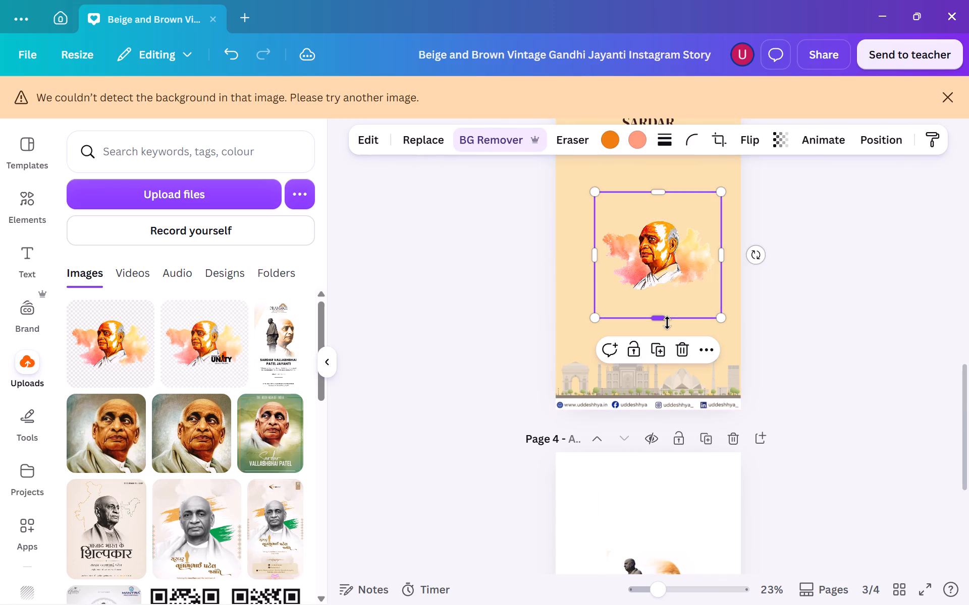
{"action": "left_click", "coordinate": [863, 315]}
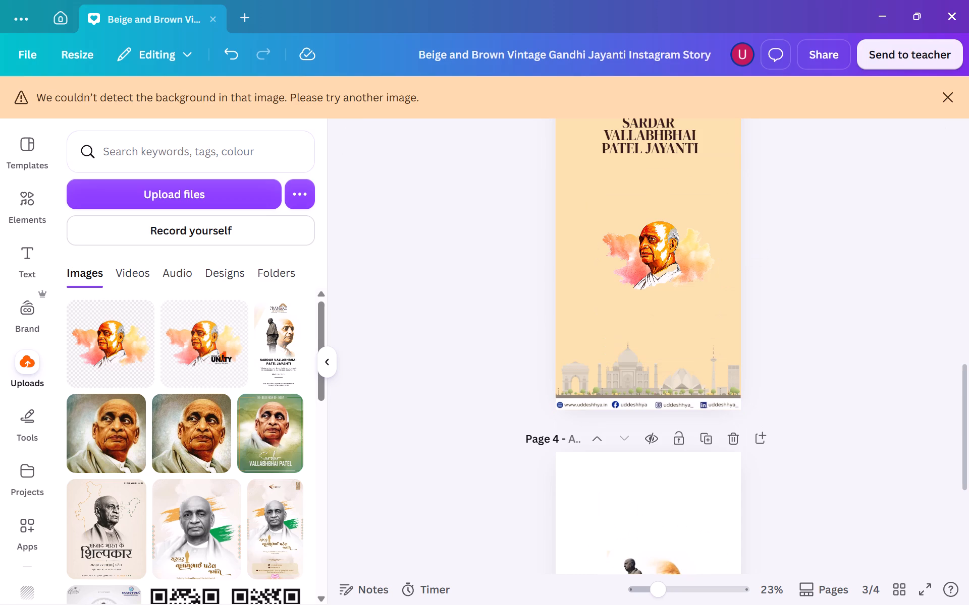
Enlarge the portrait on page 3 to about 1,324 × 1,239 so its watercolour splash spans the page, and dismiss the background warning.
{"action": "scroll", "coordinate": [863, 315], "scroll_direction": "up", "scroll_amount": 1}
{"action": "left_click", "coordinate": [654, 322]}
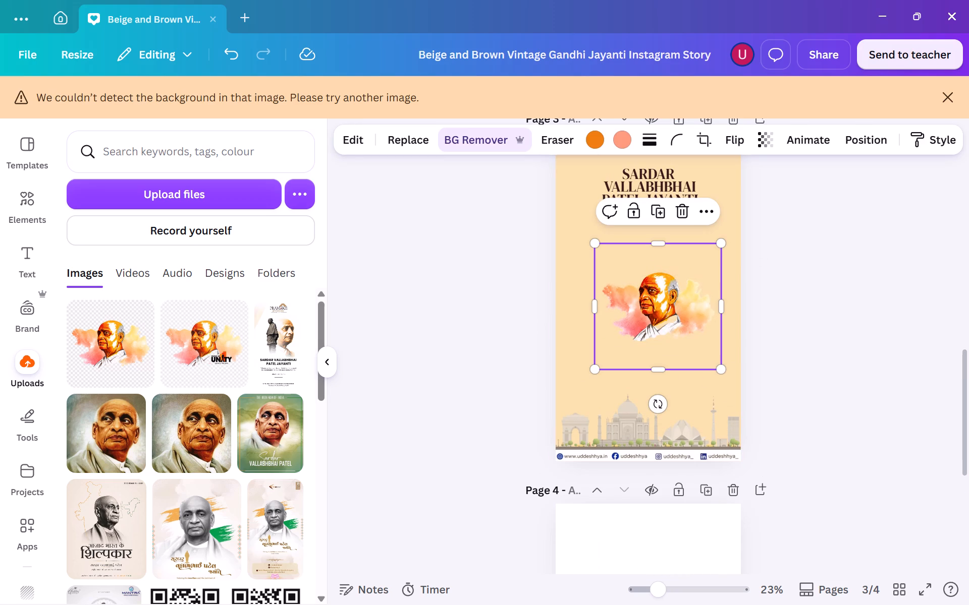
{"action": "left_click_drag", "start_coordinate": [597, 308], "coordinate": [539, 317]}
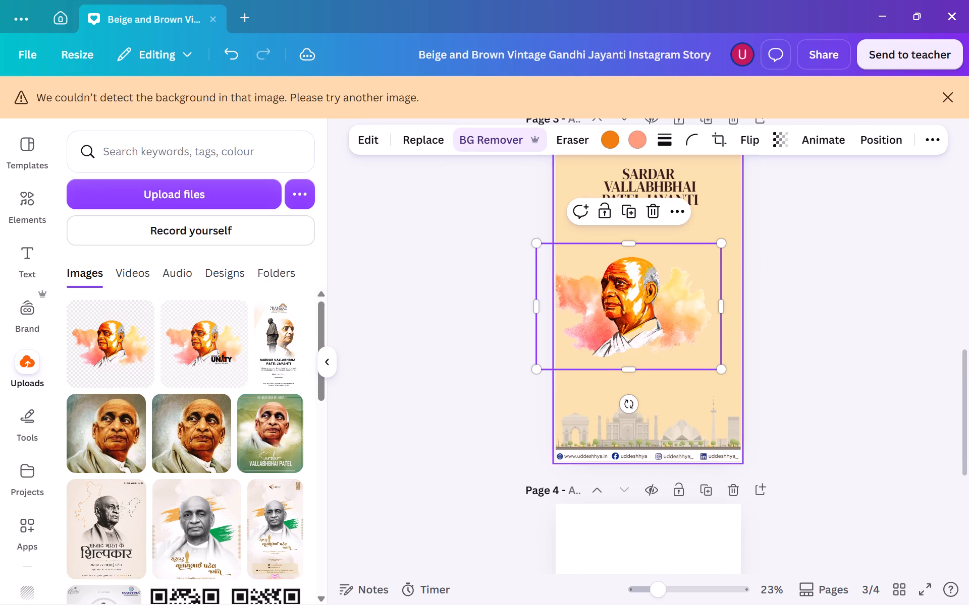
{"action": "left_click_drag", "start_coordinate": [721, 305], "coordinate": [763, 304]}
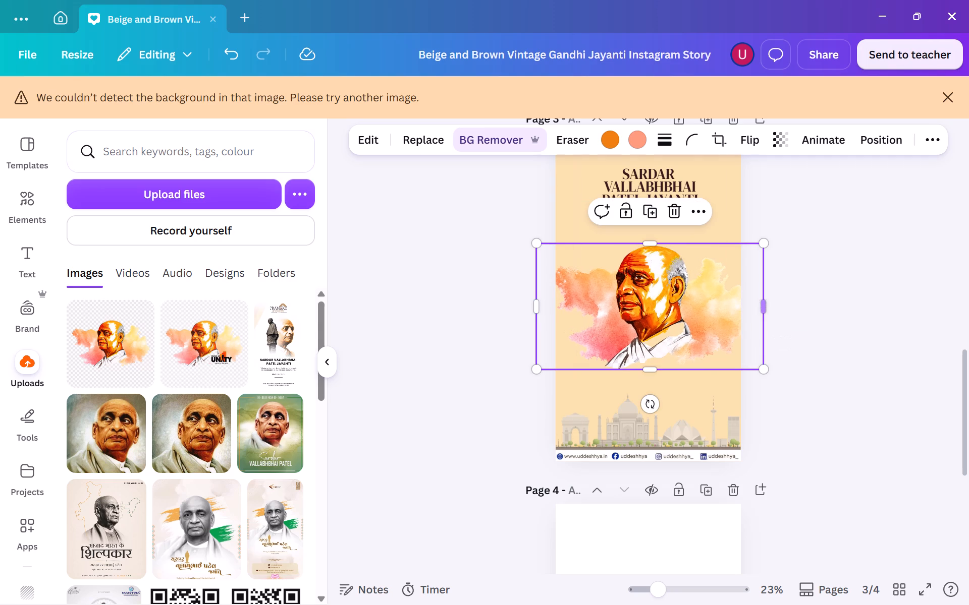
{"action": "left_click_drag", "start_coordinate": [653, 372], "coordinate": [653, 404]}
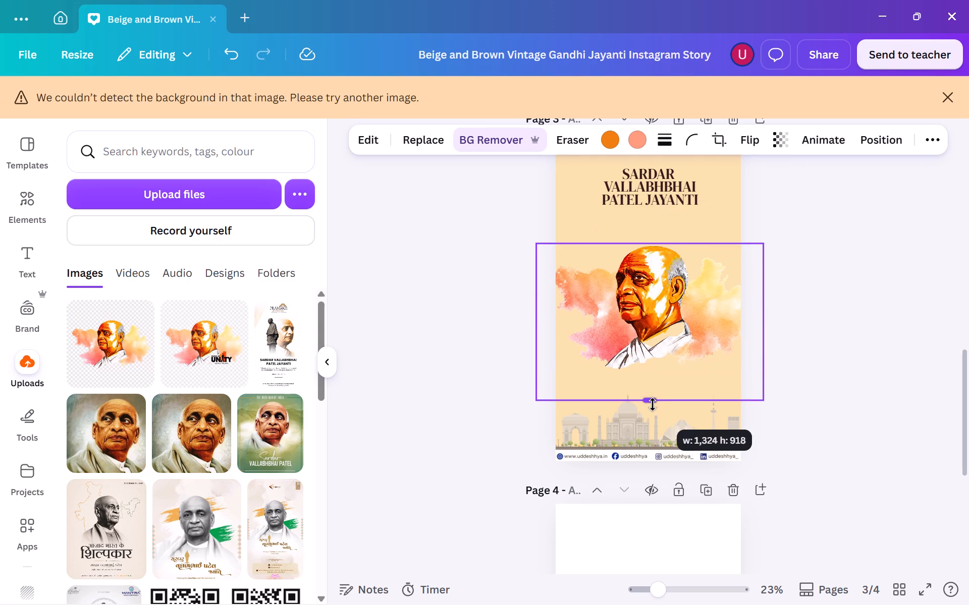
{"action": "left_click_drag", "start_coordinate": [653, 404], "coordinate": [656, 455]}
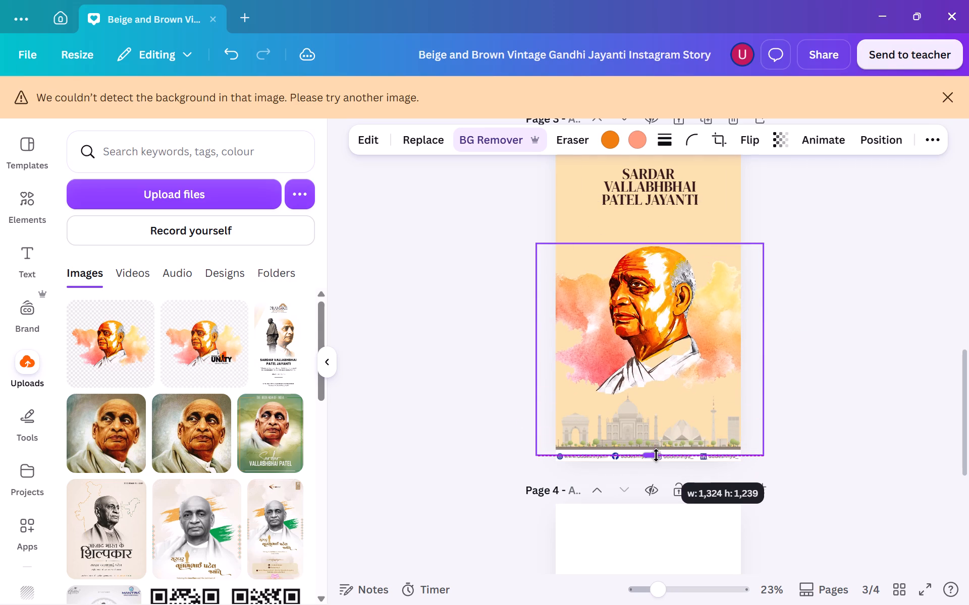
{"action": "left_click_drag", "start_coordinate": [656, 455], "coordinate": [653, 453]}
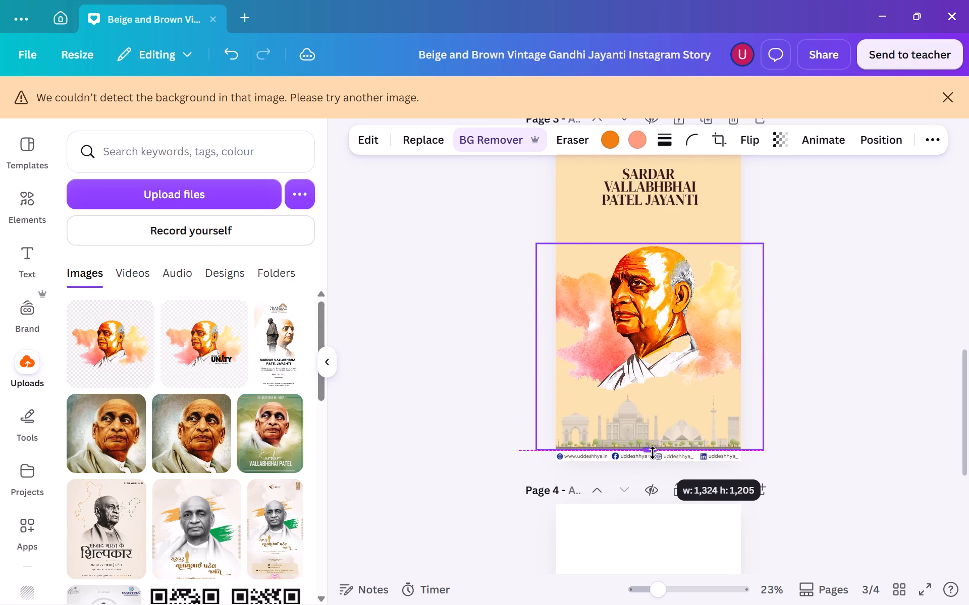
{"action": "left_click_drag", "start_coordinate": [653, 453], "coordinate": [652, 459]}
{"action": "left_click", "coordinate": [803, 368]}
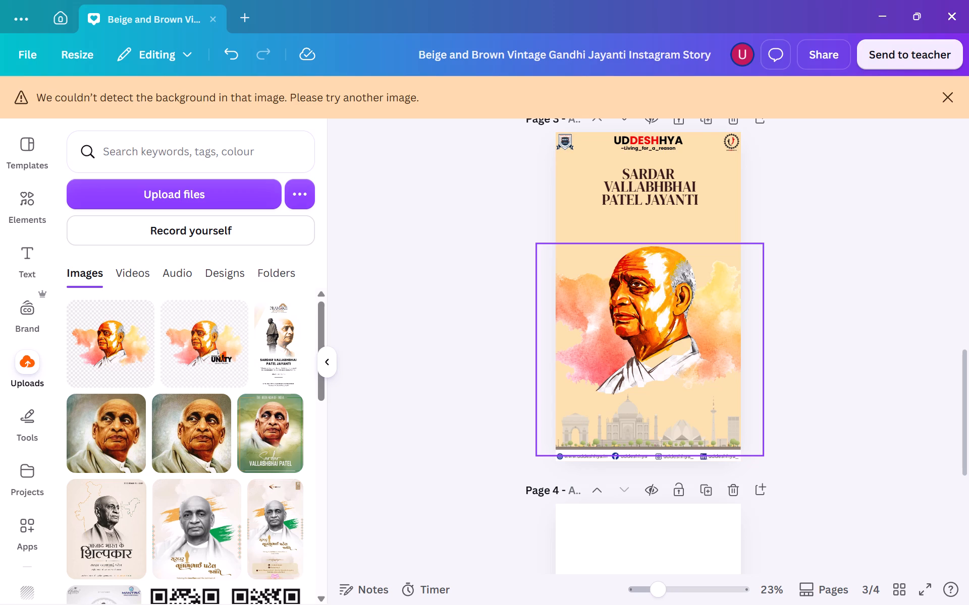
{"action": "left_click", "coordinate": [882, 270]}
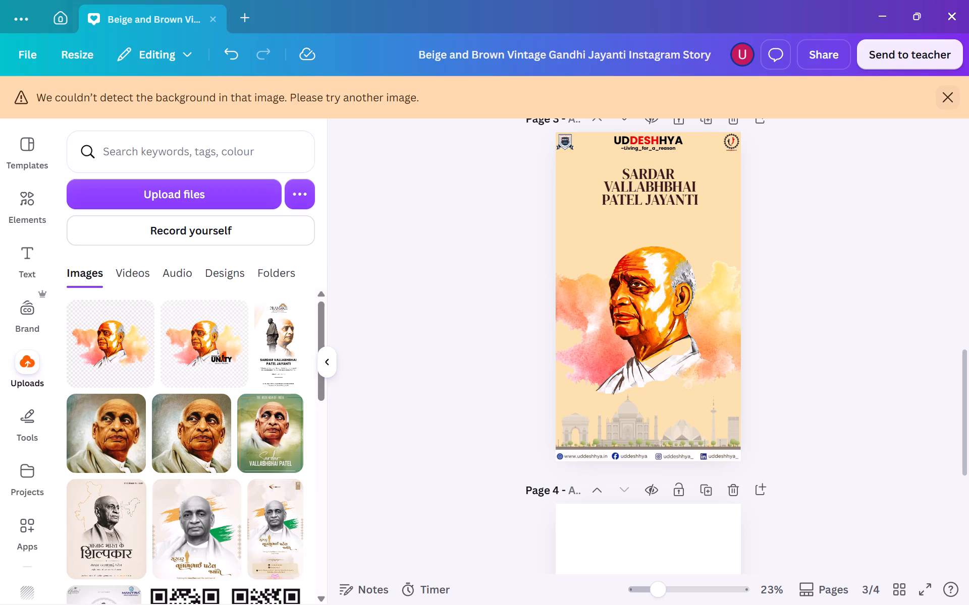
{"action": "left_click", "coordinate": [955, 92]}
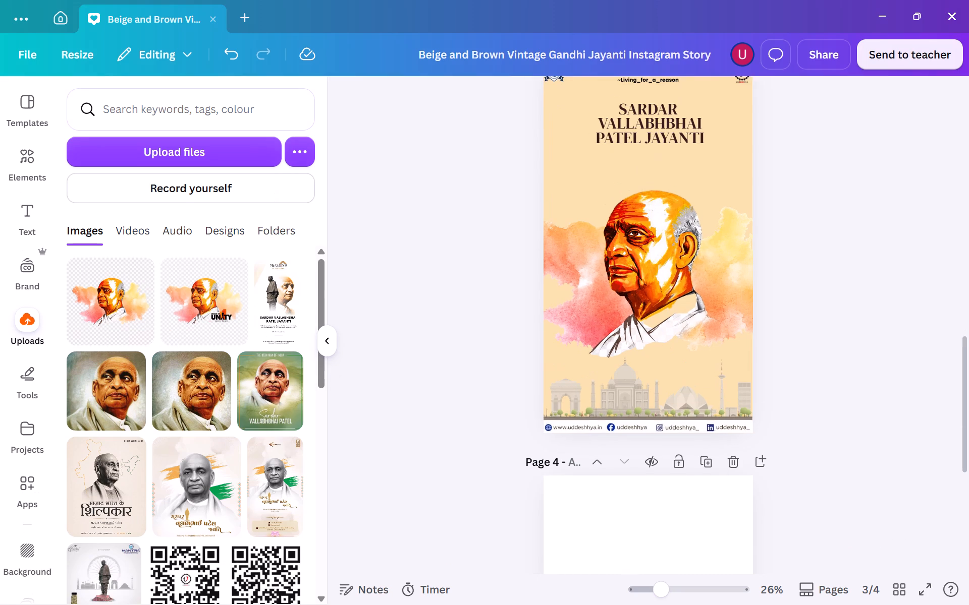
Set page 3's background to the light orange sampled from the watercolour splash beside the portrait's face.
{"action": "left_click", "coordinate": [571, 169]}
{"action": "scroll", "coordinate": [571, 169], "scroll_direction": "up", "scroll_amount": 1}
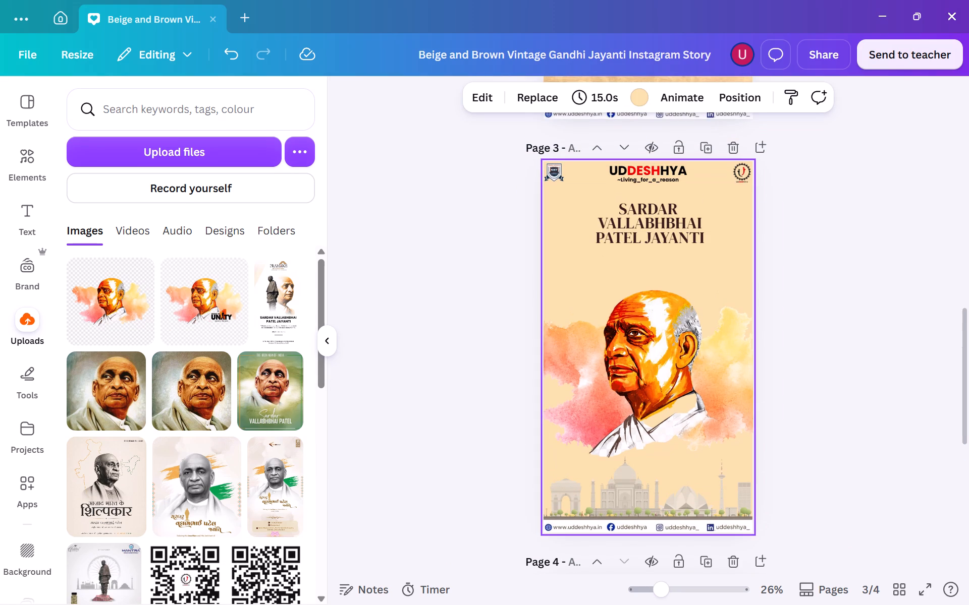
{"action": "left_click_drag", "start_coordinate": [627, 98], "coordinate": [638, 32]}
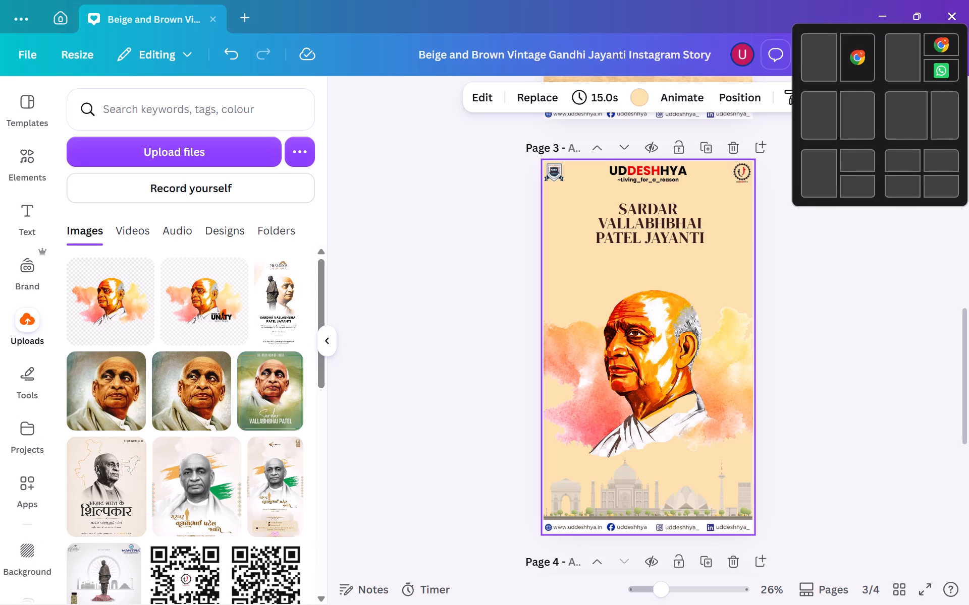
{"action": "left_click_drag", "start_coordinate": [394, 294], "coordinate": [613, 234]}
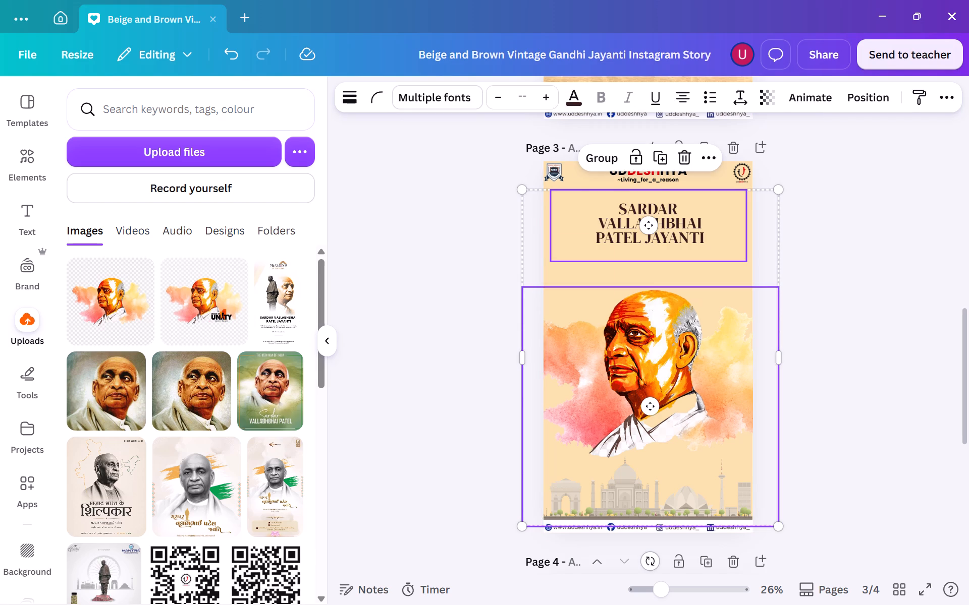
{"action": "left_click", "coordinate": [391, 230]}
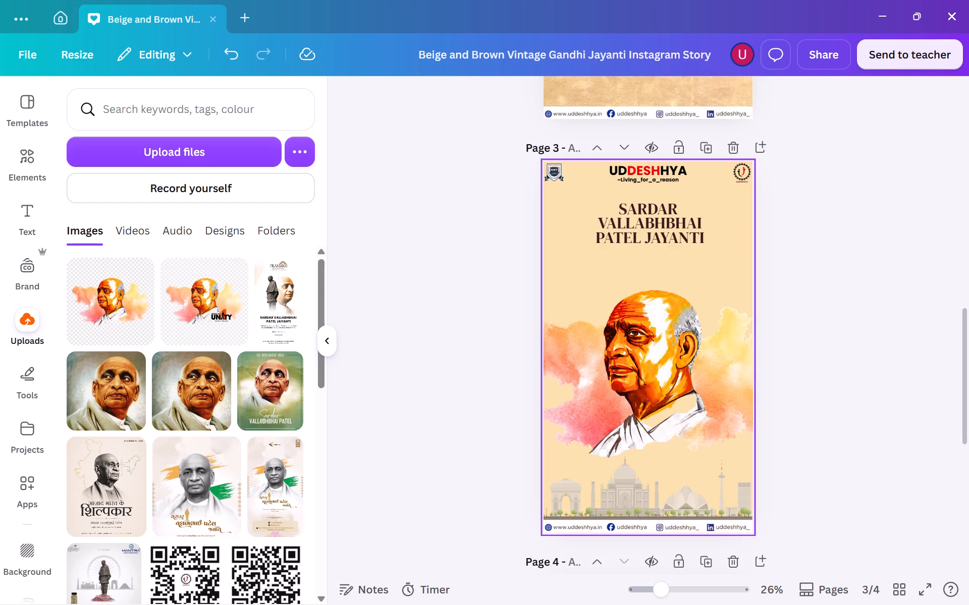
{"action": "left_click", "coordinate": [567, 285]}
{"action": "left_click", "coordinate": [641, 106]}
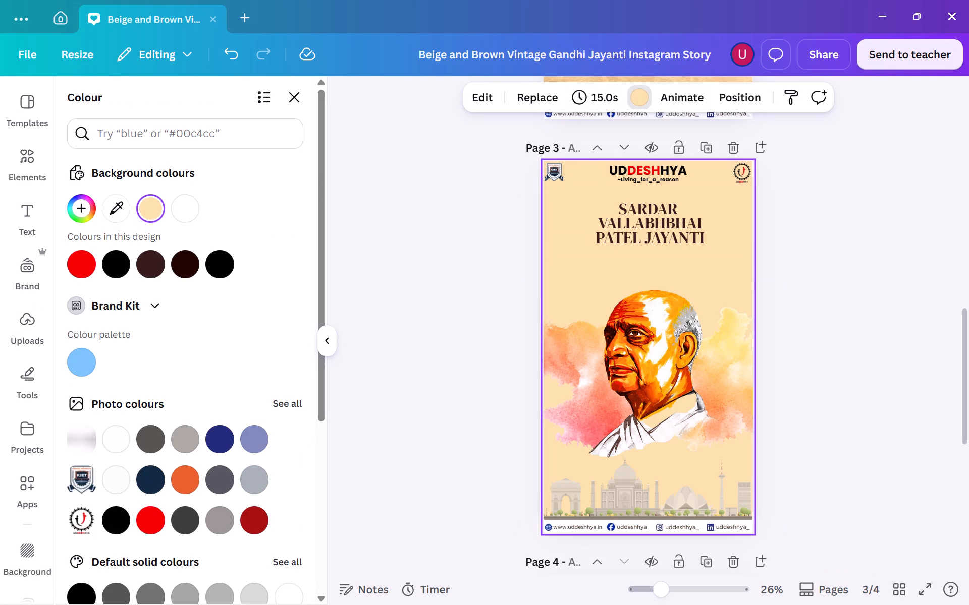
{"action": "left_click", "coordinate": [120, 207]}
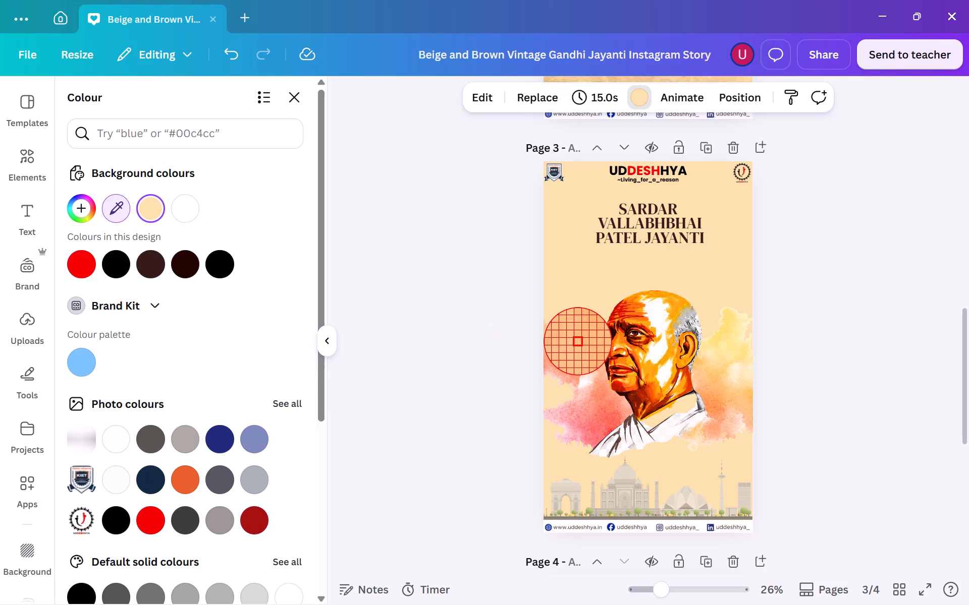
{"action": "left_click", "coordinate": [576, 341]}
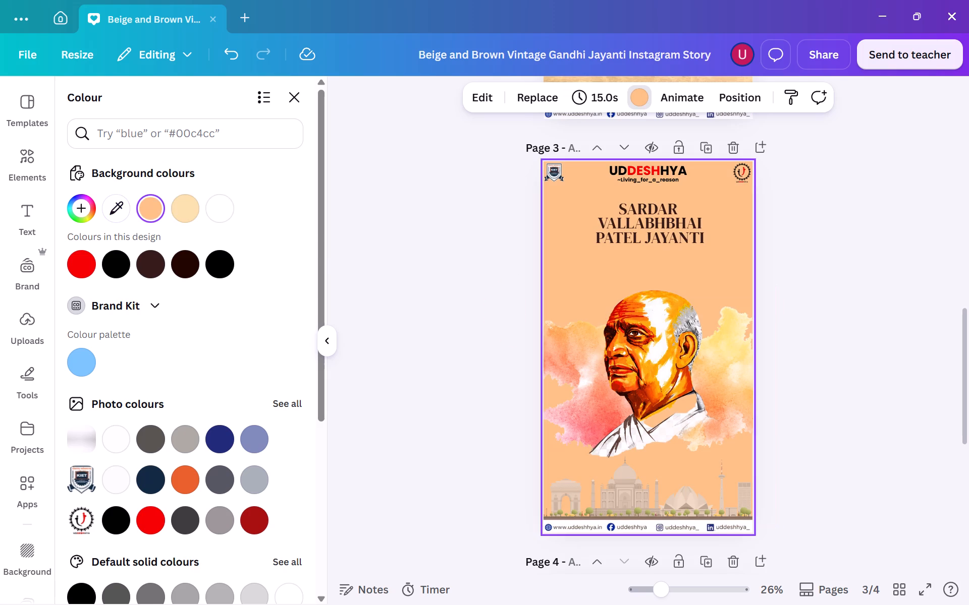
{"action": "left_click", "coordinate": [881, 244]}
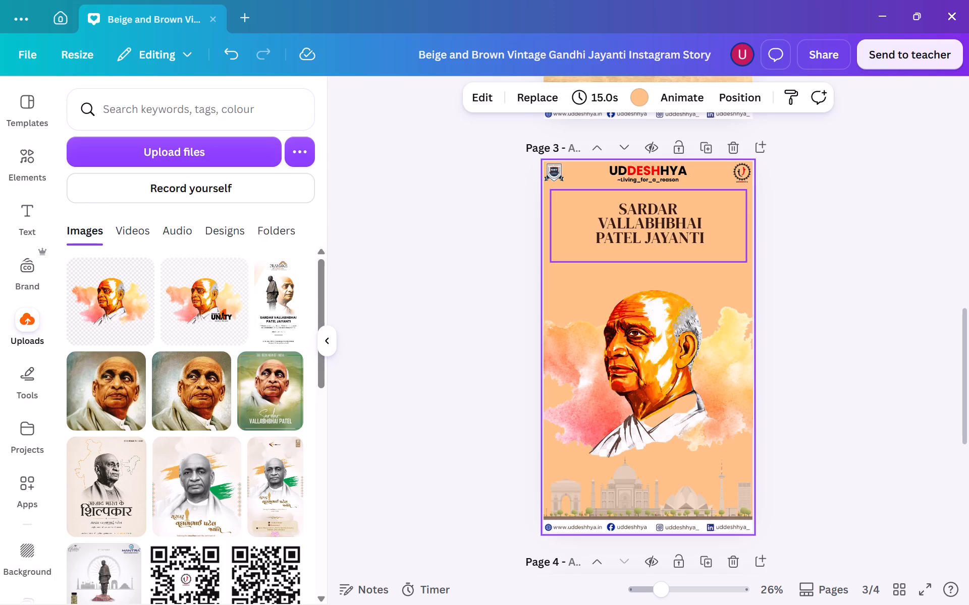
Set page 3's background to the coral pink sampled from the watercolour splash near the portrait's shoulder.
{"action": "left_click_drag", "start_coordinate": [647, 89], "coordinate": [95, 215]}
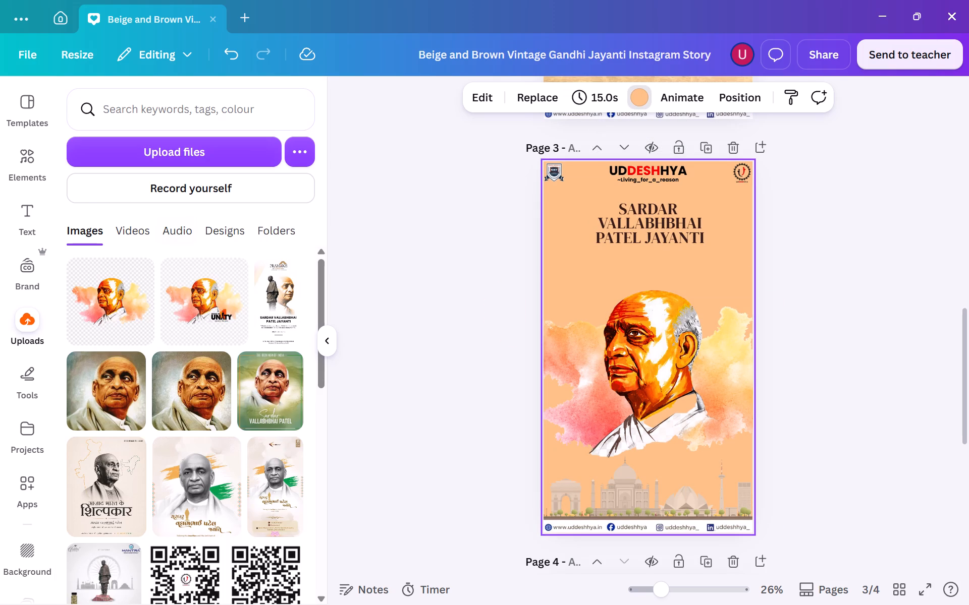
{"action": "left_click_drag", "start_coordinate": [95, 215], "coordinate": [636, 105]}
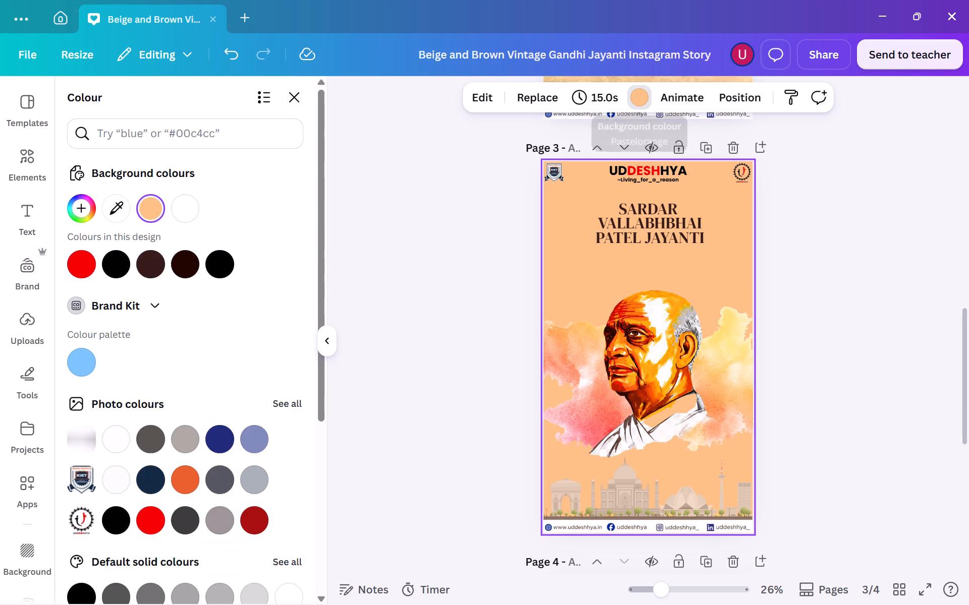
{"action": "left_click", "coordinate": [117, 205]}
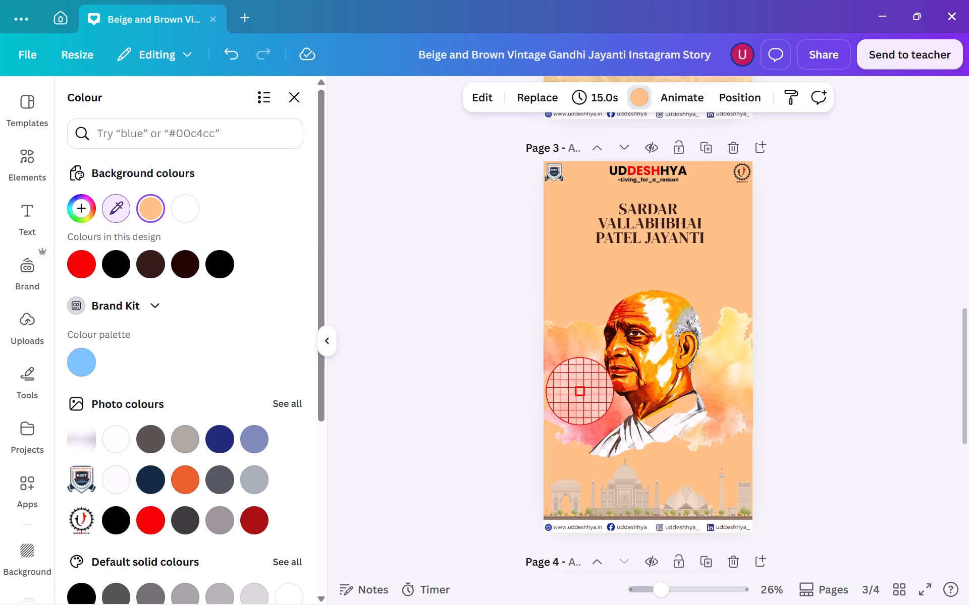
{"action": "left_click", "coordinate": [593, 409]}
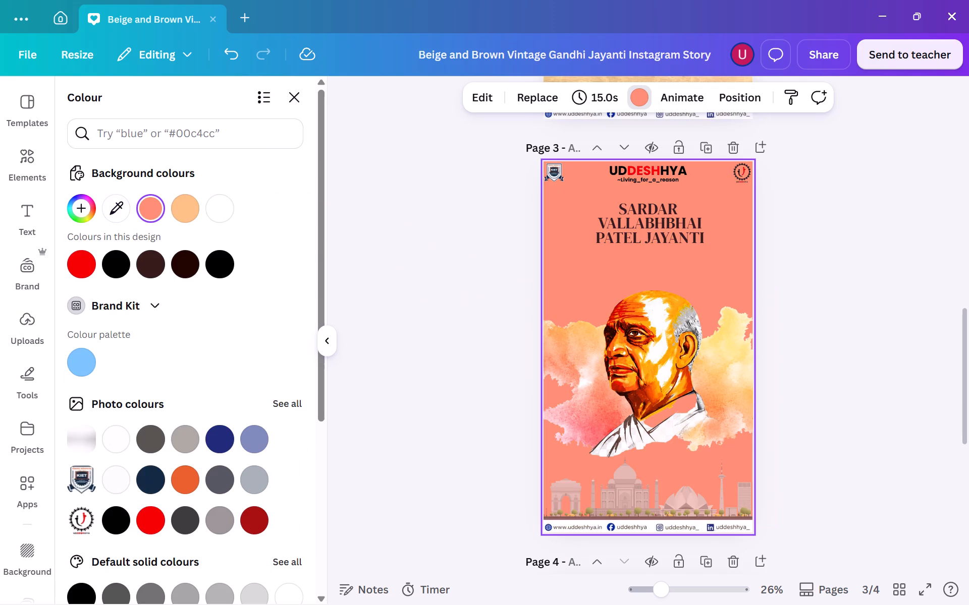
{"action": "left_click", "coordinate": [815, 325]}
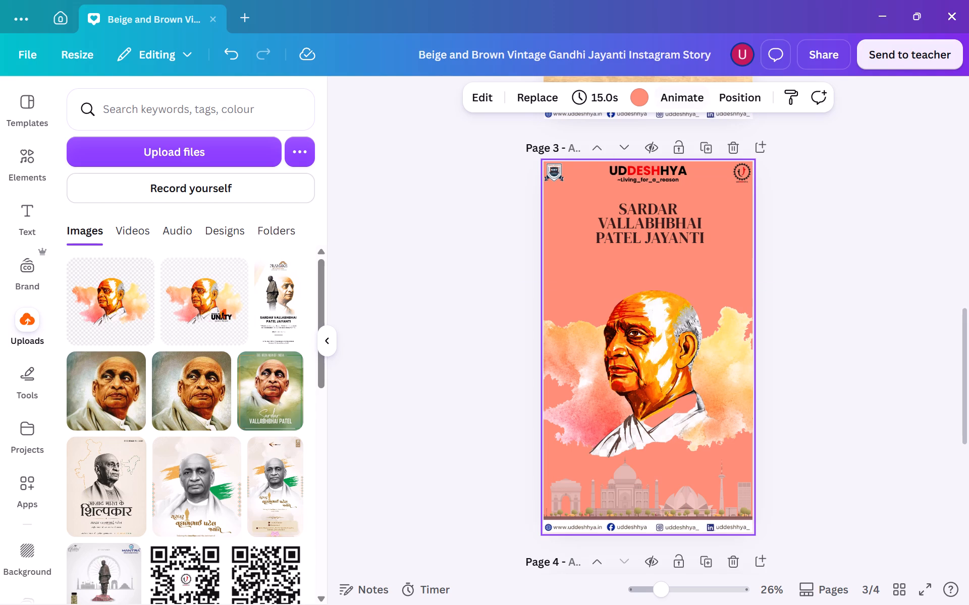
Search the graphics elements for "bg" and browse the background designs.
{"action": "left_click", "coordinate": [20, 150]}
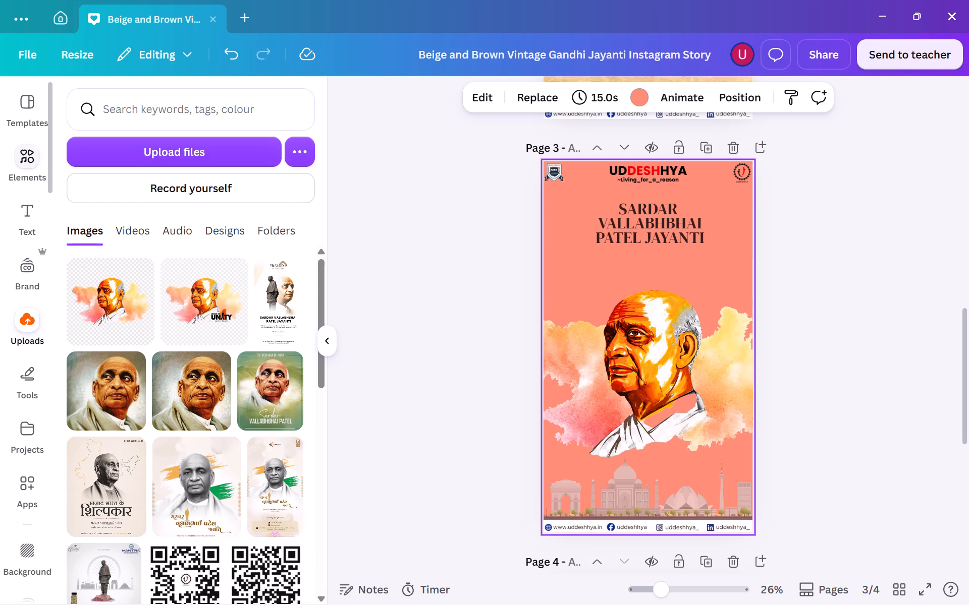
{"action": "triple_click", "coordinate": [169, 106]}
{"action": "left_click", "coordinate": [169, 106]}
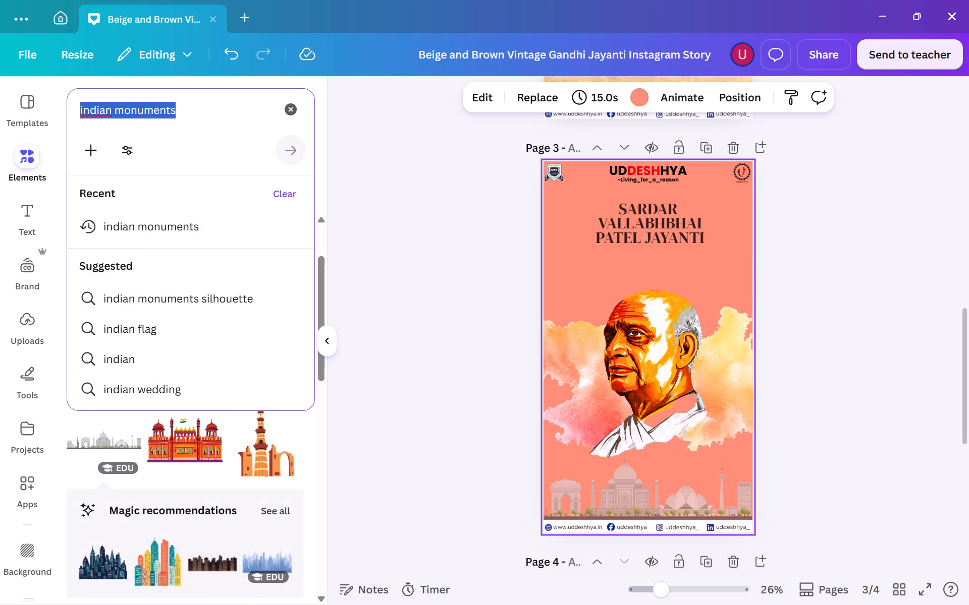
{"action": "type", "text": "bg"}
{"action": "key", "text": "Return"}
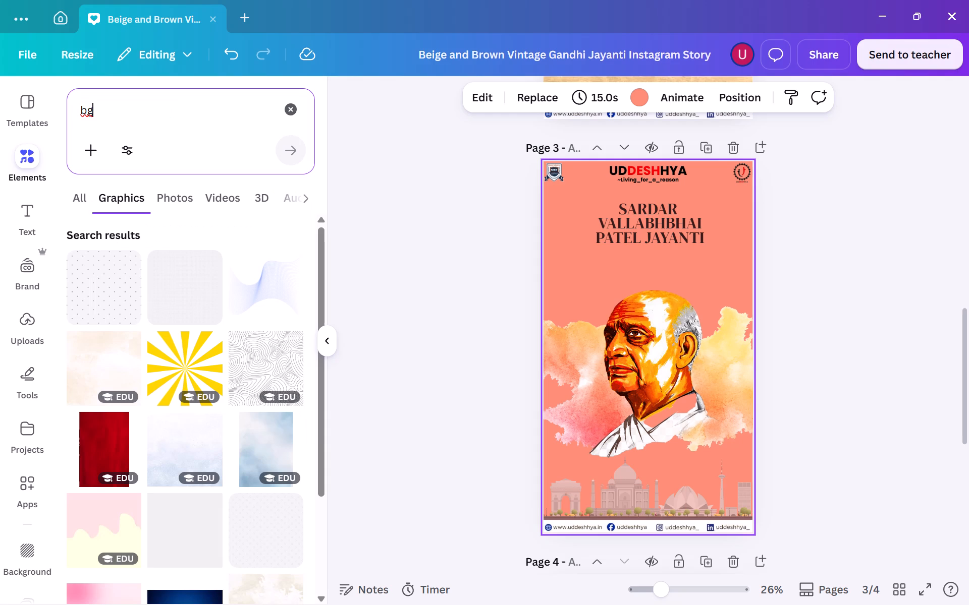
{"action": "scroll", "coordinate": [134, 451], "scroll_direction": "down", "scroll_amount": 1}
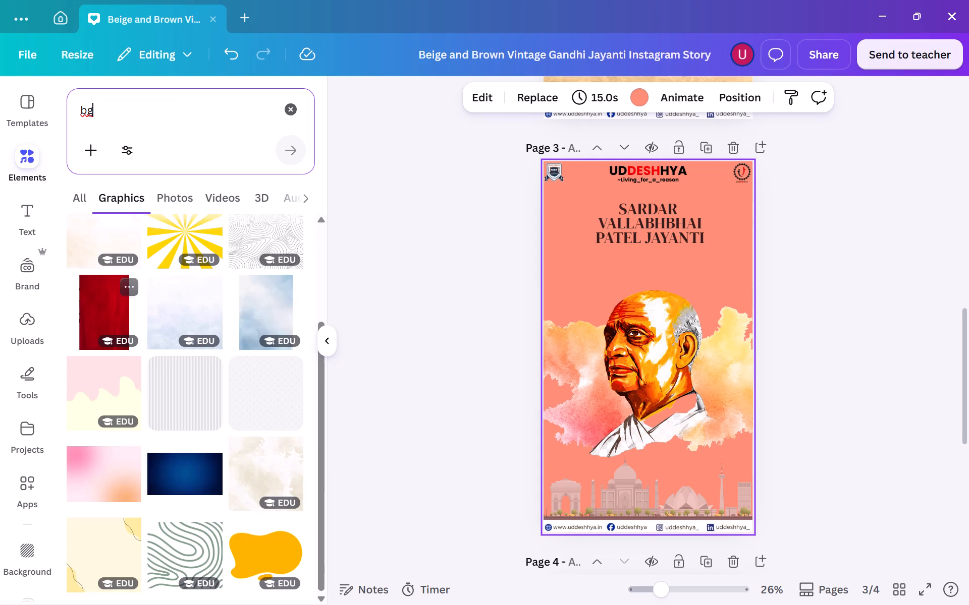
{"action": "scroll", "coordinate": [134, 451], "scroll_direction": "down", "scroll_amount": 2}
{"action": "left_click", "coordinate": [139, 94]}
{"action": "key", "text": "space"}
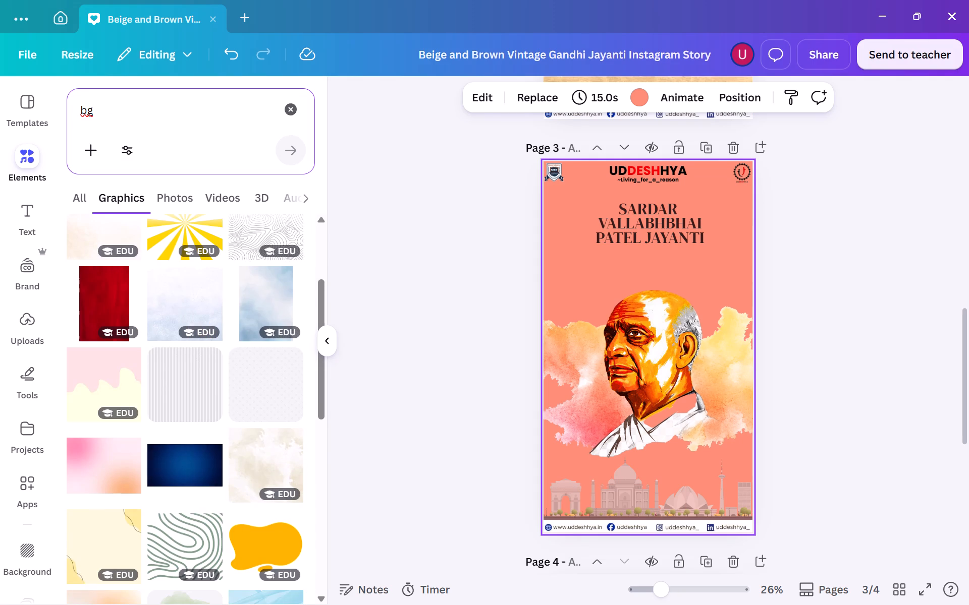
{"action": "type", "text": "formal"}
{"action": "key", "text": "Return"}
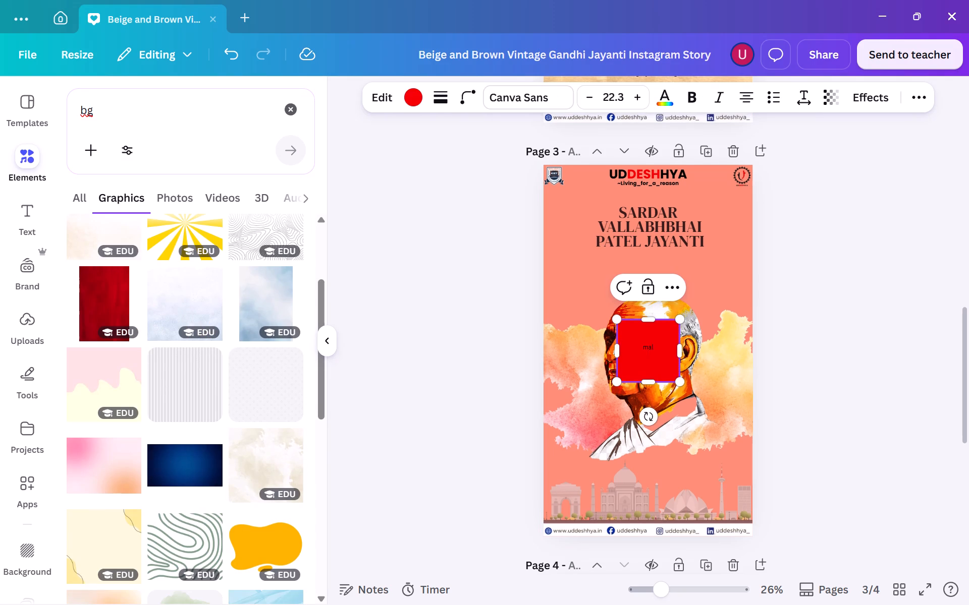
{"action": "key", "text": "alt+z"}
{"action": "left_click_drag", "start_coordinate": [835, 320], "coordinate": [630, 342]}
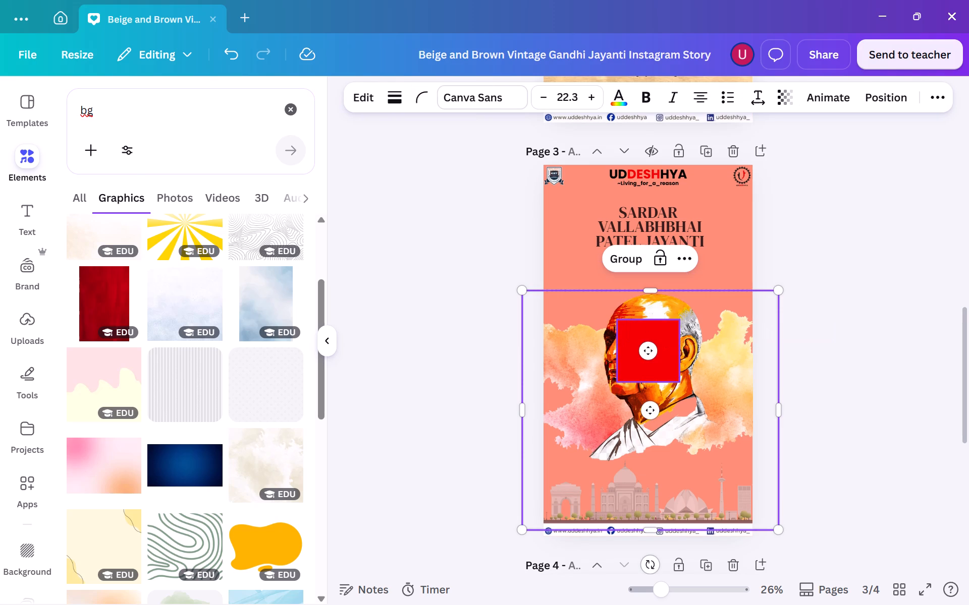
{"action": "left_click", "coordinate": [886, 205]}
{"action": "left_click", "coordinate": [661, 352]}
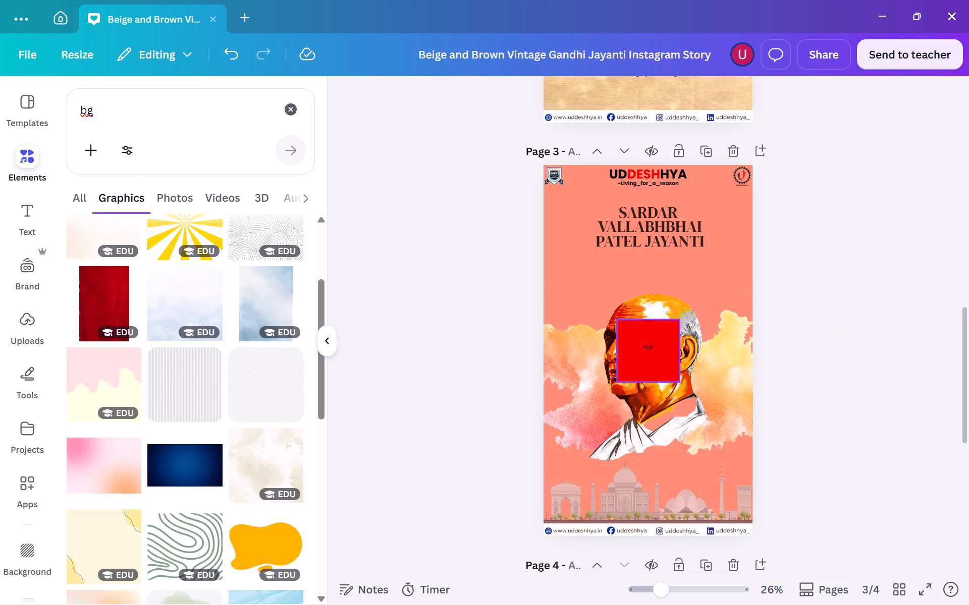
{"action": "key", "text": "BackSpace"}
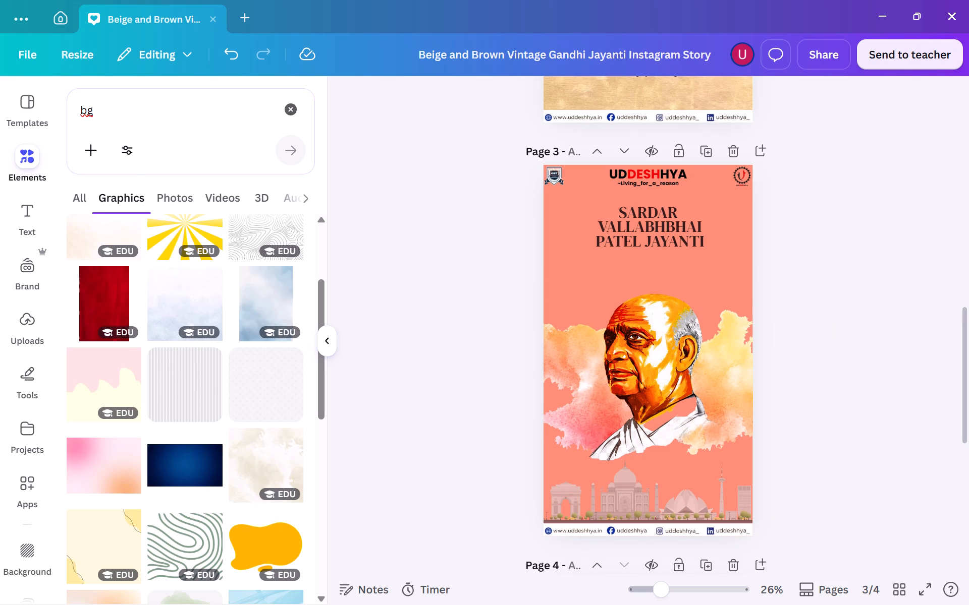
Search the graphics elements for "formal bg" and browse the background designs.
{"action": "left_click", "coordinate": [78, 106]}
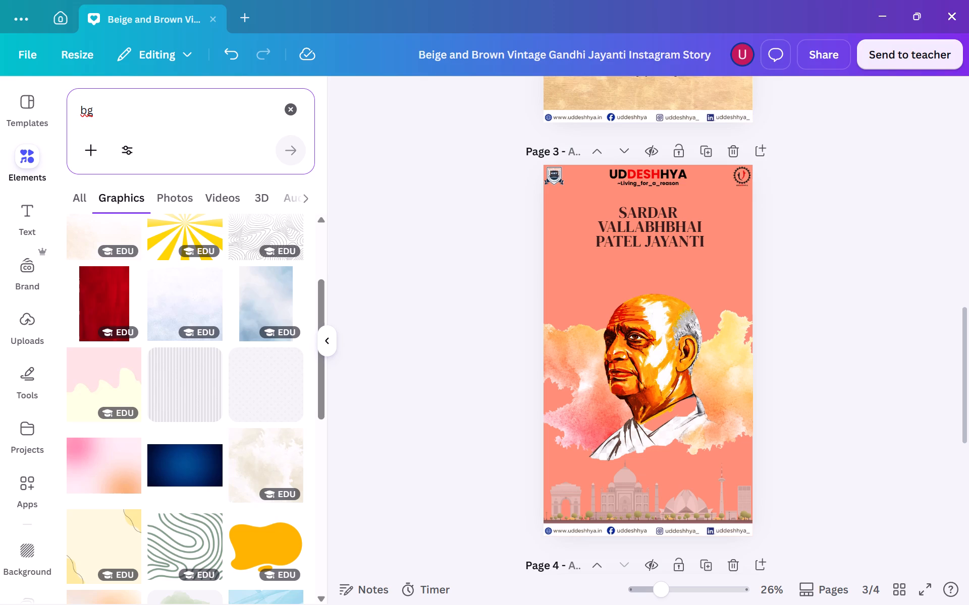
{"action": "left_click", "coordinate": [81, 109]}
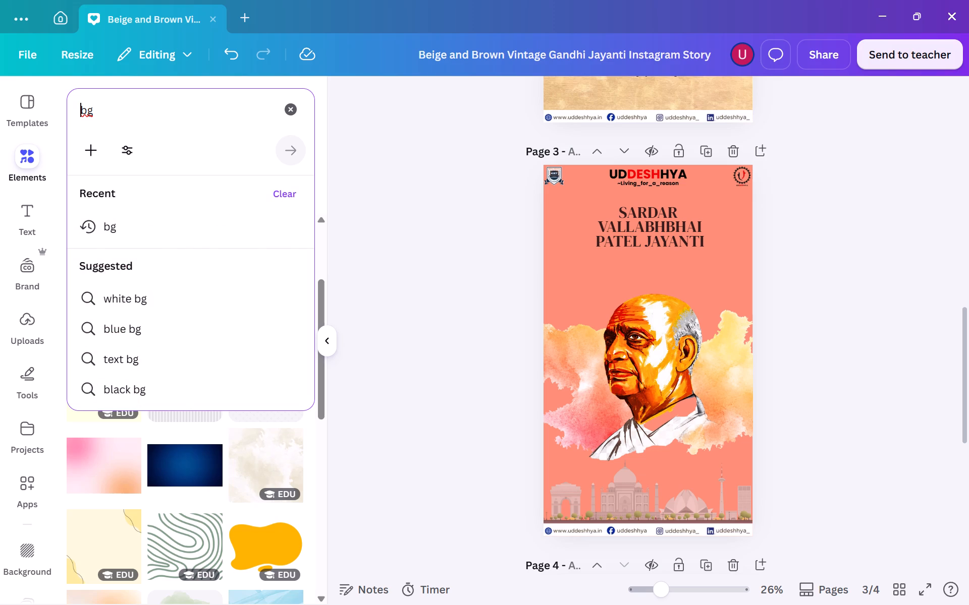
{"action": "type", "text": "fo"}
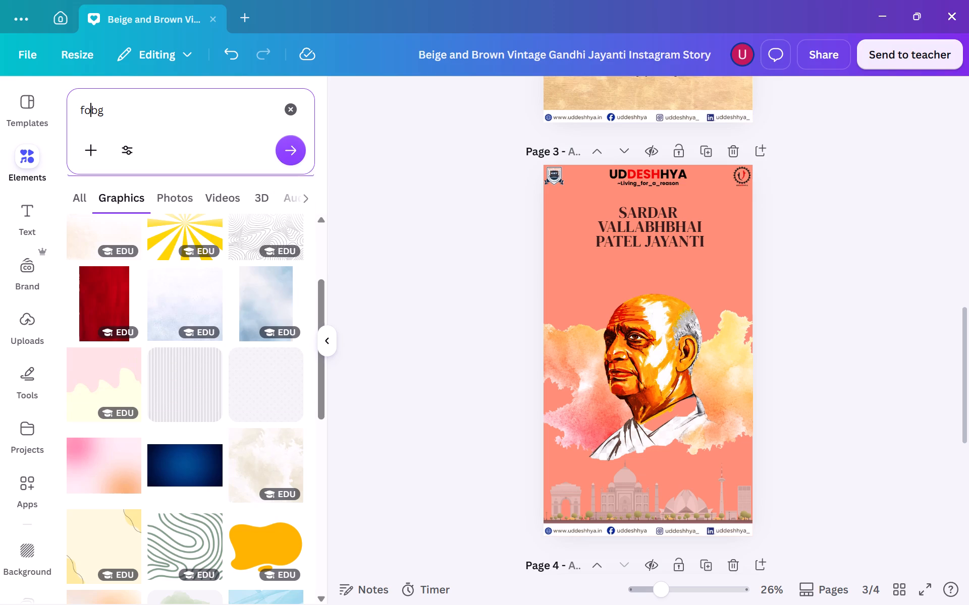
{"action": "type", "text": "rmal"}
{"action": "key", "text": "space"}
{"action": "key", "text": "Return"}
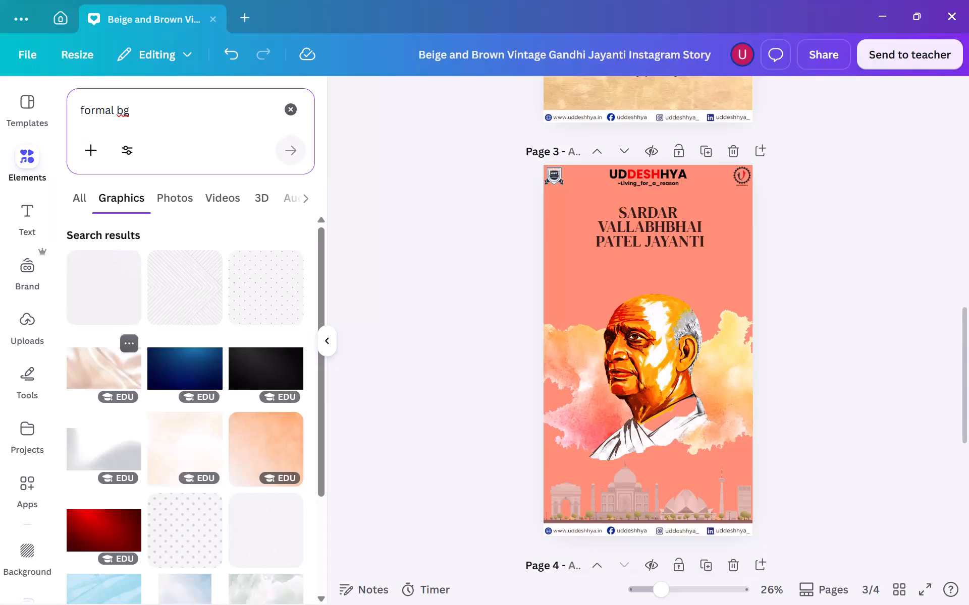
{"action": "scroll", "coordinate": [157, 401], "scroll_direction": "down", "scroll_amount": 2}
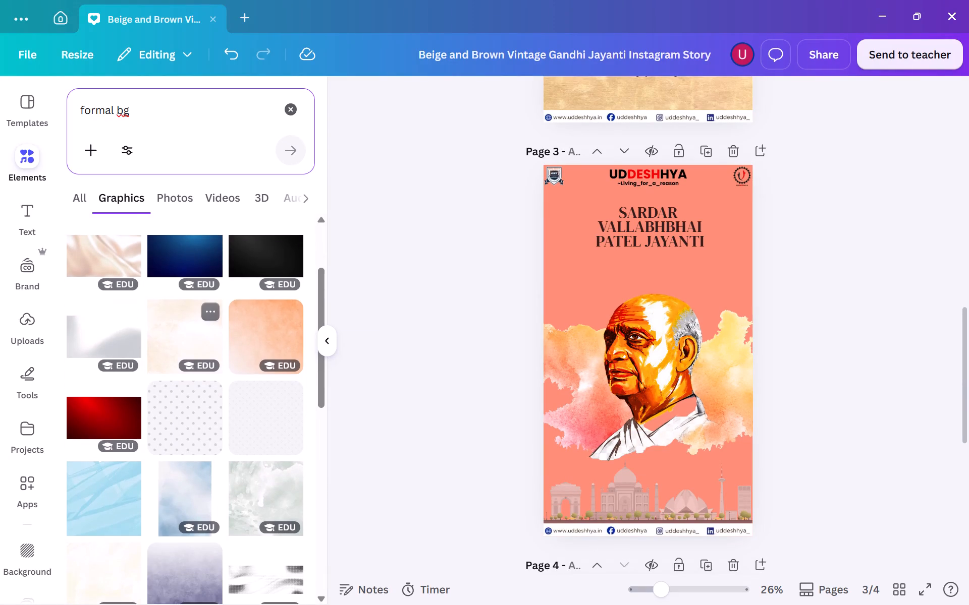
{"action": "scroll", "coordinate": [158, 369], "scroll_direction": "down", "scroll_amount": 1}
{"action": "scroll", "coordinate": [195, 398], "scroll_direction": "down", "scroll_amount": 2}
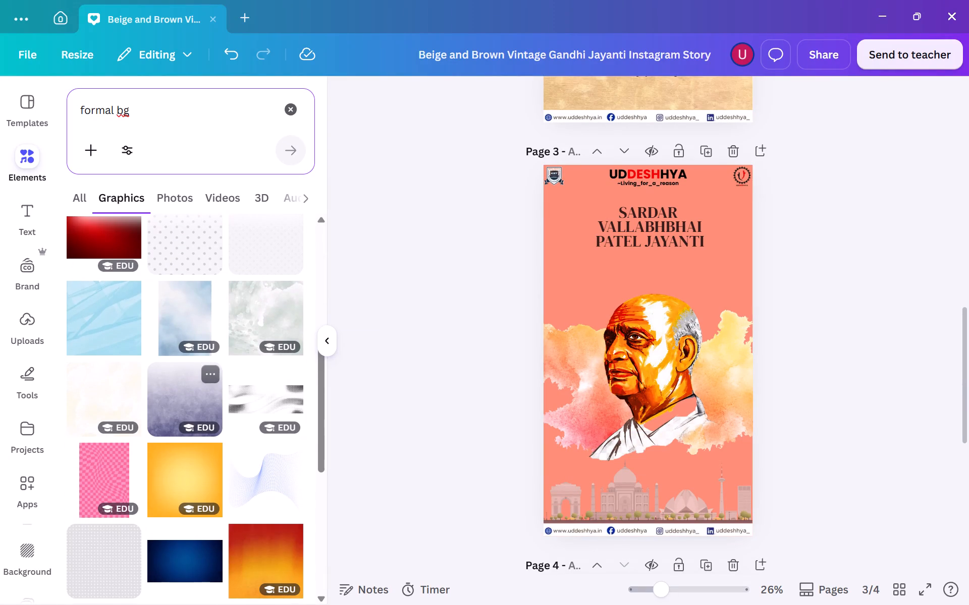
{"action": "scroll", "coordinate": [189, 483], "scroll_direction": "down", "scroll_amount": 1}
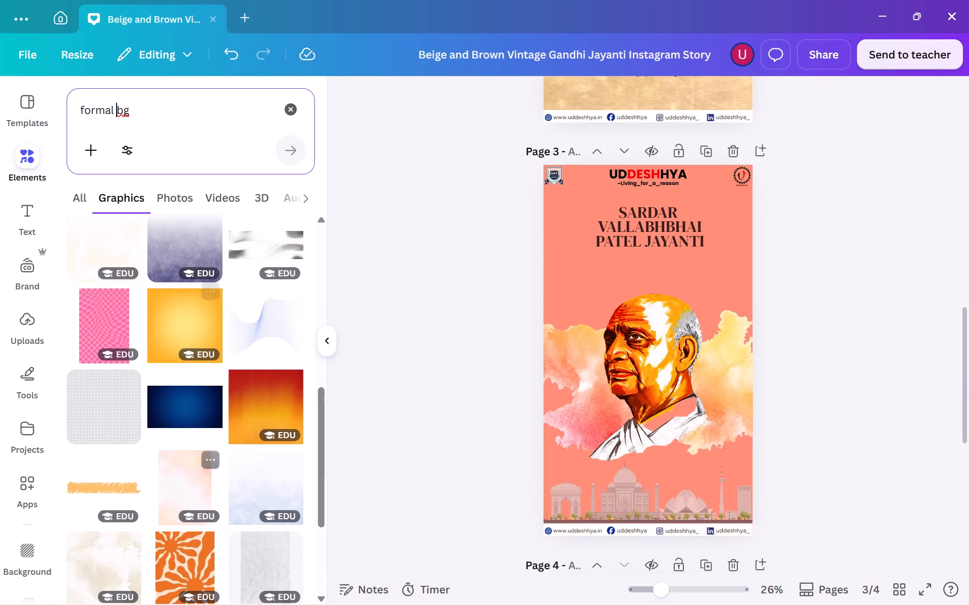
{"action": "scroll", "coordinate": [189, 483], "scroll_direction": "down", "scroll_amount": 1}
Add the yellow-orange radial gradient graphic to page 3 so it fills the page, and send it to the back.
{"action": "left_click_drag", "start_coordinate": [168, 324], "coordinate": [557, 272]}
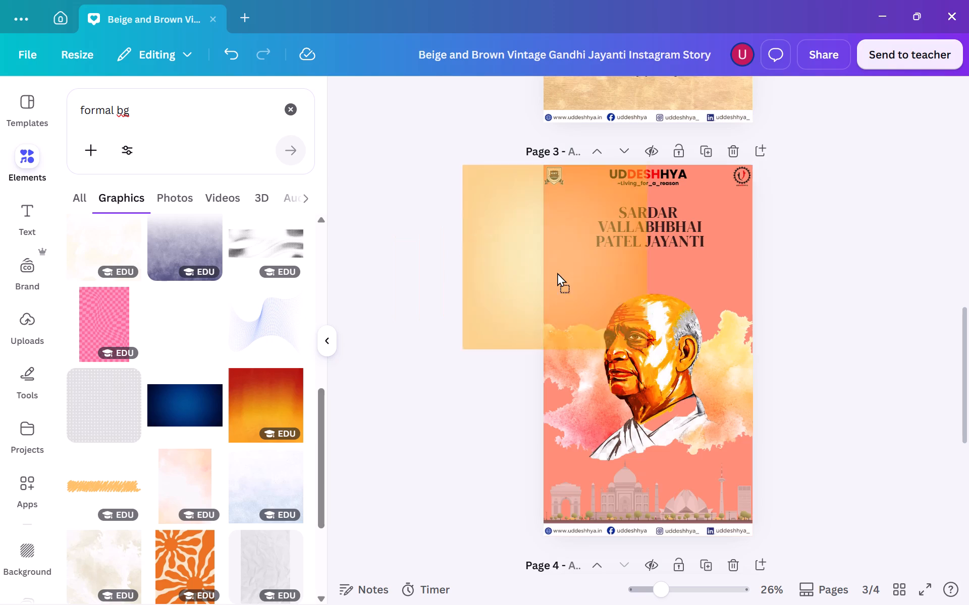
{"action": "left_click_drag", "start_coordinate": [557, 272], "coordinate": [550, 275]}
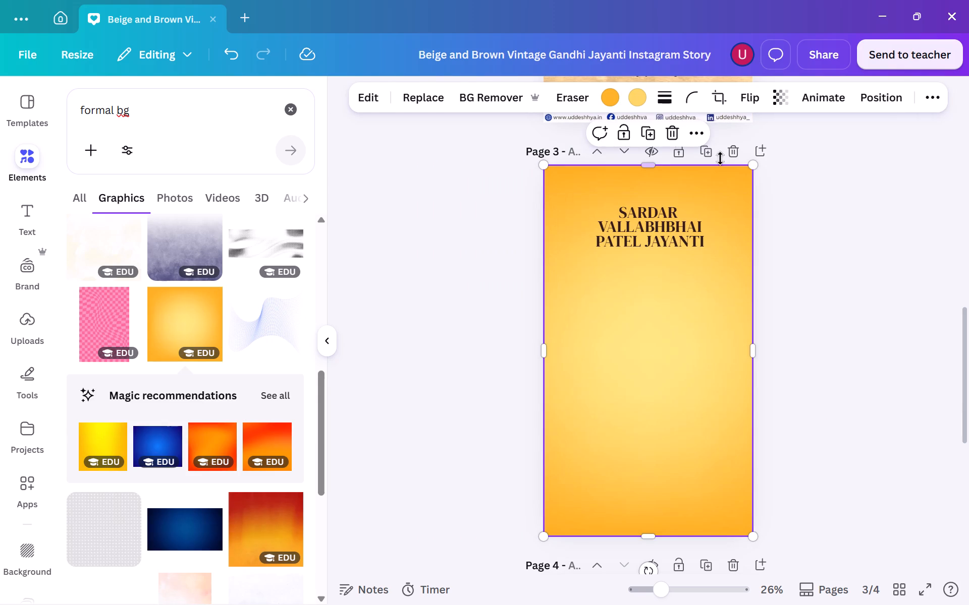
{"action": "left_click", "coordinate": [696, 132]}
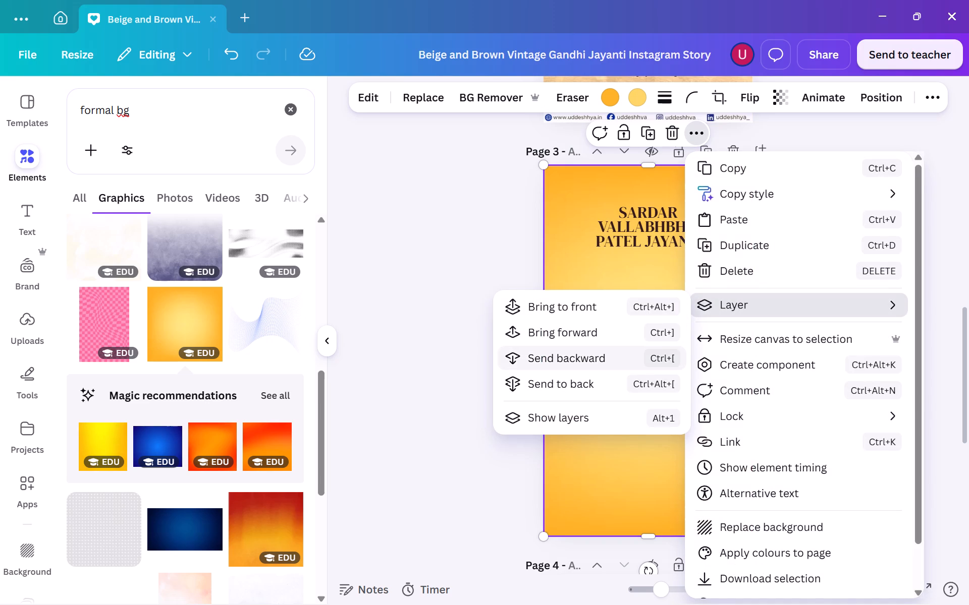
{"action": "left_click", "coordinate": [590, 374]}
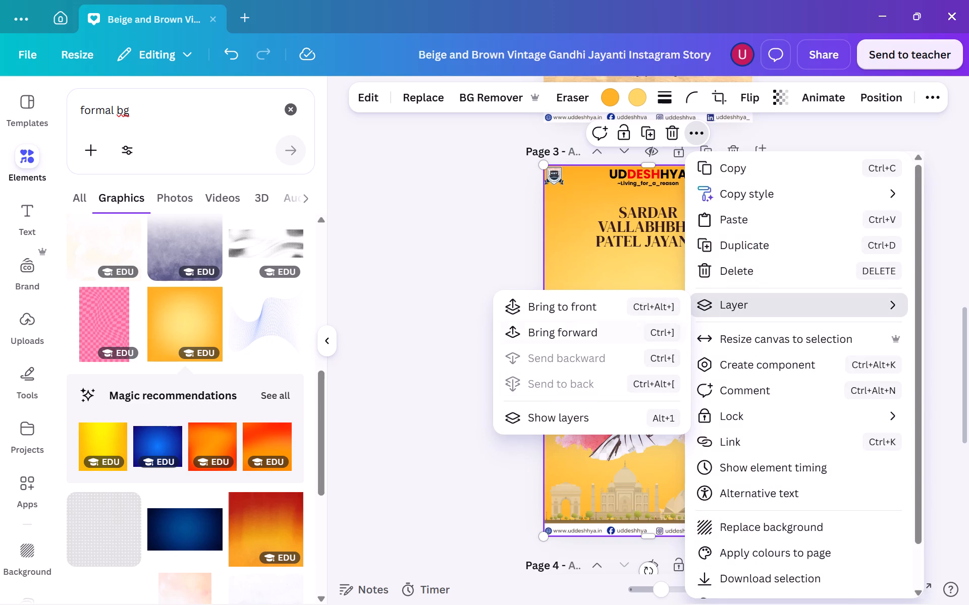
{"action": "left_click", "coordinate": [468, 321]}
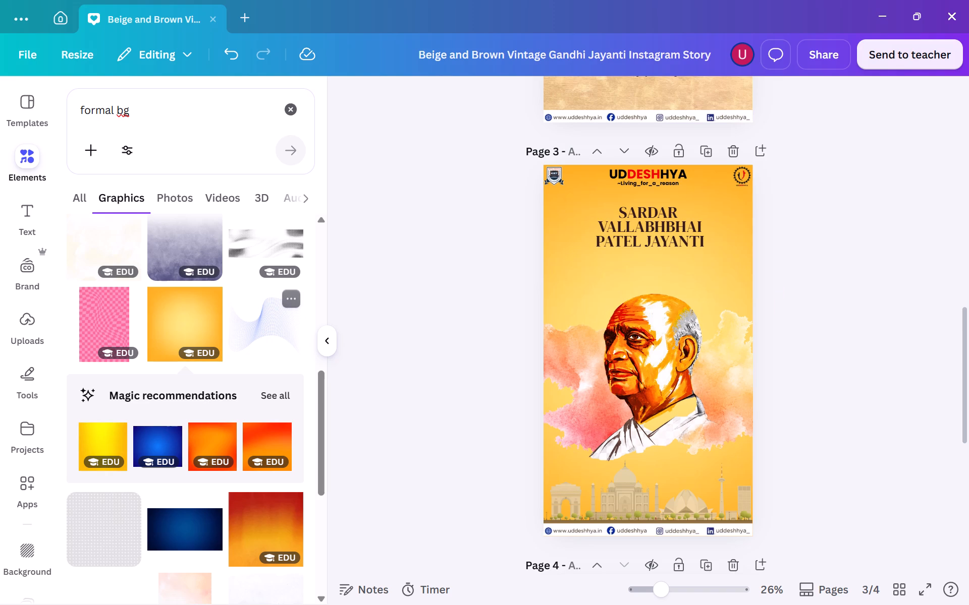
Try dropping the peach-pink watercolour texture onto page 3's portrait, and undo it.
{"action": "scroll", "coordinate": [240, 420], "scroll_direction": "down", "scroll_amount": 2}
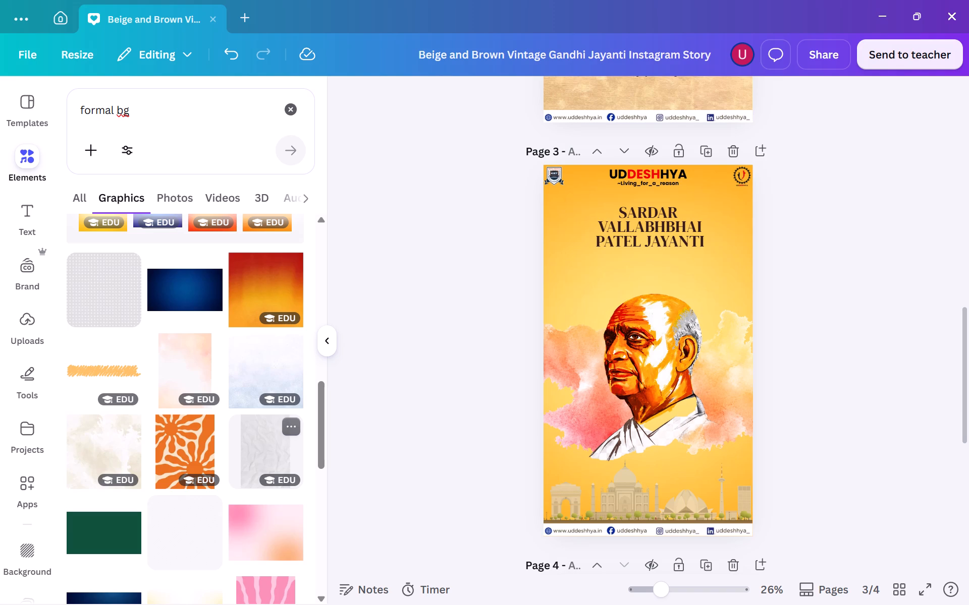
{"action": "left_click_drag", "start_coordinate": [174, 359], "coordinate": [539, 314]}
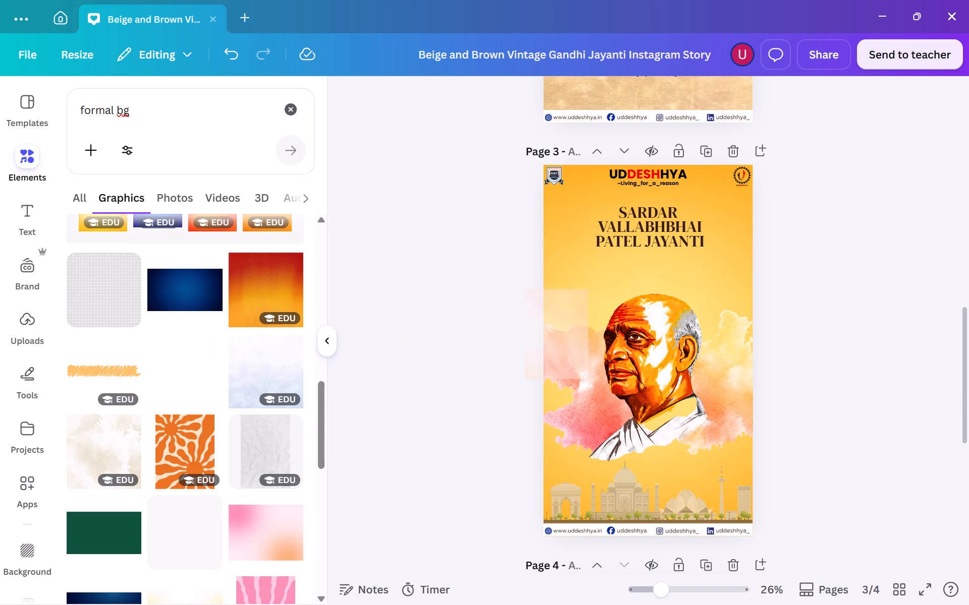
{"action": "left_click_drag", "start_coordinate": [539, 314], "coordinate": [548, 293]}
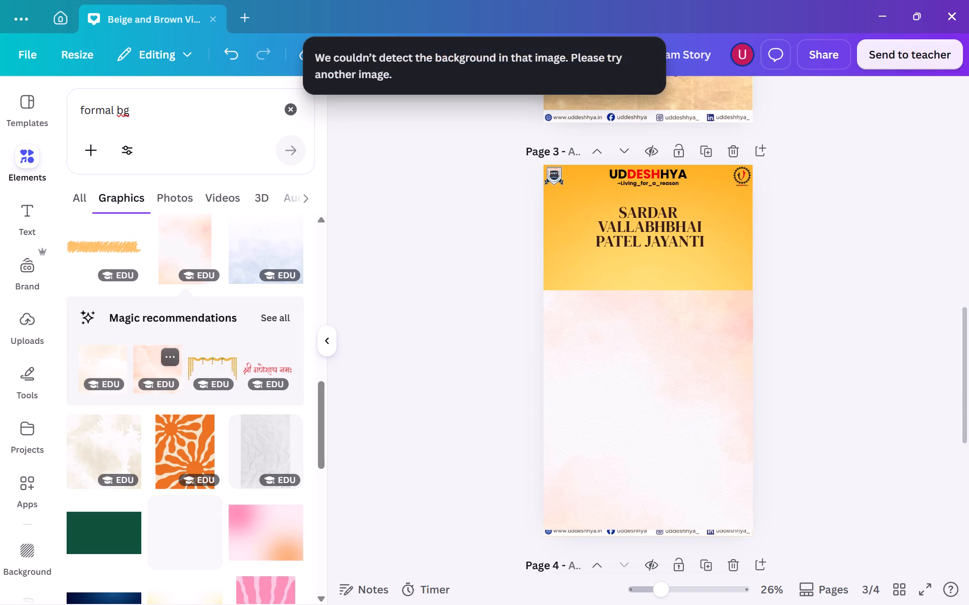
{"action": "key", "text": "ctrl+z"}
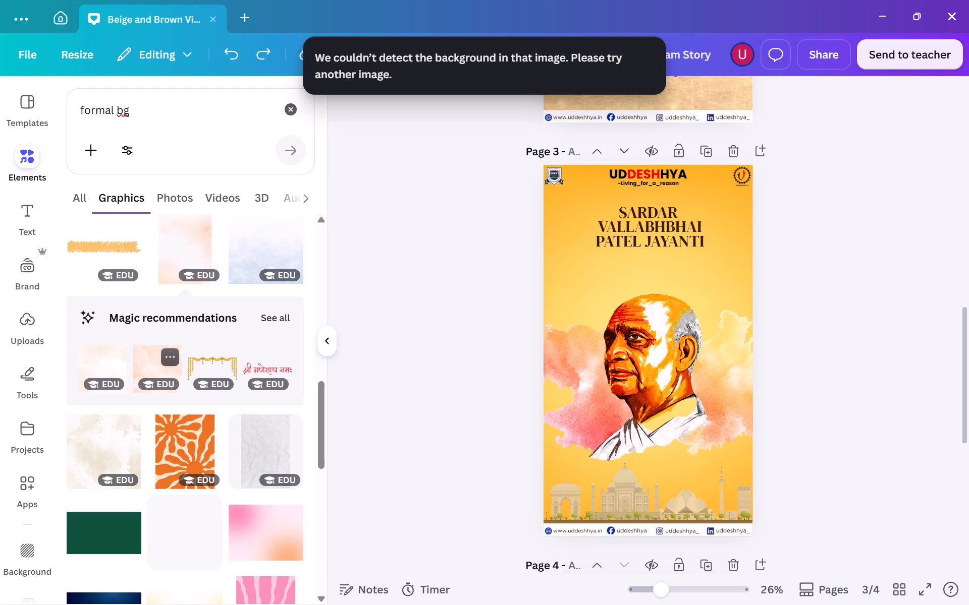
Replace page 3's full-page gradient with the peach-pink watercolour texture.
{"action": "left_click_drag", "start_coordinate": [177, 229], "coordinate": [542, 250]}
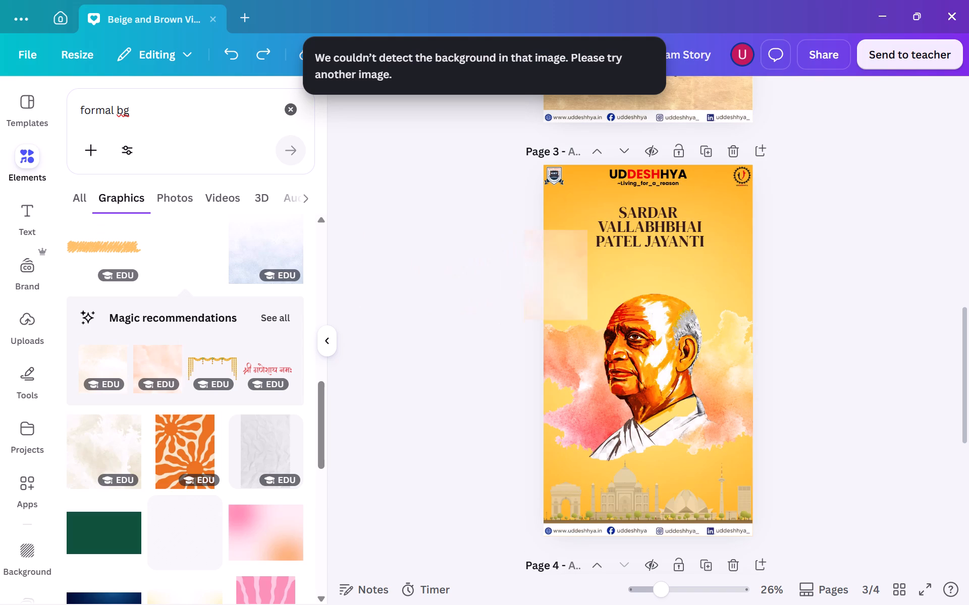
{"action": "left_click_drag", "start_coordinate": [542, 250], "coordinate": [545, 248]}
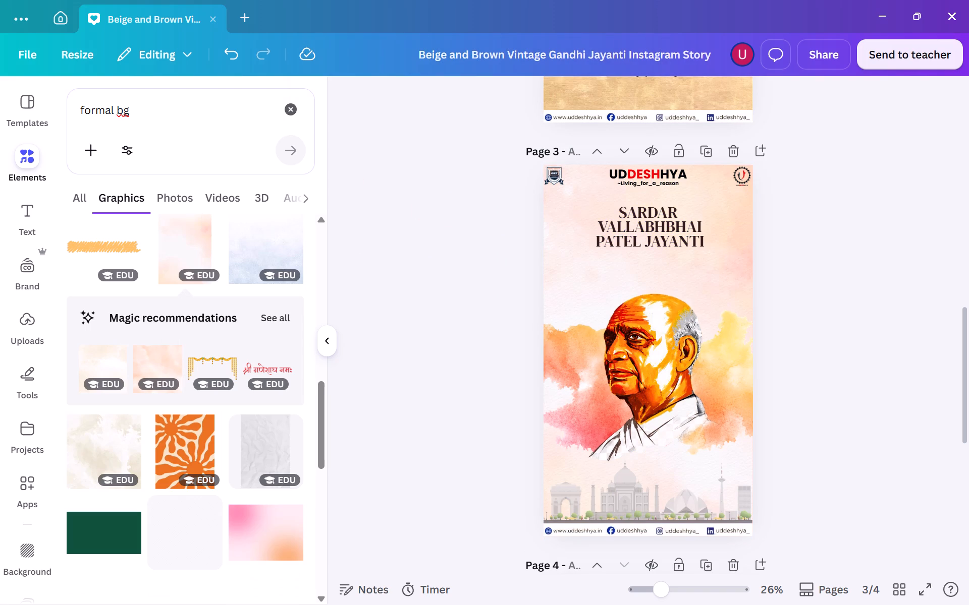
{"action": "left_click", "coordinate": [875, 299]}
{"action": "left_click", "coordinate": [546, 280]}
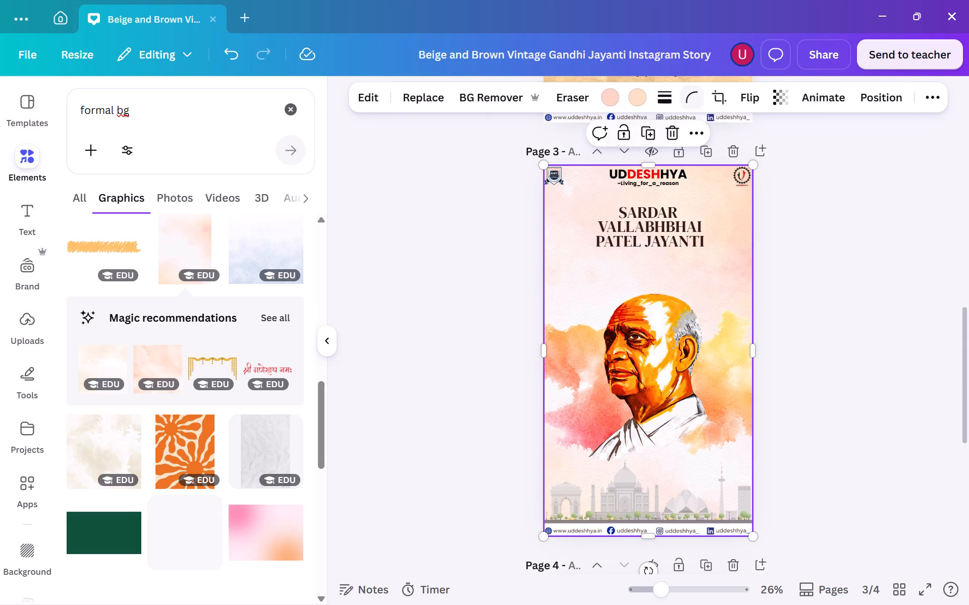
{"action": "left_click", "coordinate": [803, 214]}
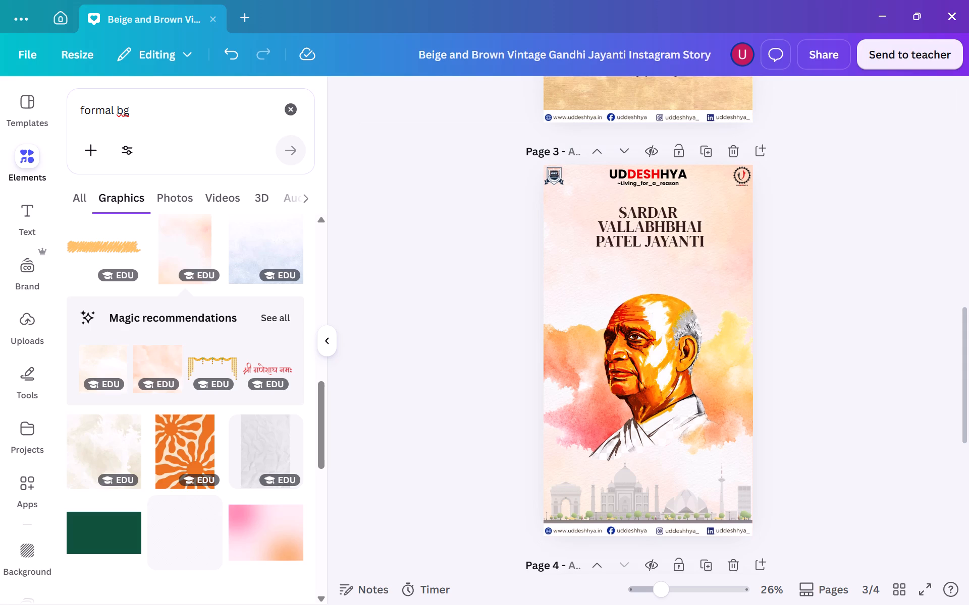
Move page 3's watercolour portrait slightly up, closer to the title.
{"action": "scroll", "coordinate": [803, 214], "scroll_direction": "right", "scroll_amount": 1}
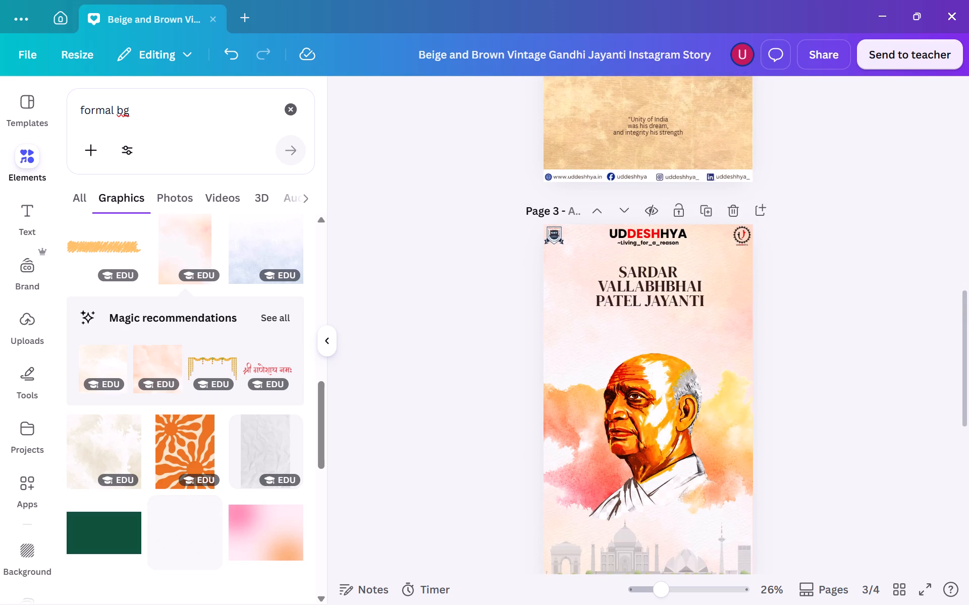
{"action": "scroll", "coordinate": [803, 214], "scroll_direction": "down", "scroll_amount": 2}
{"action": "left_click", "coordinate": [625, 327]}
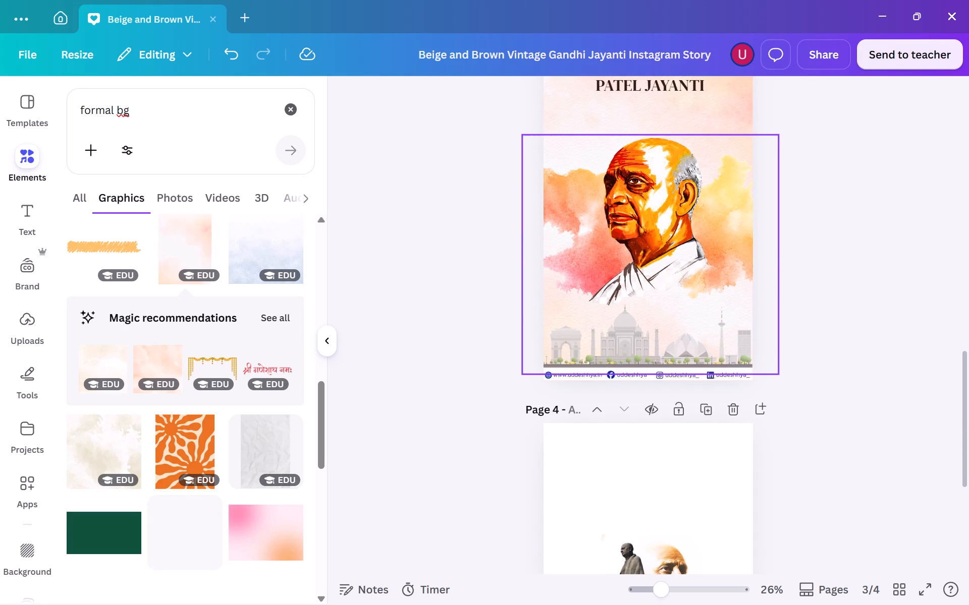
{"action": "left_click", "coordinate": [625, 327]}
{"action": "left_click_drag", "start_coordinate": [625, 327], "coordinate": [625, 306]}
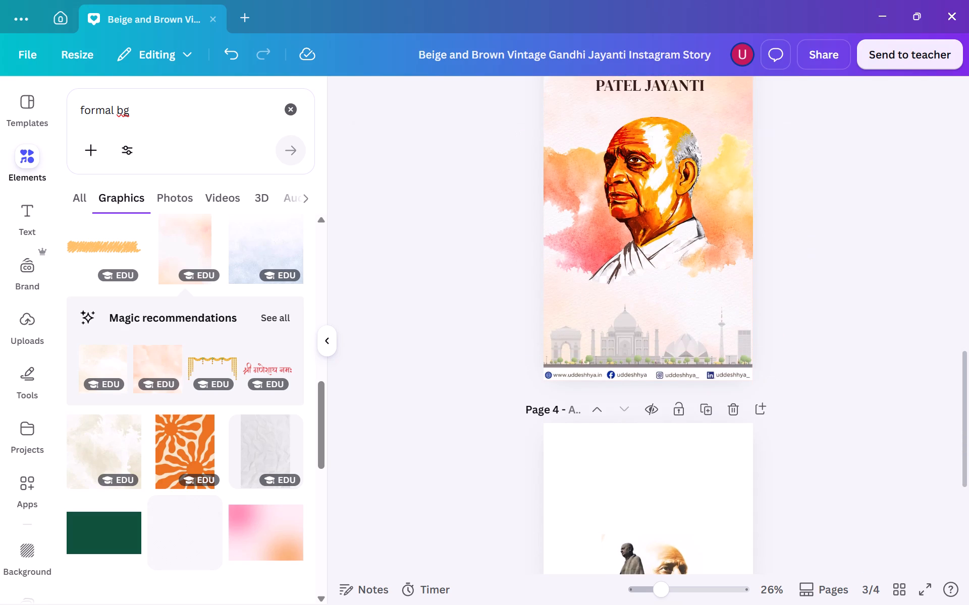
Delete the Indian monuments skyline above page 3's footer.
{"action": "left_click", "coordinate": [610, 357]}
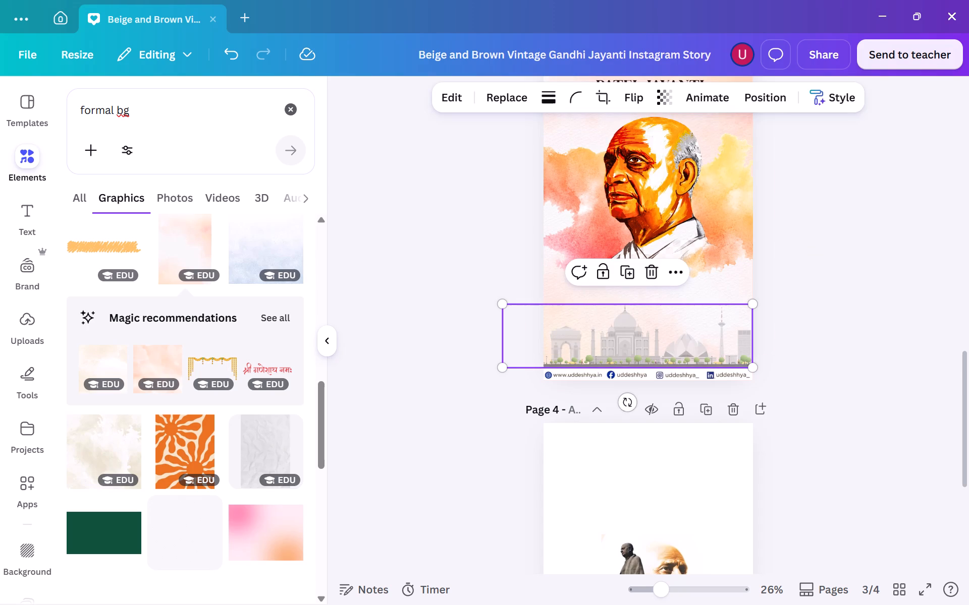
{"action": "key", "text": "BackSpace"}
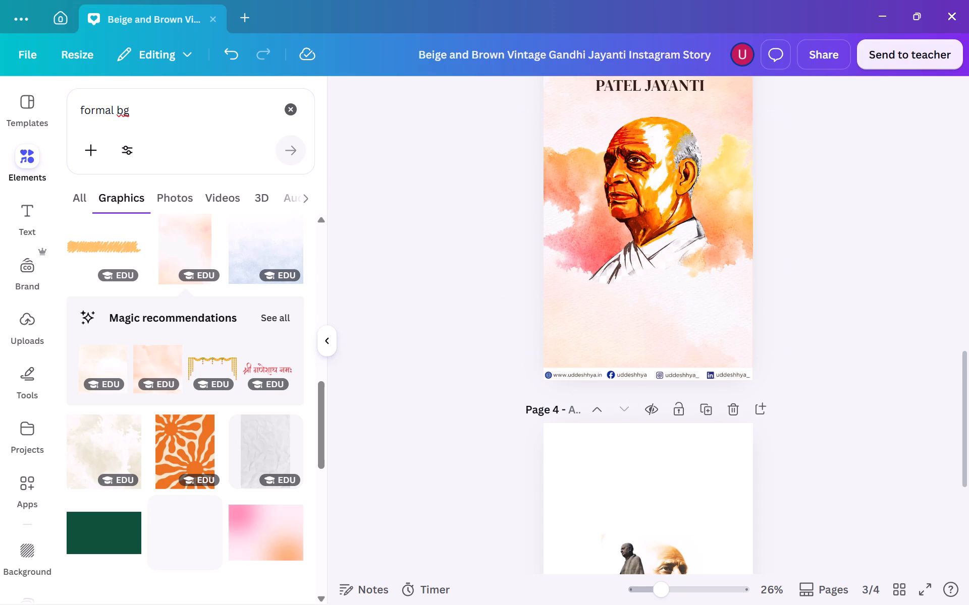
Replace the "formal bg" query and search the graphics for "indian elements".
{"action": "triple_click", "coordinate": [120, 110]}
{"action": "left_click", "coordinate": [120, 110]}
{"action": "key", "text": "BackSpace"}
{"action": "scroll", "coordinate": [120, 110], "scroll_direction": "up", "scroll_amount": 1}
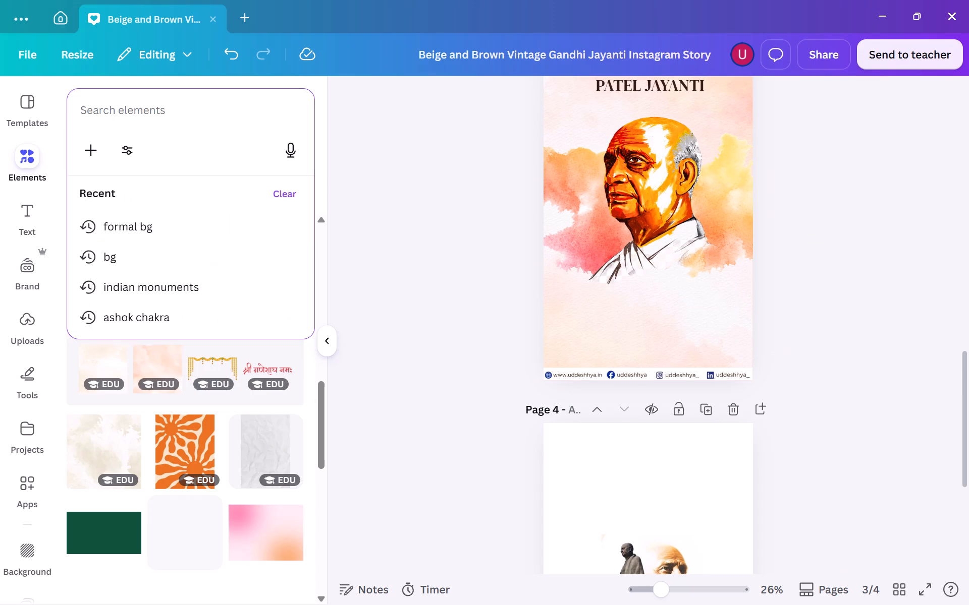
{"action": "scroll", "coordinate": [677, 238], "scroll_direction": "up", "scroll_amount": 2}
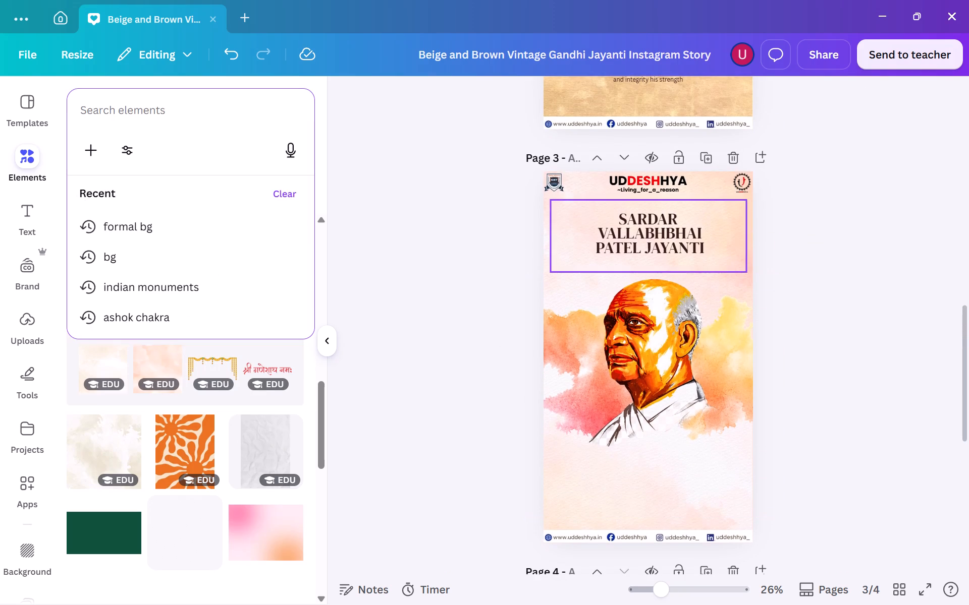
{"action": "left_click", "coordinate": [148, 96]}
{"action": "left_click", "coordinate": [138, 108]}
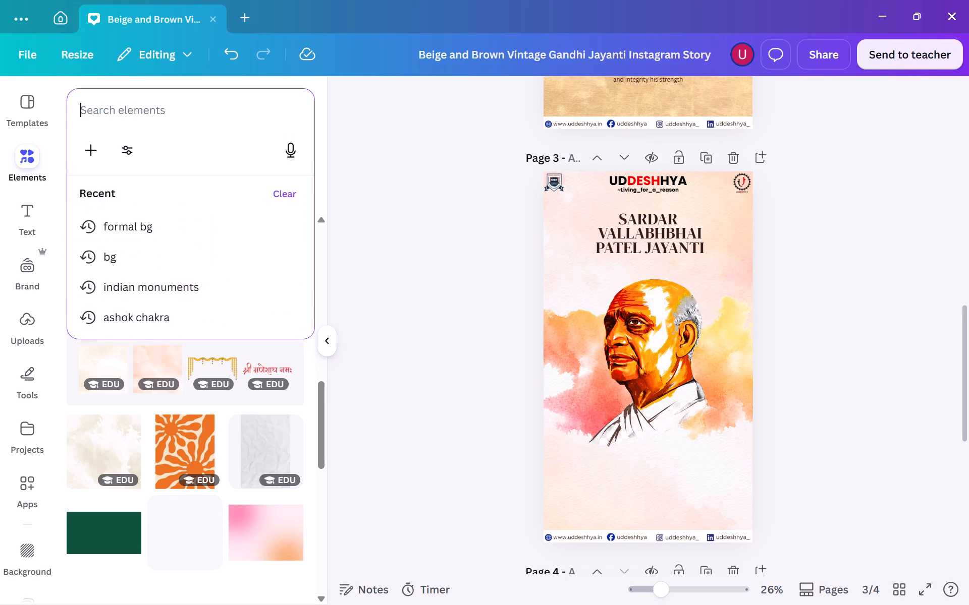
{"action": "type", "text": "indian elements"}
{"action": "key", "text": "Return"}
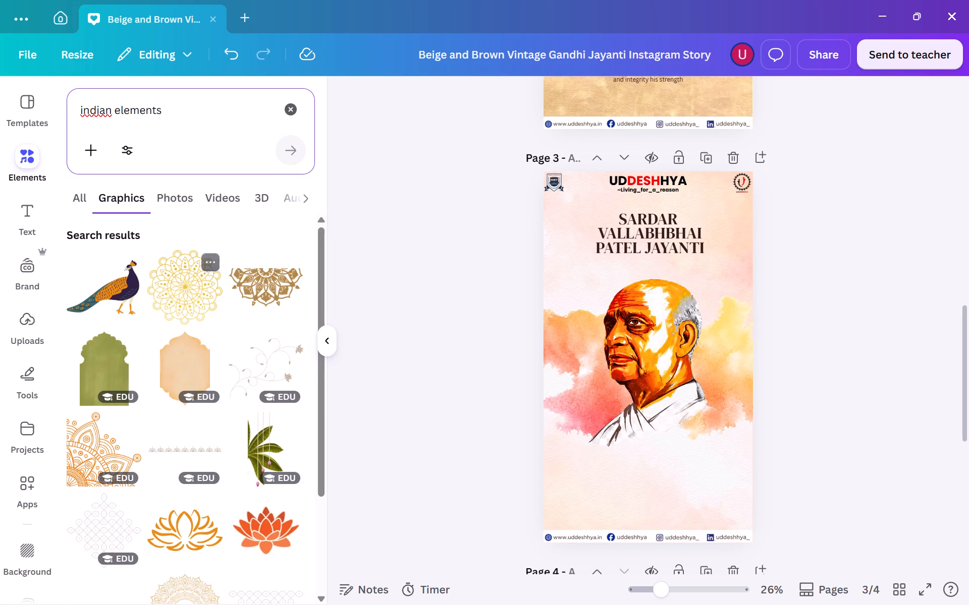
Look through the "indian elements" graphics for a decoration that suits page 3's watercolour portrait design.
{"action": "scroll", "coordinate": [154, 355], "scroll_direction": "down", "scroll_amount": 1}
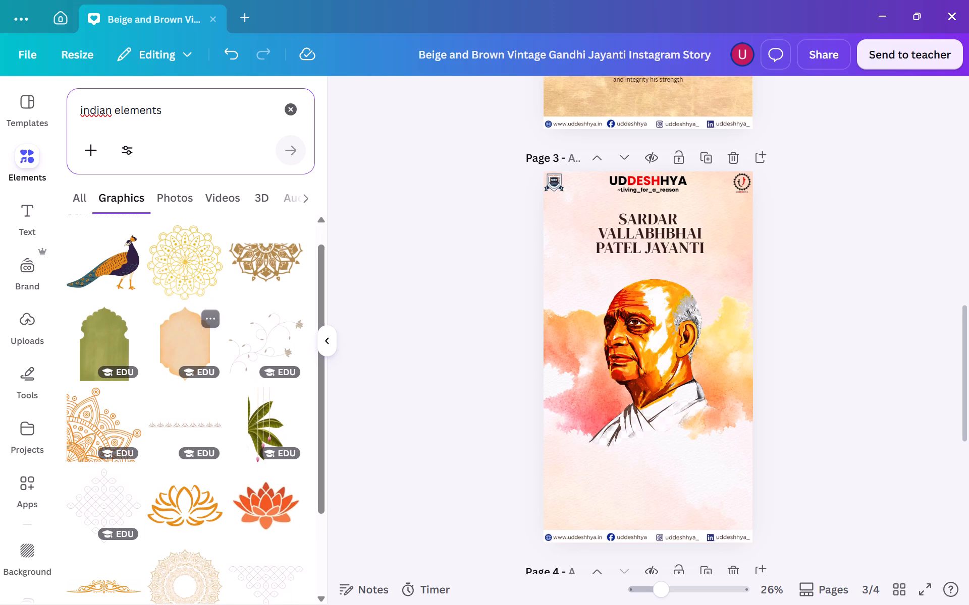
{"action": "scroll", "coordinate": [166, 400], "scroll_direction": "down", "scroll_amount": 2}
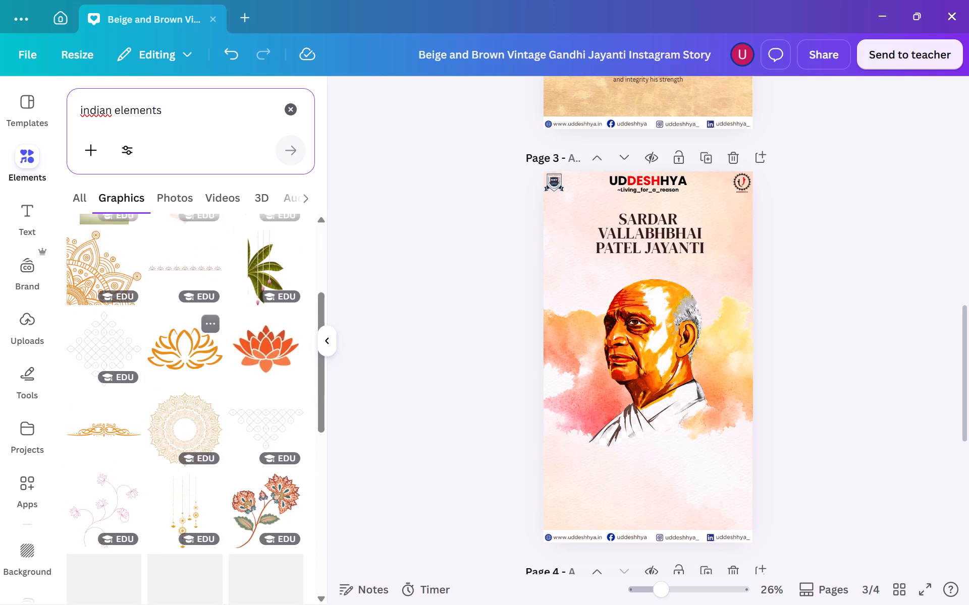
{"action": "scroll", "coordinate": [166, 400], "scroll_direction": "down", "scroll_amount": 1}
{"action": "scroll", "coordinate": [166, 400], "scroll_direction": "up", "scroll_amount": 1}
{"action": "scroll", "coordinate": [166, 400], "scroll_direction": "down", "scroll_amount": 1}
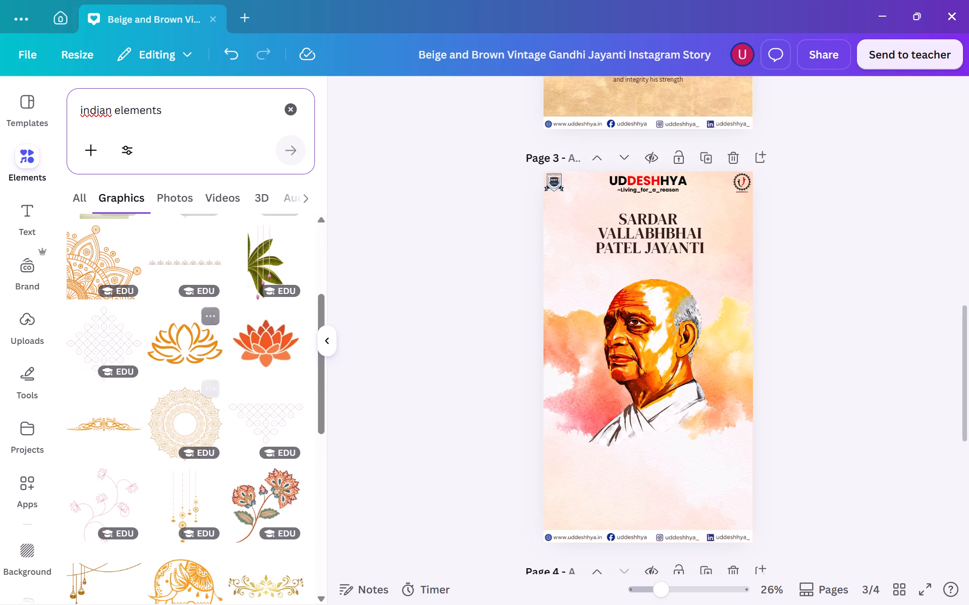
{"action": "scroll", "coordinate": [166, 400], "scroll_direction": "down", "scroll_amount": 1}
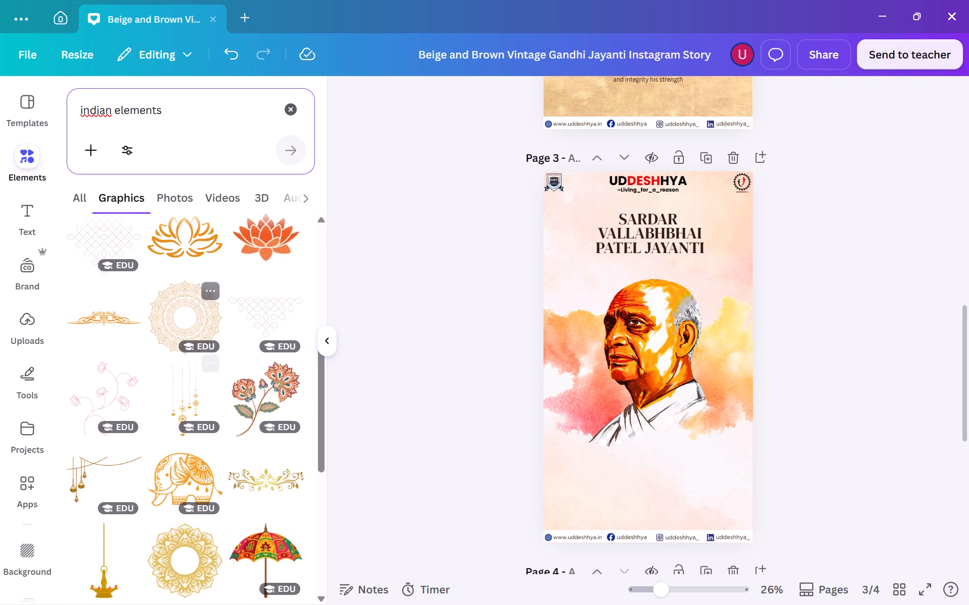
{"action": "scroll", "coordinate": [166, 400], "scroll_direction": "down", "scroll_amount": 5}
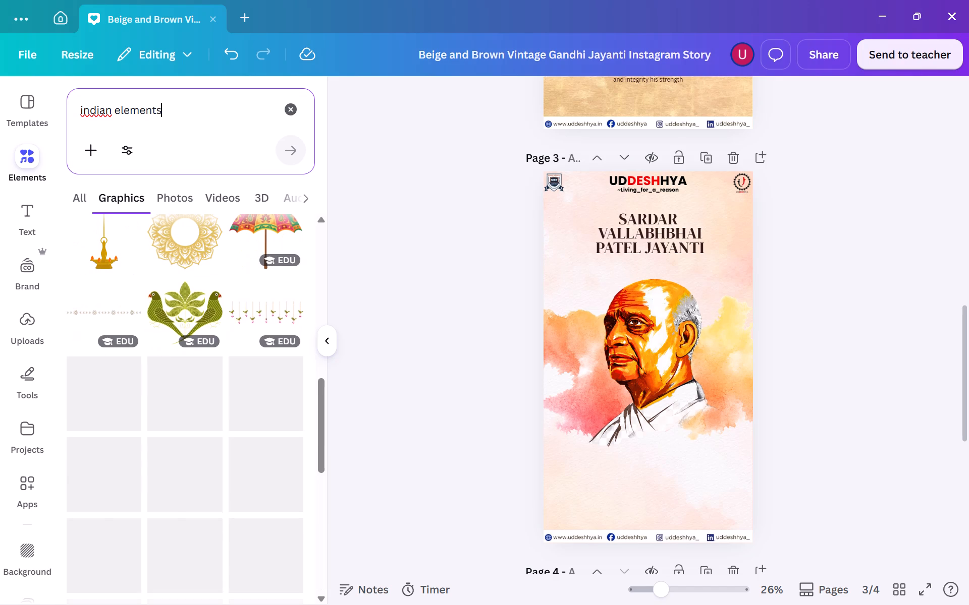
{"action": "scroll", "coordinate": [180, 450], "scroll_direction": "down", "scroll_amount": 2}
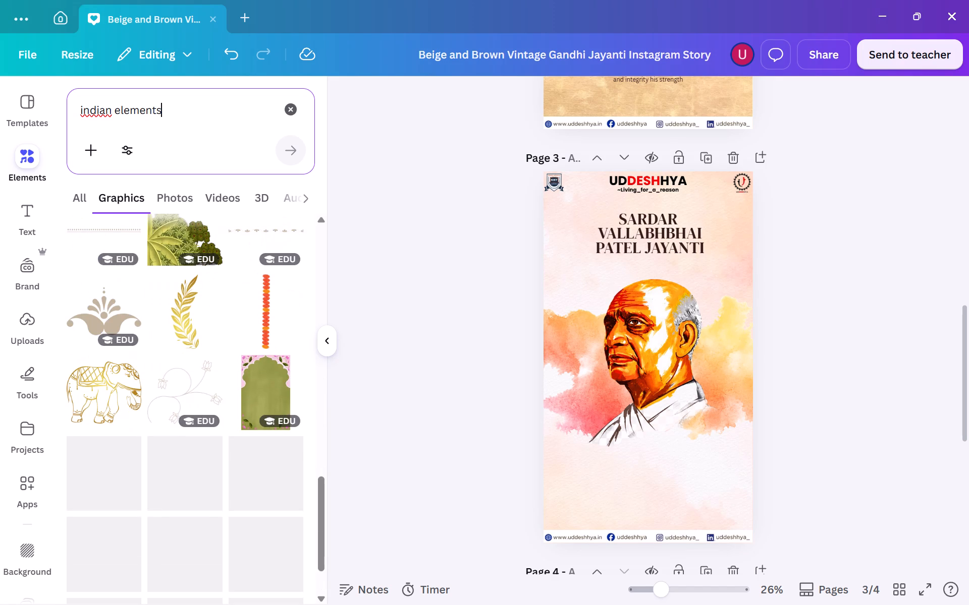
{"action": "scroll", "coordinate": [180, 450], "scroll_direction": "down", "scroll_amount": 2}
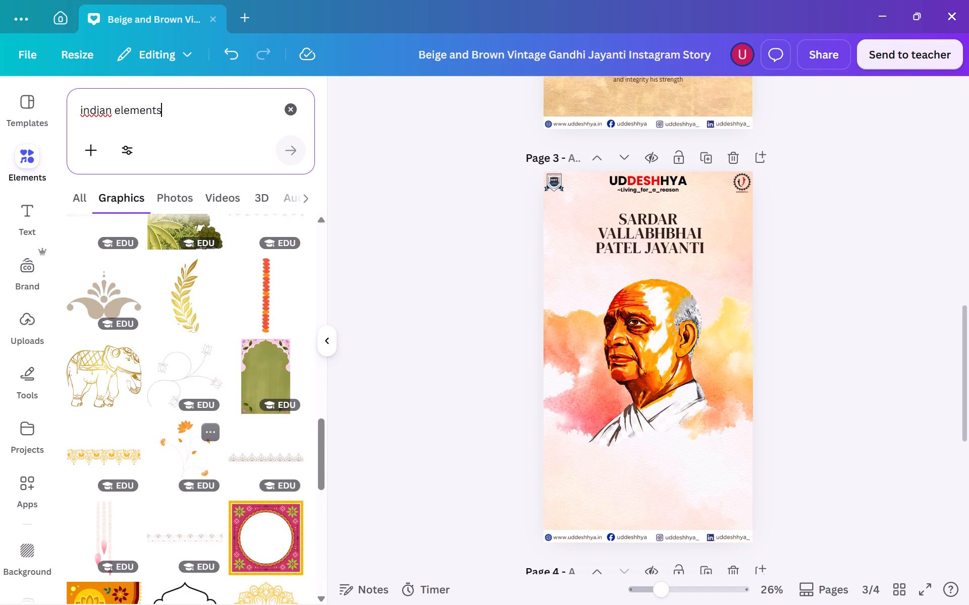
{"action": "scroll", "coordinate": [180, 450], "scroll_direction": "down", "scroll_amount": 1}
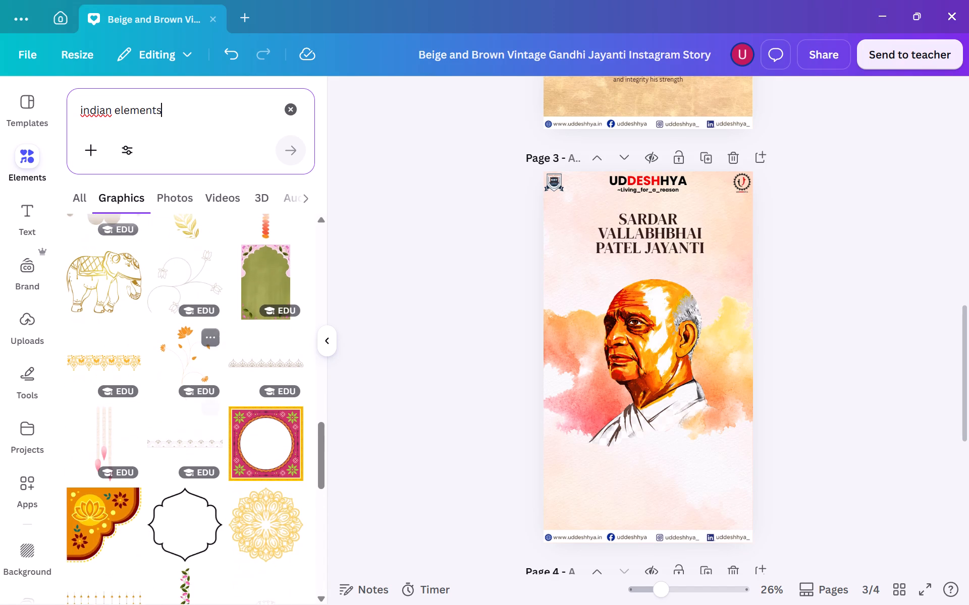
{"action": "scroll", "coordinate": [180, 450], "scroll_direction": "down", "scroll_amount": 4}
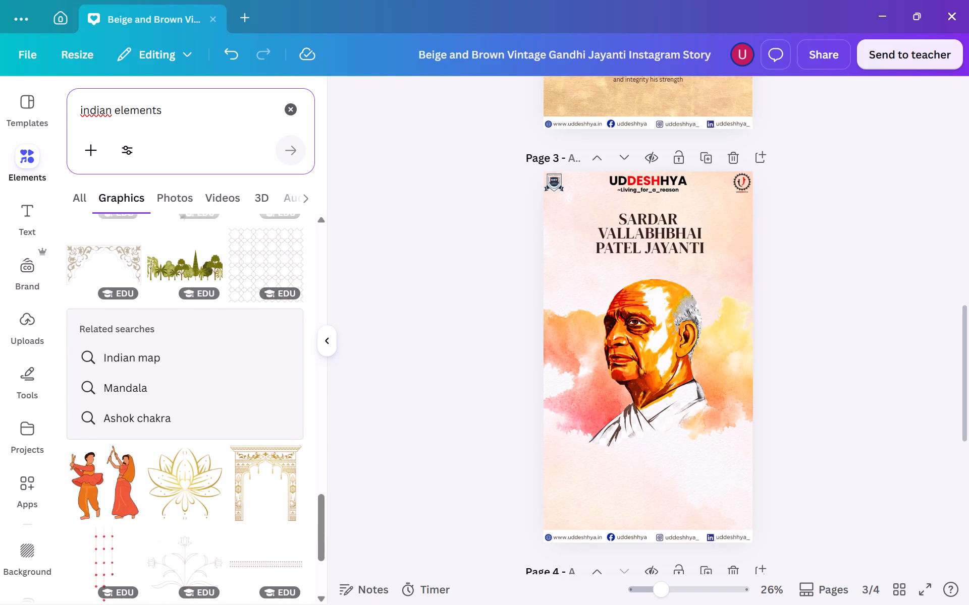
{"action": "scroll", "coordinate": [180, 450], "scroll_direction": "down", "scroll_amount": 3}
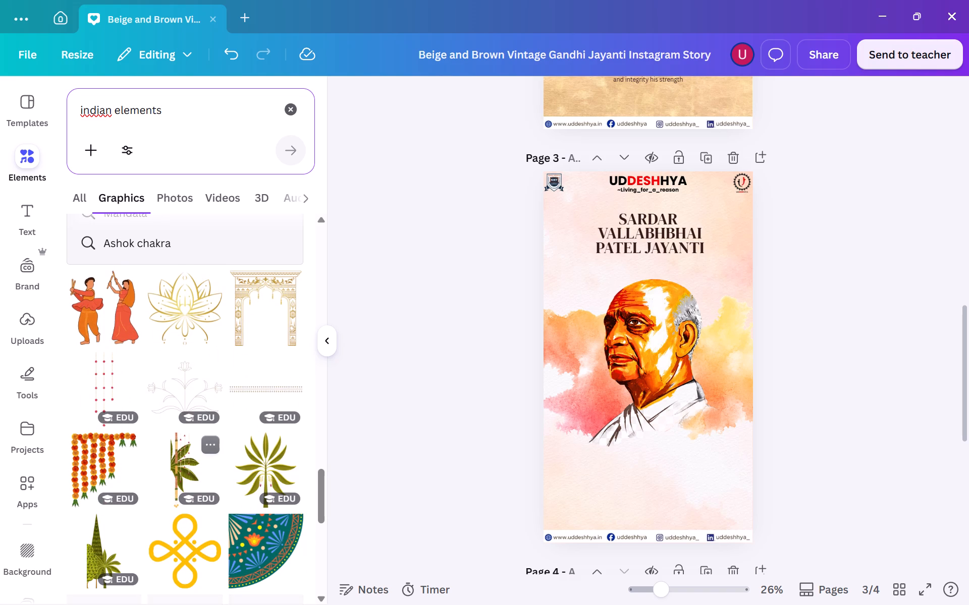
{"action": "scroll", "coordinate": [180, 450], "scroll_direction": "down", "scroll_amount": 1}
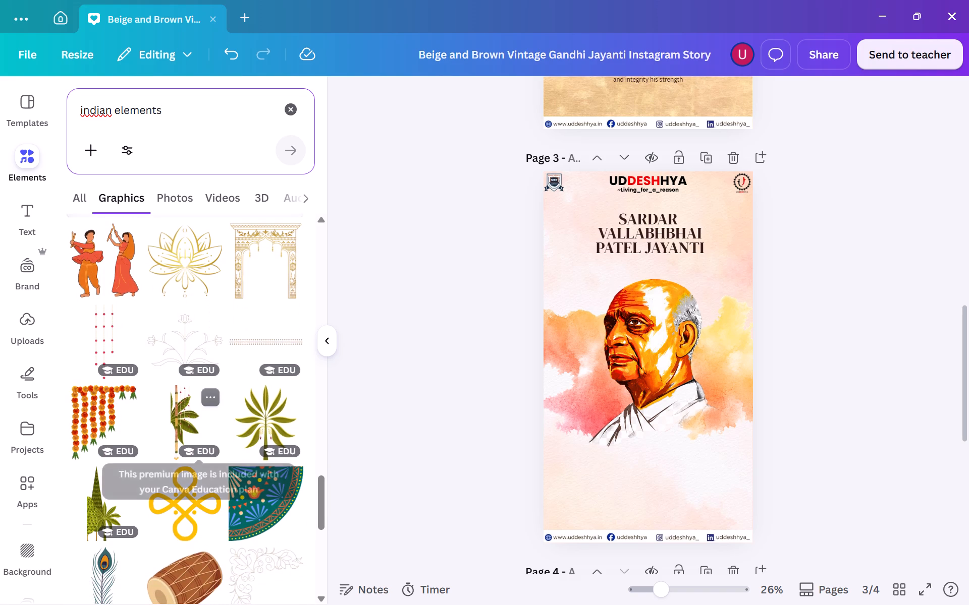
{"action": "scroll", "coordinate": [180, 450], "scroll_direction": "down", "scroll_amount": 3}
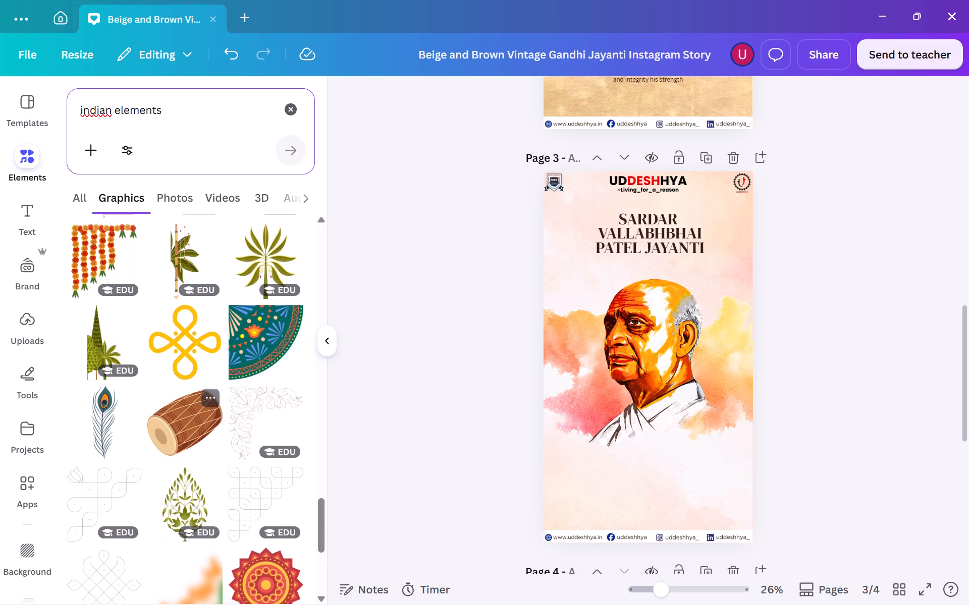
{"action": "scroll", "coordinate": [180, 450], "scroll_direction": "down", "scroll_amount": 2}
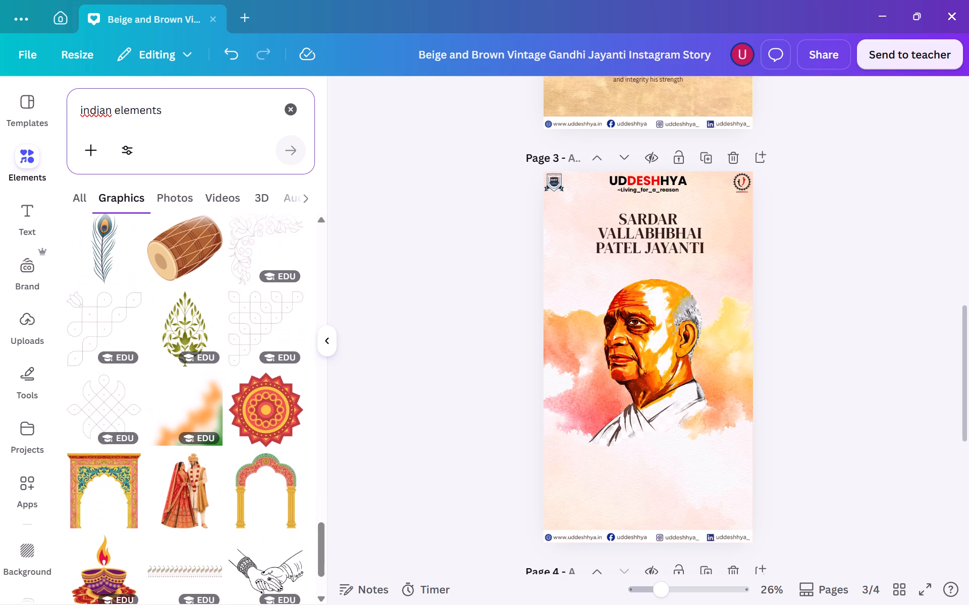
{"action": "scroll", "coordinate": [180, 450], "scroll_direction": "down", "scroll_amount": 5}
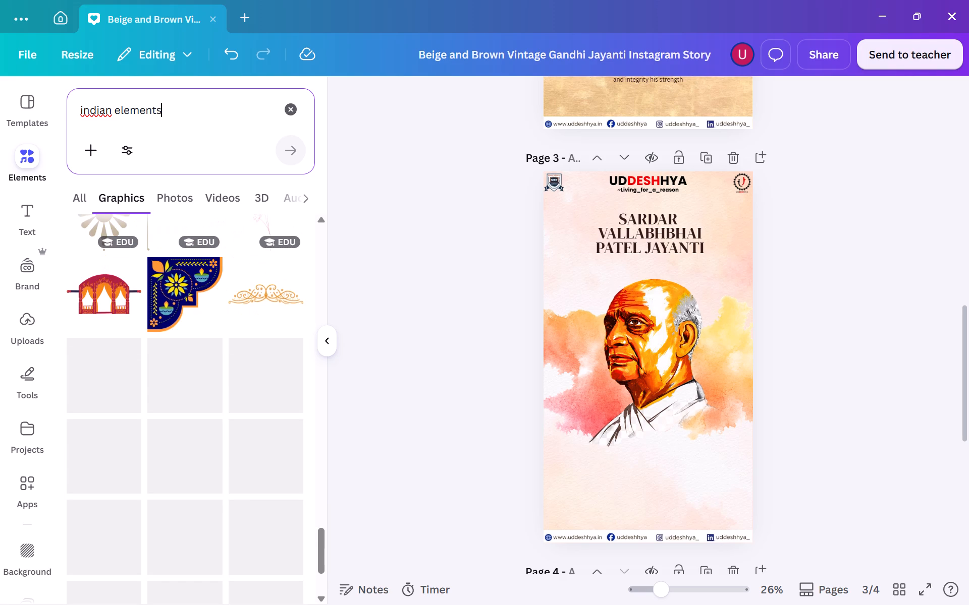
{"action": "scroll", "coordinate": [180, 450], "scroll_direction": "up", "scroll_amount": 1}
{"action": "scroll", "coordinate": [180, 450], "scroll_direction": "down", "scroll_amount": 2}
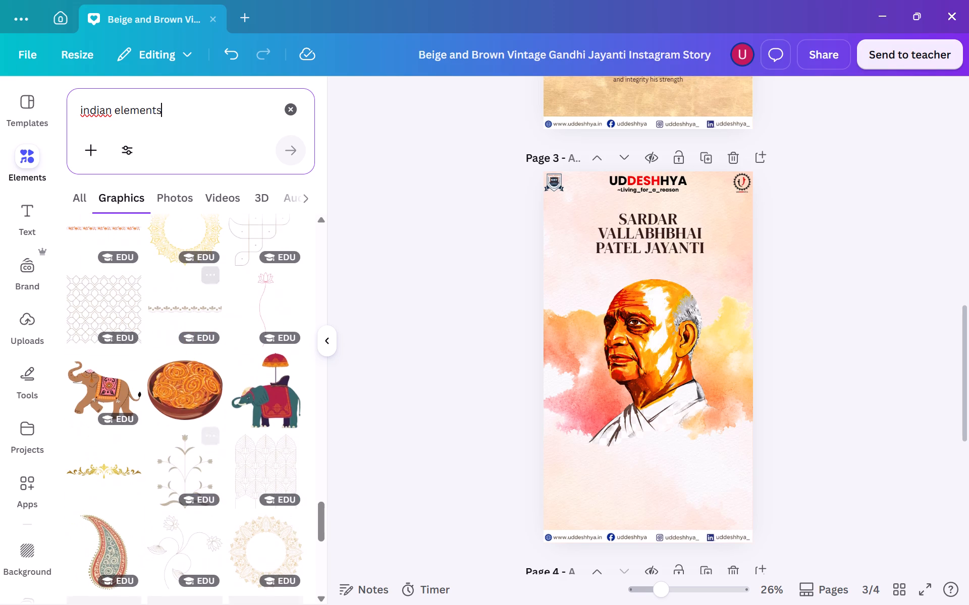
{"action": "scroll", "coordinate": [180, 450], "scroll_direction": "down", "scroll_amount": 5}
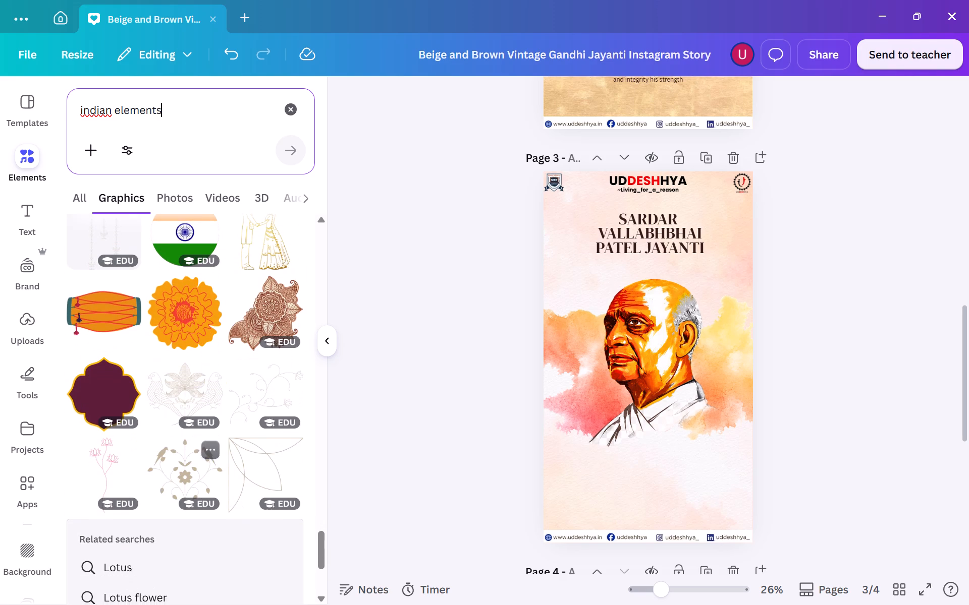
{"action": "scroll", "coordinate": [180, 450], "scroll_direction": "down", "scroll_amount": 5}
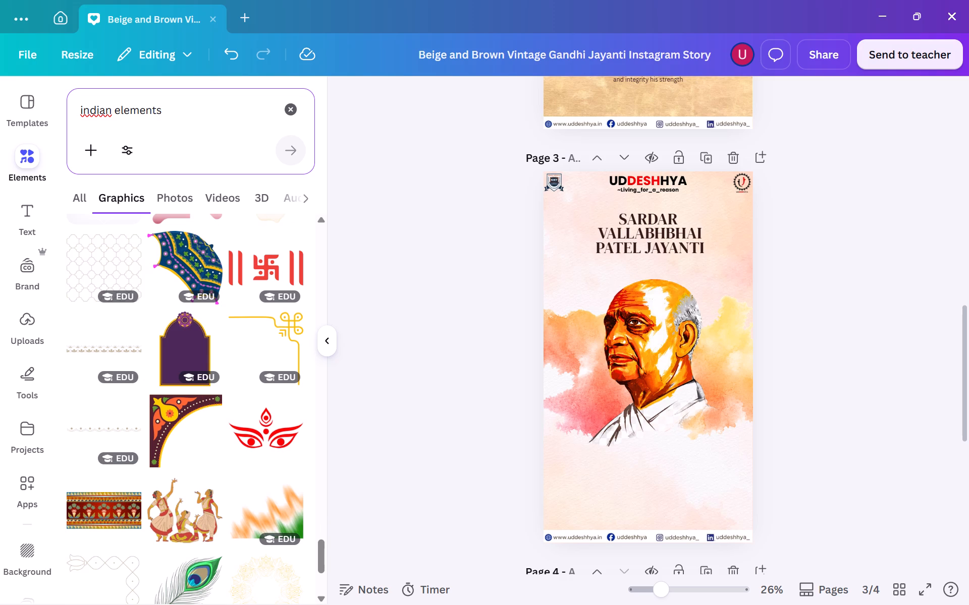
Change the graphics search to "indian freedom fighter".
{"action": "key", "text": "BackSpace"}
{"action": "key", "text": "BackSpace"}
{"action": "key", "text": "BackSpace"}
{"action": "key", "text": "BackSpace"}
{"action": "key", "text": "BackSpace"}
{"action": "key", "text": "BackSpace"}
{"action": "key", "text": "BackSpace"}
{"action": "key", "text": "BackSpace"}
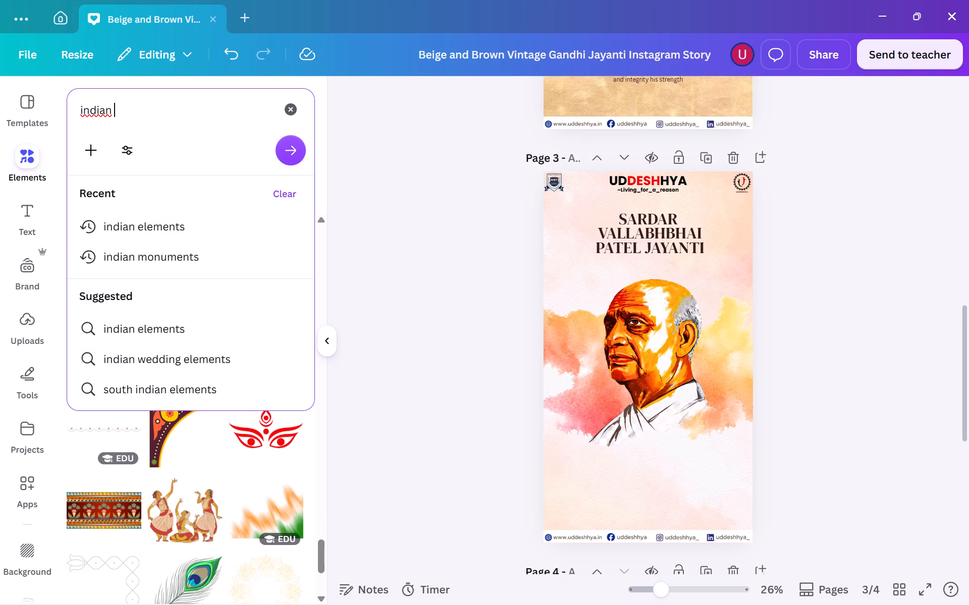
{"action": "type", "text": "freedom fighter"}
{"action": "key", "text": "Return"}
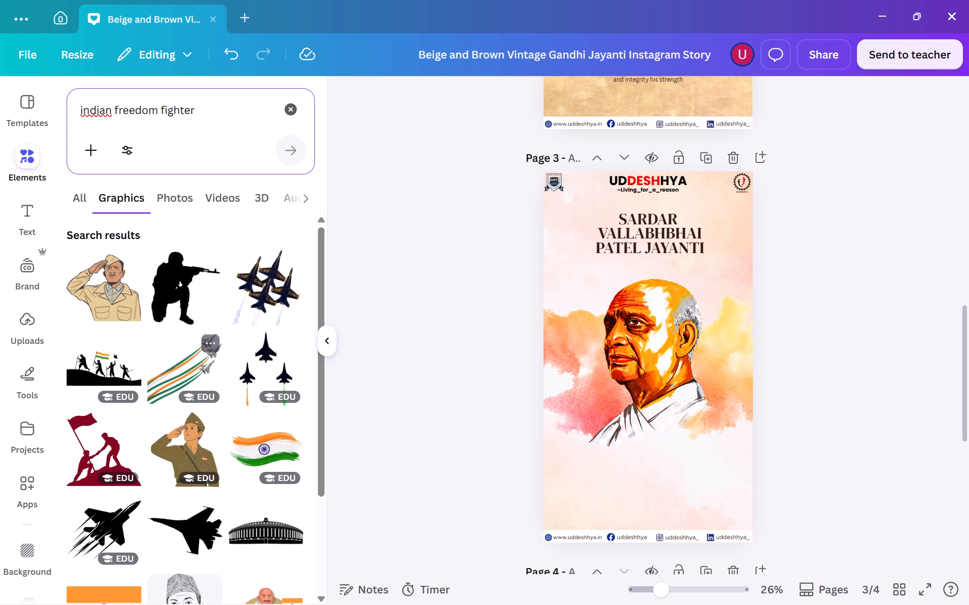
Look through the "indian freedom fighter" graphics for artwork that suits page 3.
{"action": "scroll", "coordinate": [161, 388], "scroll_direction": "down", "scroll_amount": 5}
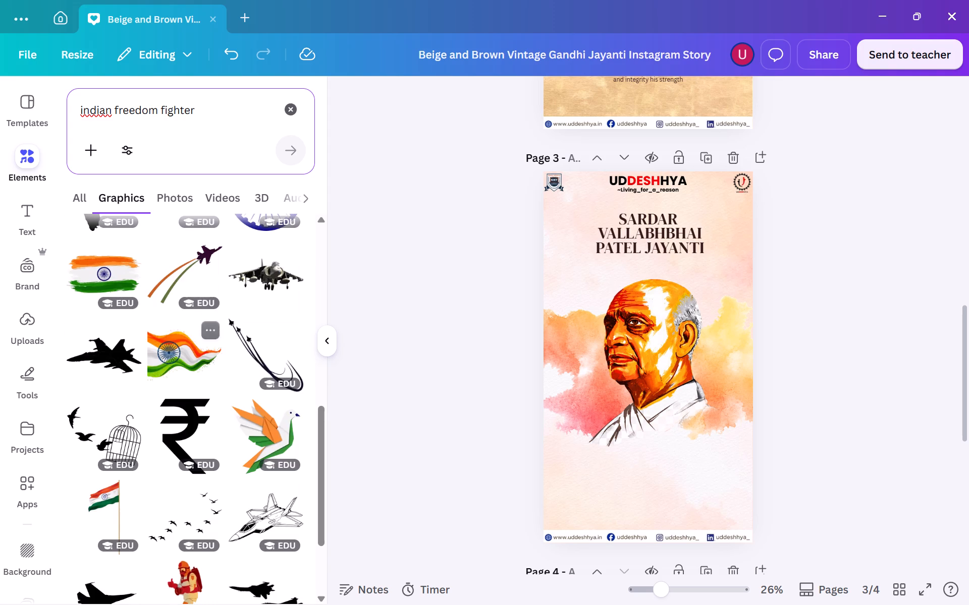
{"action": "scroll", "coordinate": [161, 388], "scroll_direction": "down", "scroll_amount": 3}
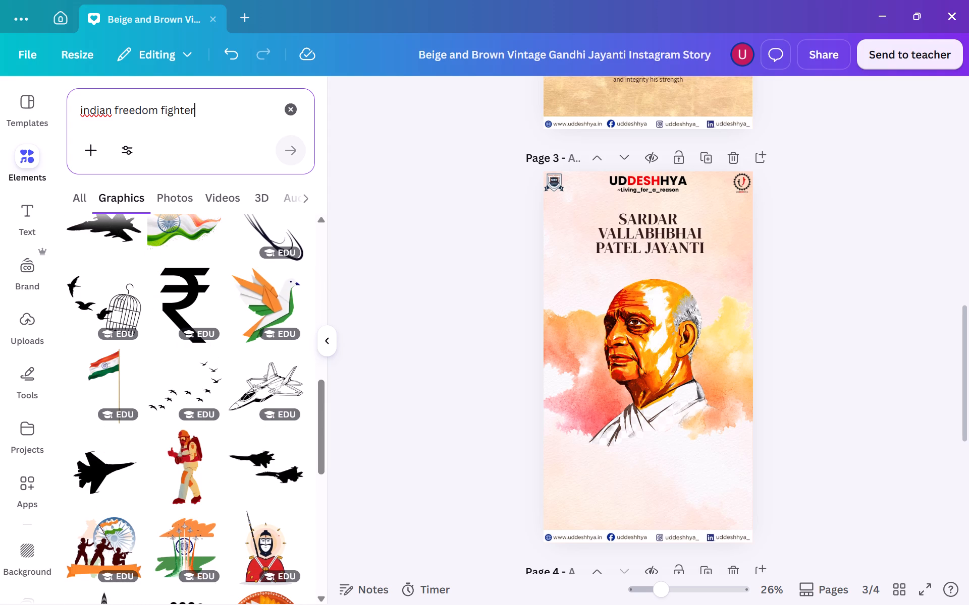
{"action": "scroll", "coordinate": [230, 348], "scroll_direction": "down", "scroll_amount": 10}
{"action": "scroll", "coordinate": [230, 348], "scroll_direction": "up", "scroll_amount": 1}
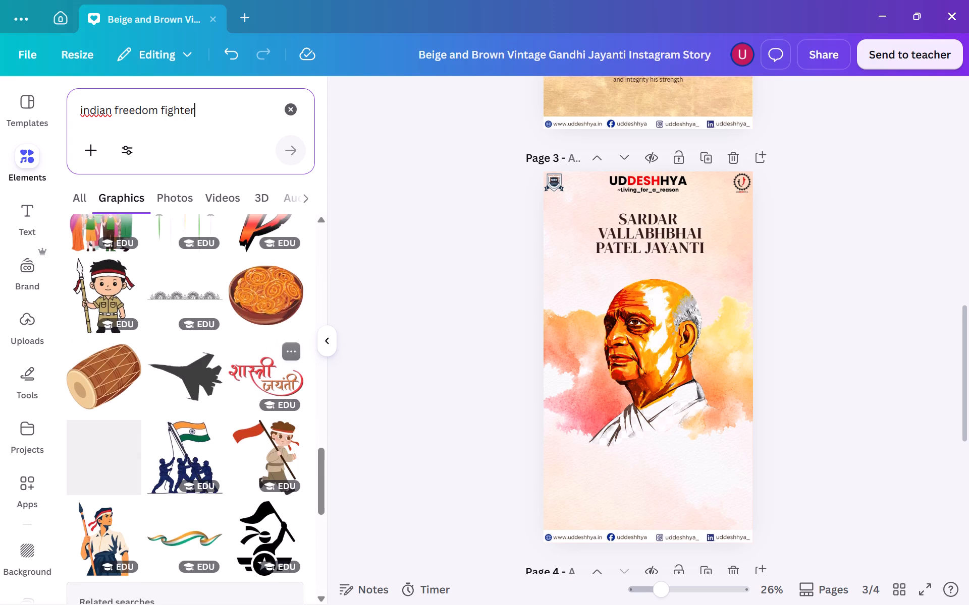
{"action": "scroll", "coordinate": [230, 348], "scroll_direction": "up", "scroll_amount": 1}
{"action": "scroll", "coordinate": [230, 348], "scroll_direction": "down", "scroll_amount": 4}
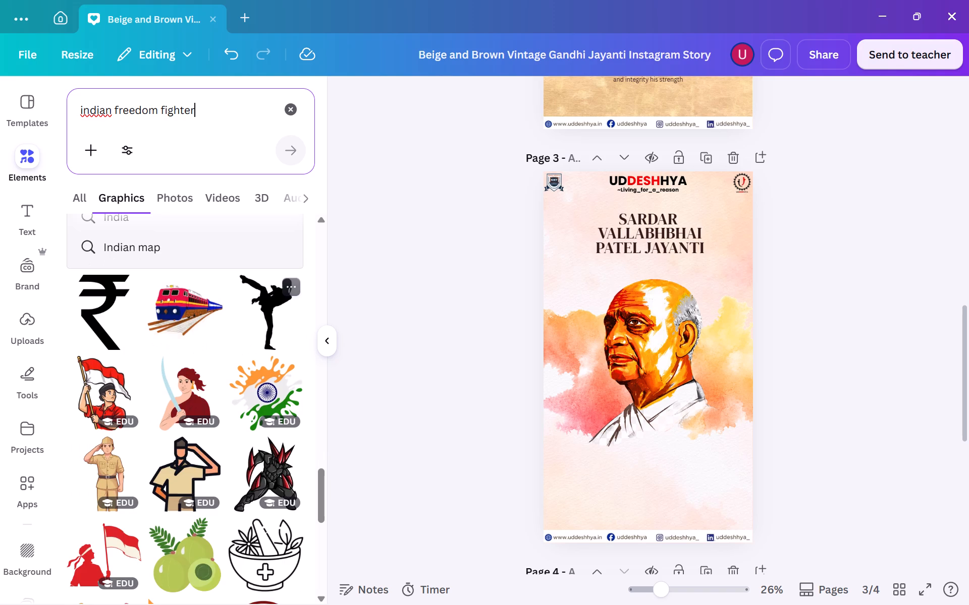
{"action": "scroll", "coordinate": [230, 348], "scroll_direction": "down", "scroll_amount": 12}
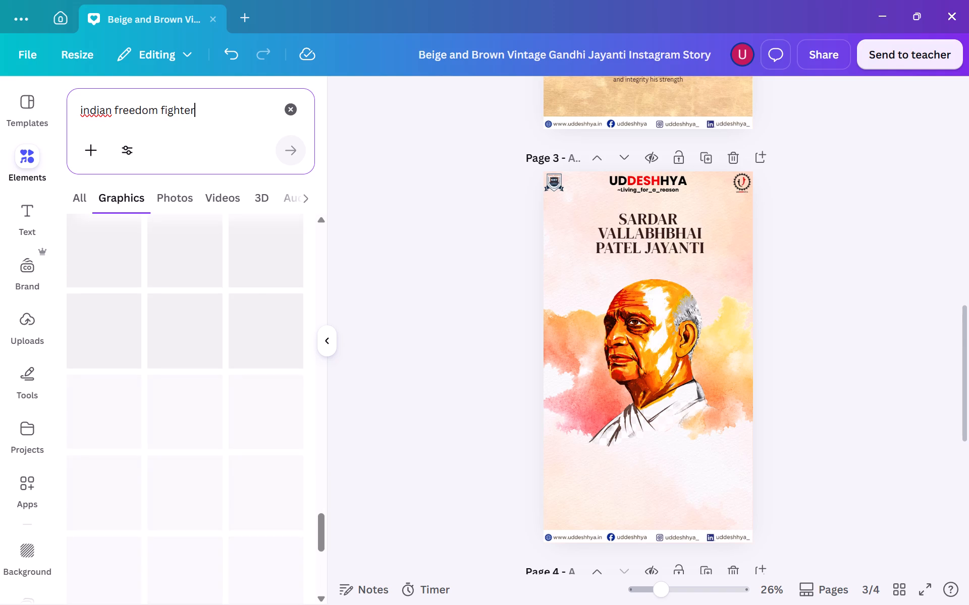
{"action": "scroll", "coordinate": [230, 348], "scroll_direction": "down", "scroll_amount": 13}
{"action": "scroll", "coordinate": [230, 348], "scroll_direction": "up", "scroll_amount": 1}
{"action": "scroll", "coordinate": [230, 348], "scroll_direction": "down", "scroll_amount": 2}
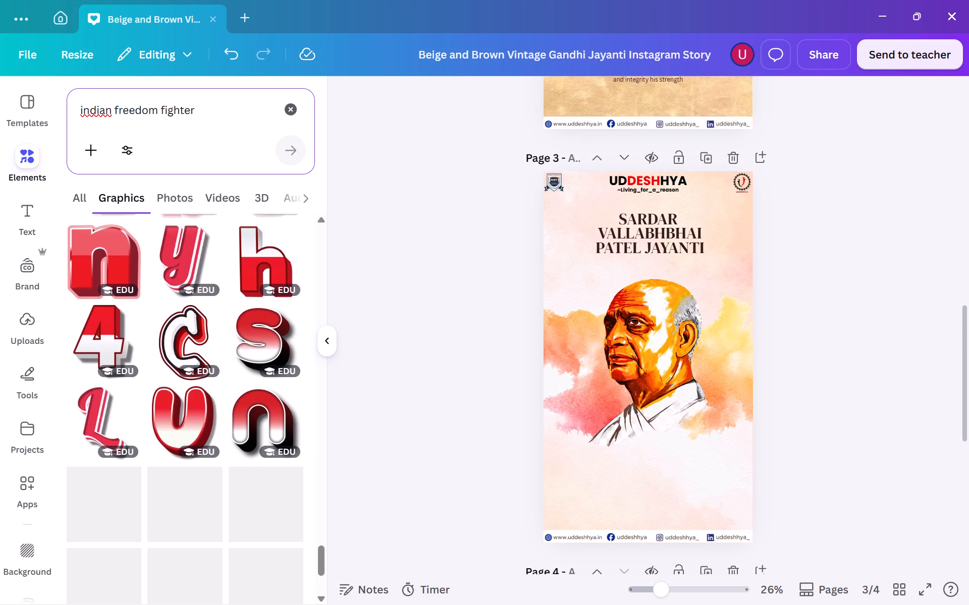
Shorten the graphics search to "indian" and run it.
{"action": "key", "text": "BackSpace"}
{"action": "key", "text": "BackSpace"}
{"action": "key", "text": "BackSpace"}
{"action": "key", "text": "BackSpace"}
{"action": "key", "text": "BackSpace"}
{"action": "key", "text": "BackSpace"}
{"action": "key", "text": "BackSpace"}
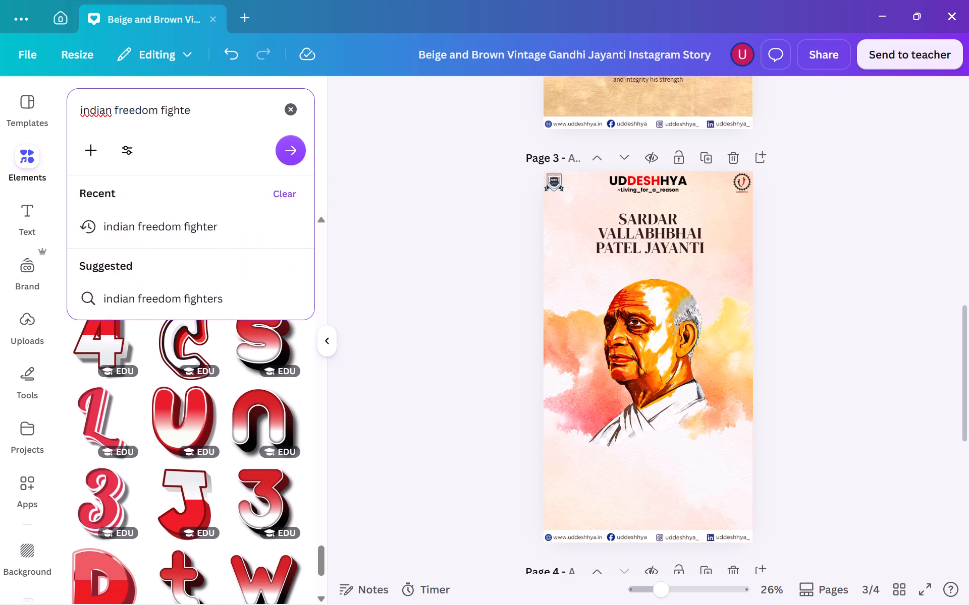
{"action": "key", "text": "BackSpace"}
{"action": "key", "text": "BackSpace"}
{"action": "key", "text": "BackSpace"}
{"action": "key", "text": "BackSpace"}
{"action": "key", "text": "BackSpace"}
{"action": "key", "text": "BackSpace"}
{"action": "key", "text": "BackSpace"}
{"action": "key", "text": "BackSpace"}
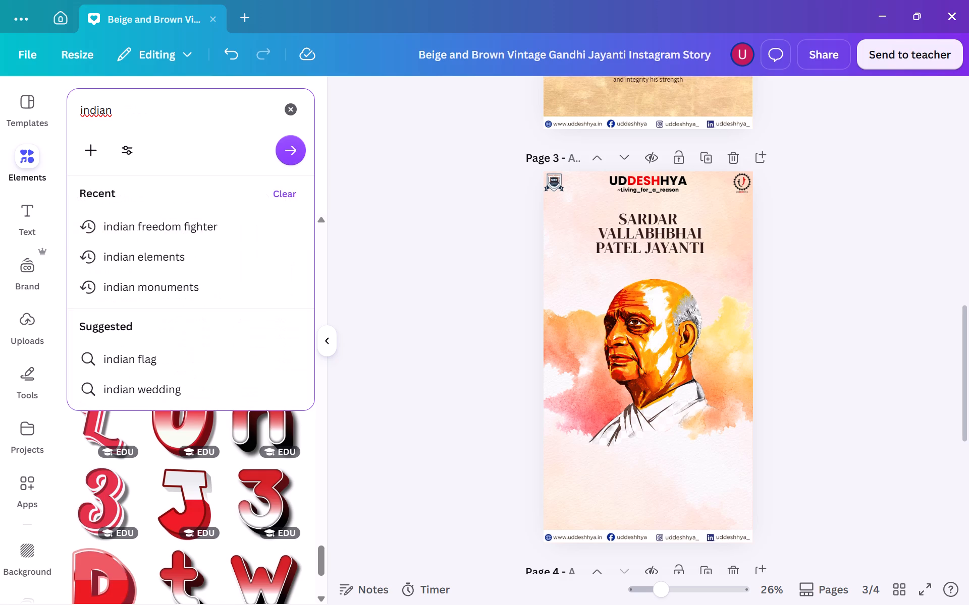
{"action": "key", "text": "Return"}
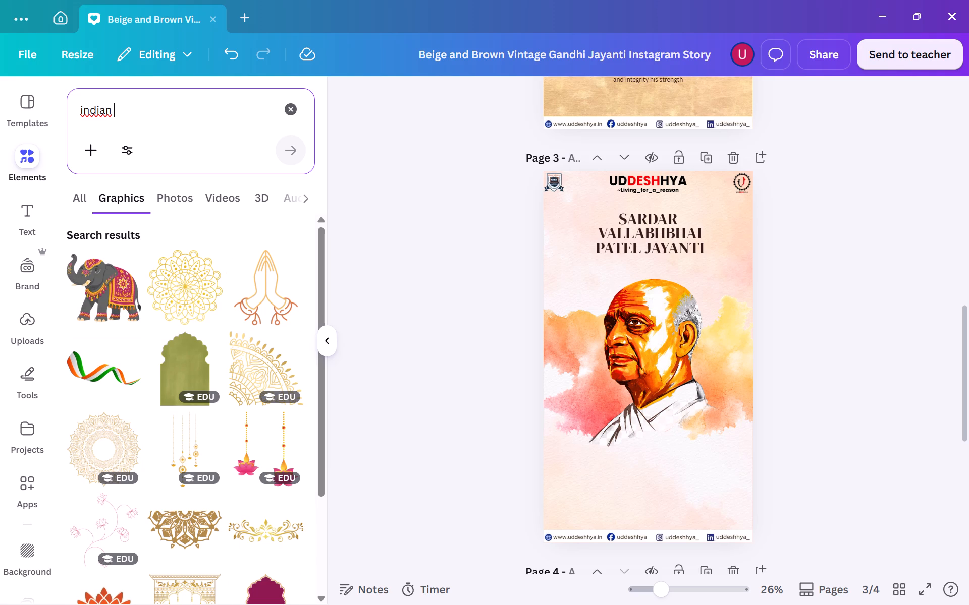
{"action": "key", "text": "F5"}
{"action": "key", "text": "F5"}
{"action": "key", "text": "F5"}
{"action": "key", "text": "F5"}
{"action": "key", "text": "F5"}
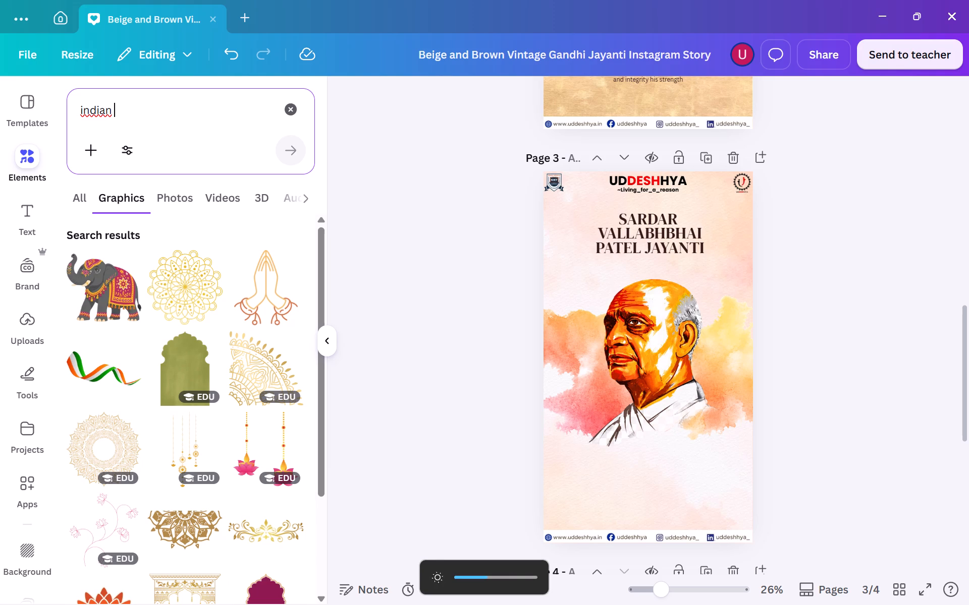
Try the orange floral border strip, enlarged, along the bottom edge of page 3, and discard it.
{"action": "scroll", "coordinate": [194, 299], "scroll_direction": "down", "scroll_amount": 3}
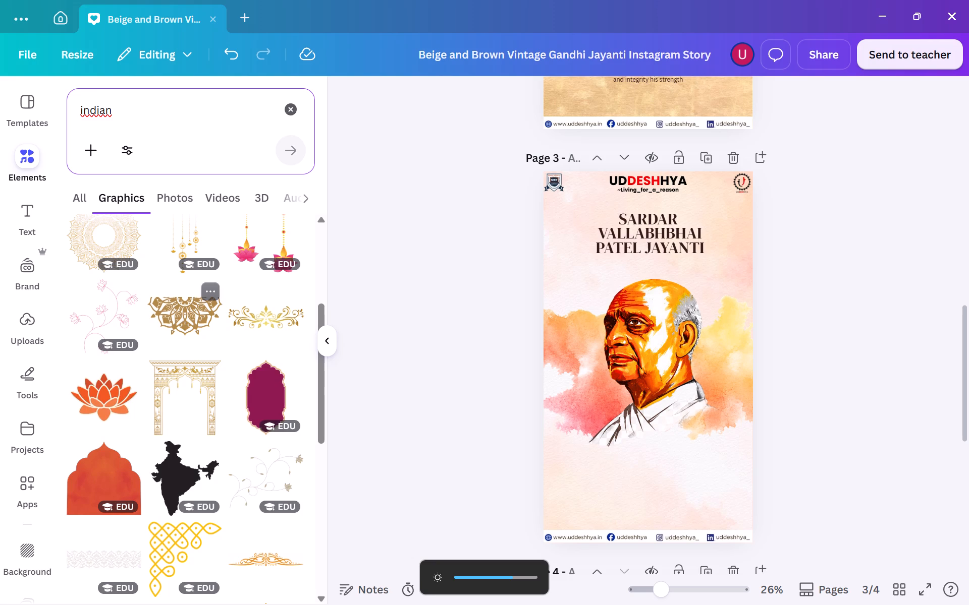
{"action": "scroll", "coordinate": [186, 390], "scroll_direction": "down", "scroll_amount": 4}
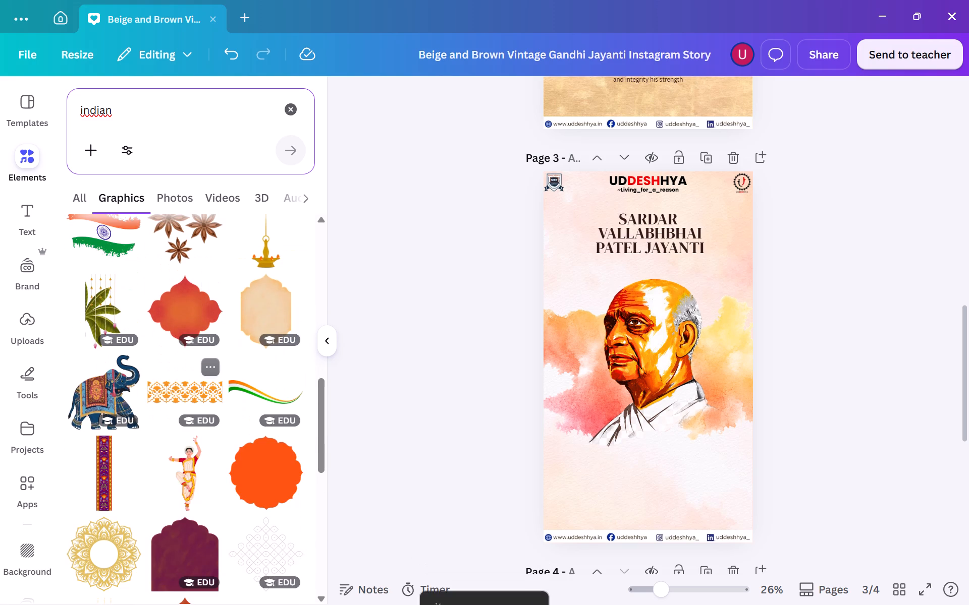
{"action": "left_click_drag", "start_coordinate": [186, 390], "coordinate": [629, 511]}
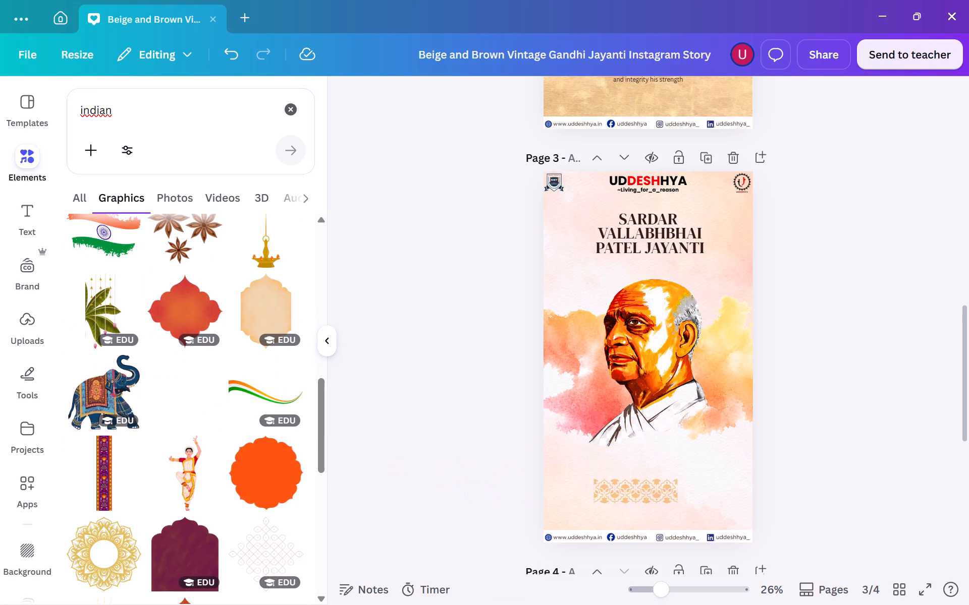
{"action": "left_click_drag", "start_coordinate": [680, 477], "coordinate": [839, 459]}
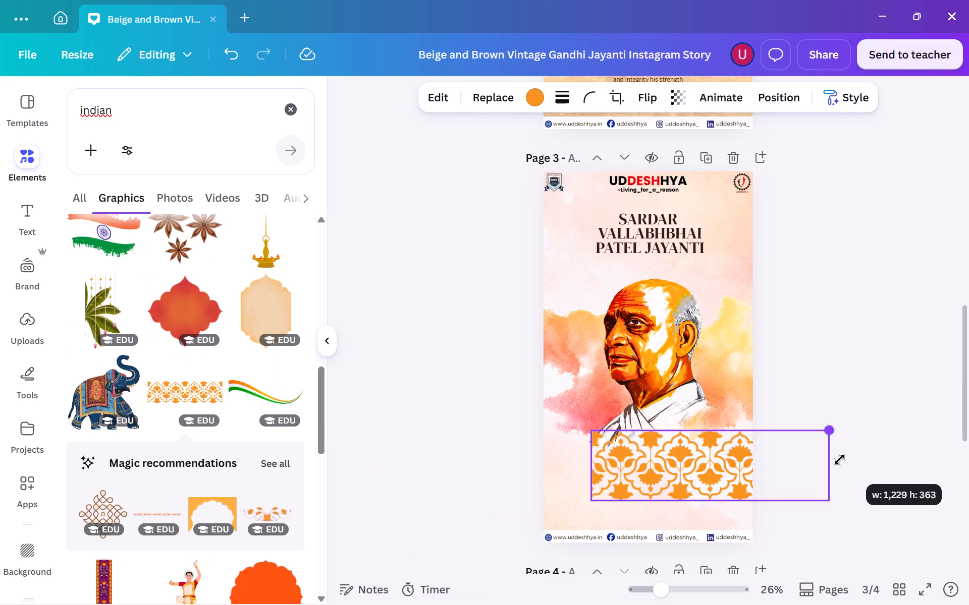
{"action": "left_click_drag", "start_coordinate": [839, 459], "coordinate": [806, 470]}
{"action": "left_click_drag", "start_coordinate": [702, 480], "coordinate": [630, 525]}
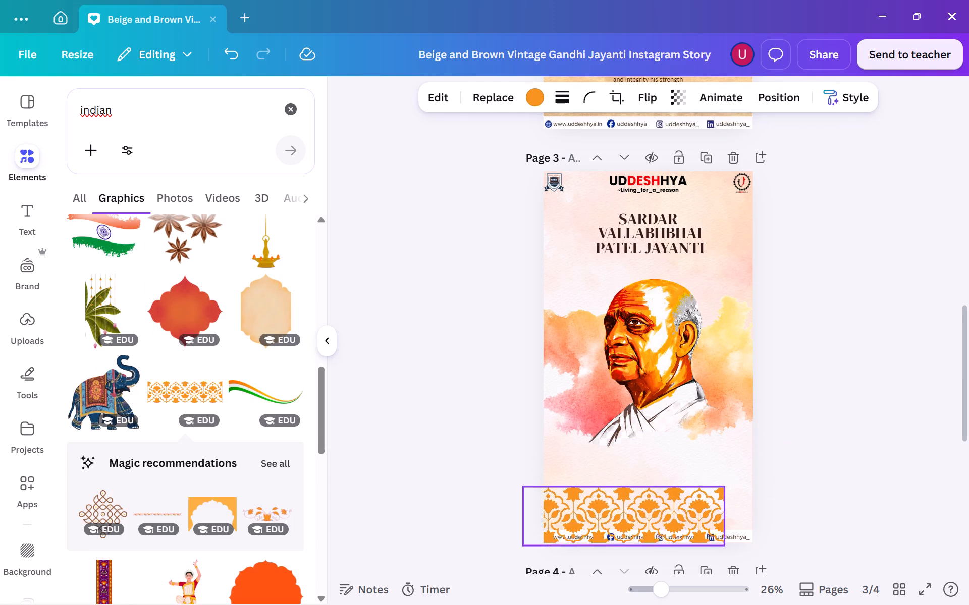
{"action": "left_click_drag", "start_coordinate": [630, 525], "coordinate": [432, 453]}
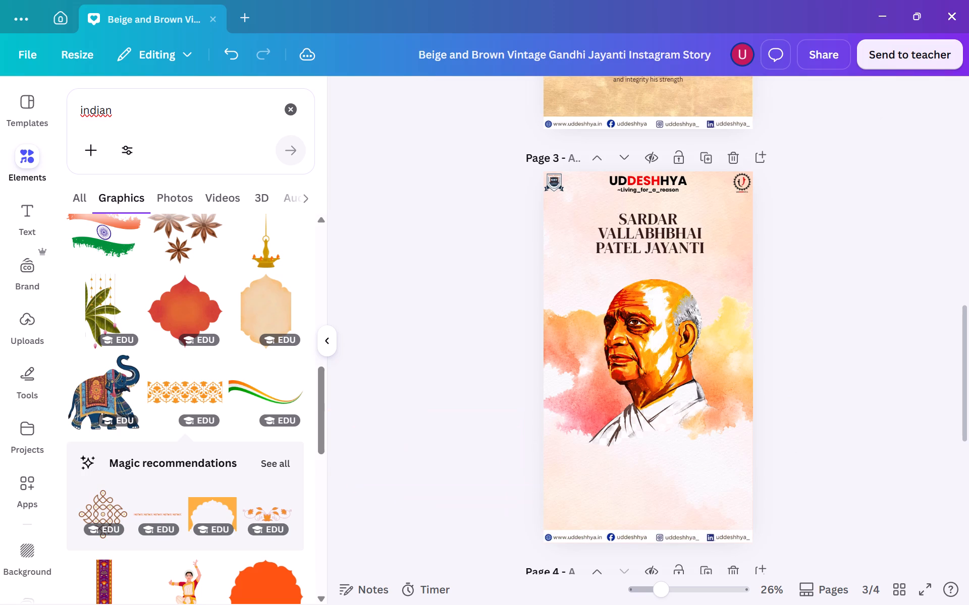
Look through more "indian" graphics and compare the designs on the other pages for a decoration idea for page 3.
{"action": "scroll", "coordinate": [223, 476], "scroll_direction": "down", "scroll_amount": 4}
{"action": "scroll", "coordinate": [223, 476], "scroll_direction": "up", "scroll_amount": 3}
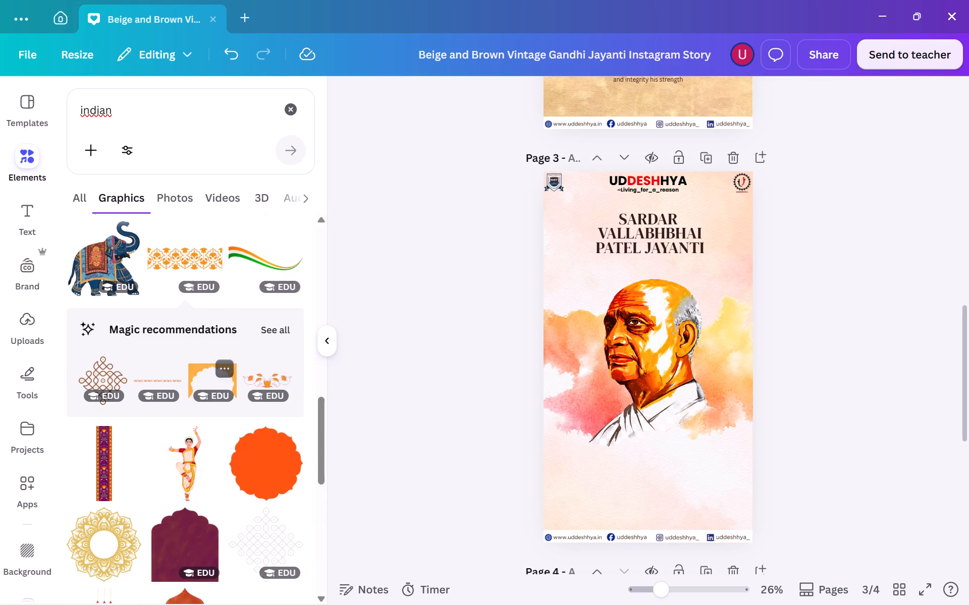
{"action": "scroll", "coordinate": [229, 452], "scroll_direction": "down", "scroll_amount": 2}
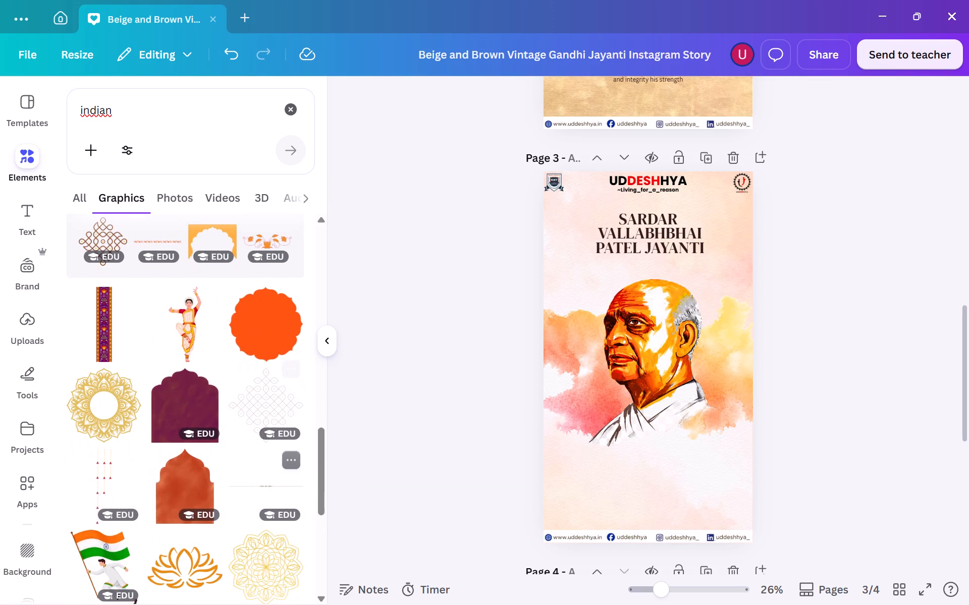
{"action": "scroll", "coordinate": [229, 452], "scroll_direction": "down", "scroll_amount": 3}
{"action": "scroll", "coordinate": [229, 452], "scroll_direction": "up", "scroll_amount": 9}
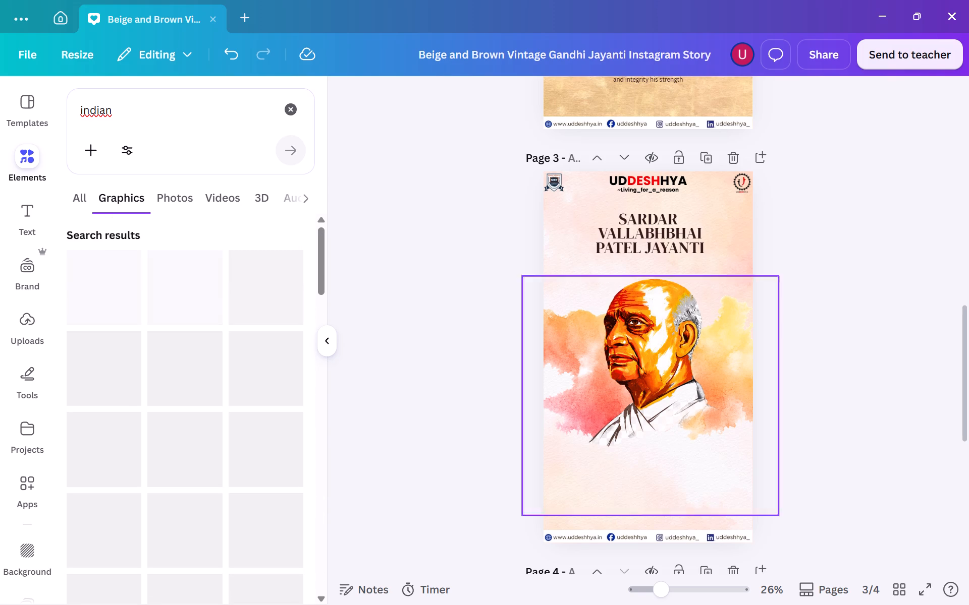
{"action": "scroll", "coordinate": [765, 256], "scroll_direction": "up", "scroll_amount": 5}
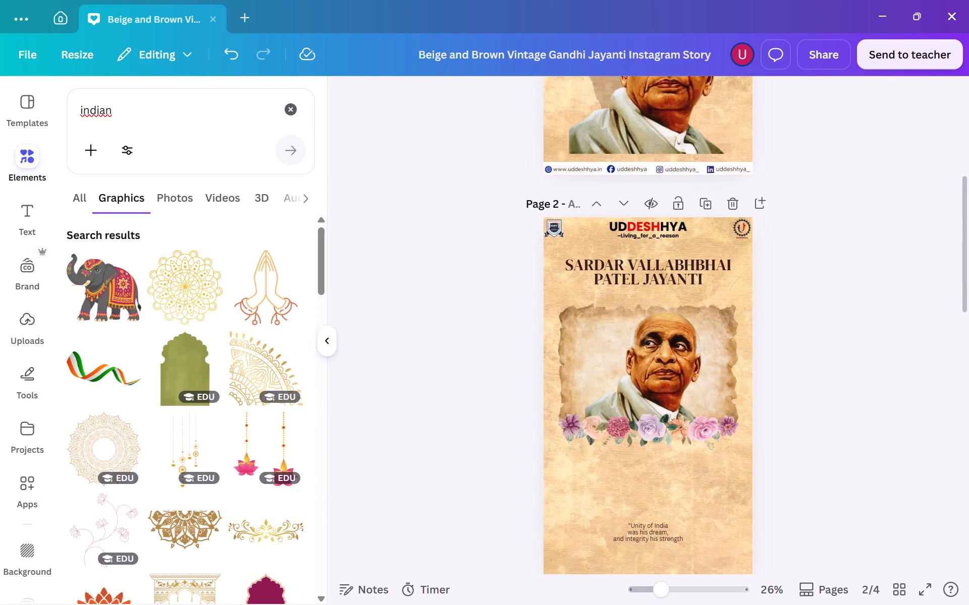
{"action": "scroll", "coordinate": [765, 256], "scroll_direction": "down", "scroll_amount": 6}
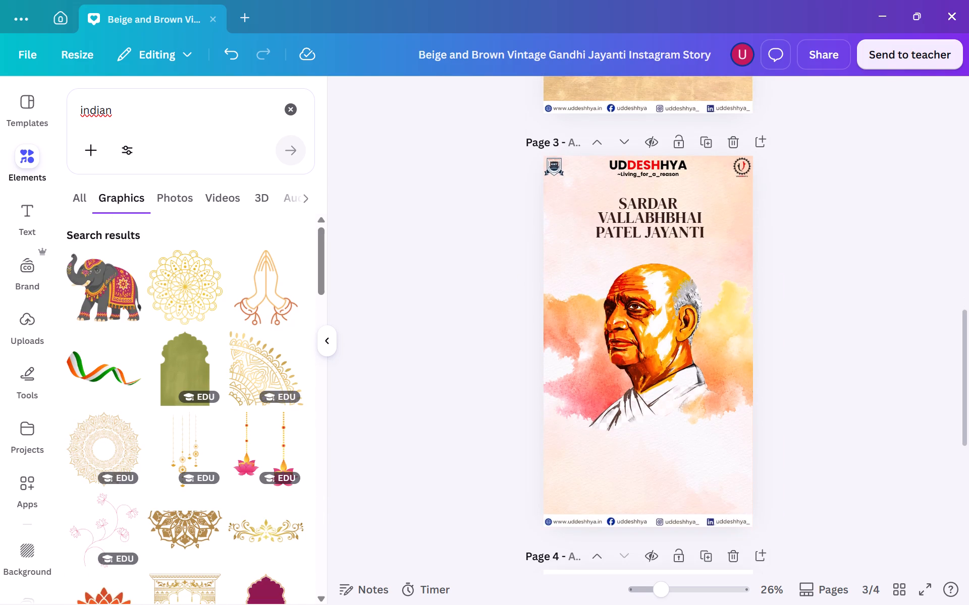
{"action": "scroll", "coordinate": [765, 256], "scroll_direction": "up", "scroll_amount": 6}
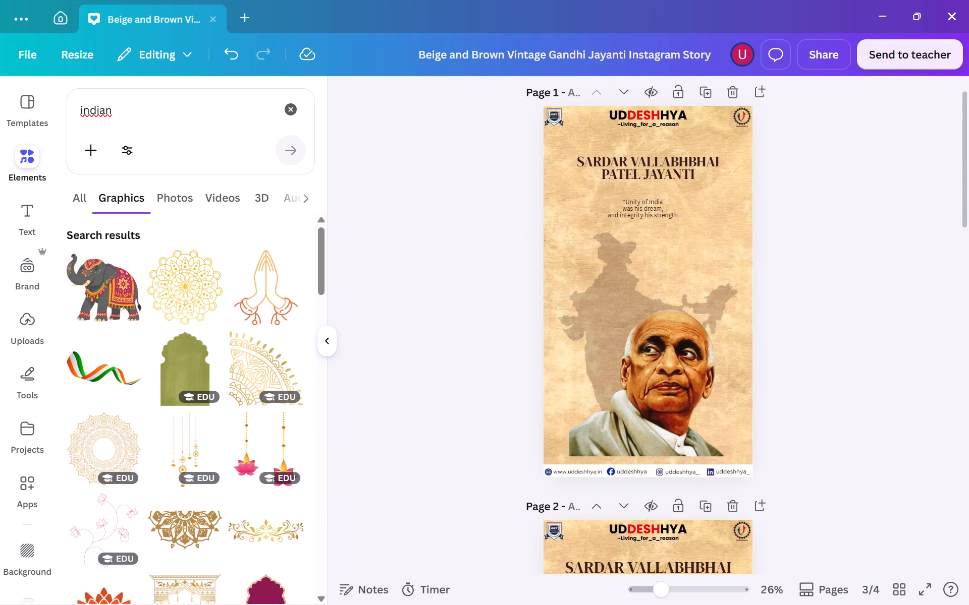
{"action": "scroll", "coordinate": [765, 256], "scroll_direction": "down", "scroll_amount": 7}
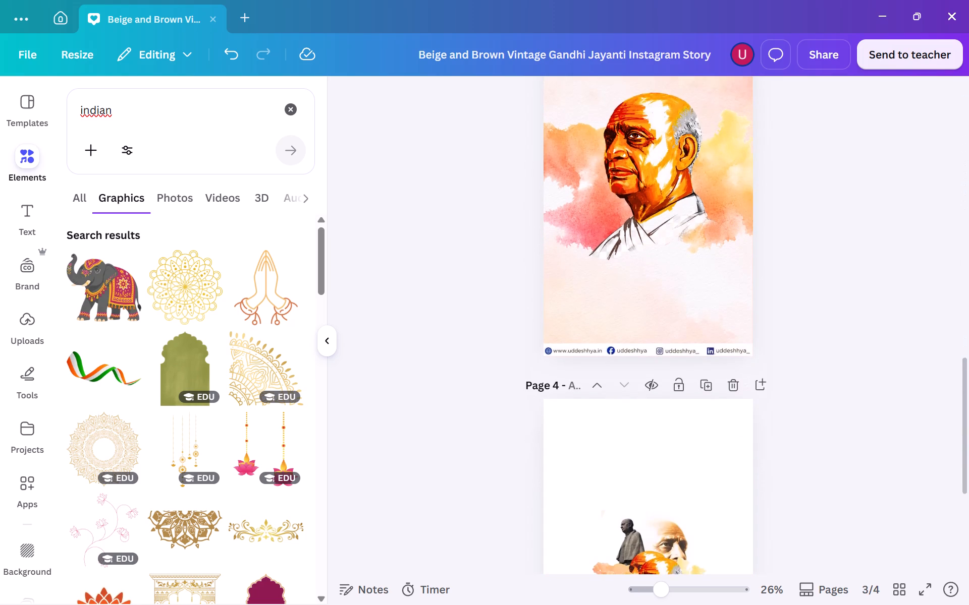
Change the graphics search to "indian map" and run it.
{"action": "left_click", "coordinate": [137, 100]}
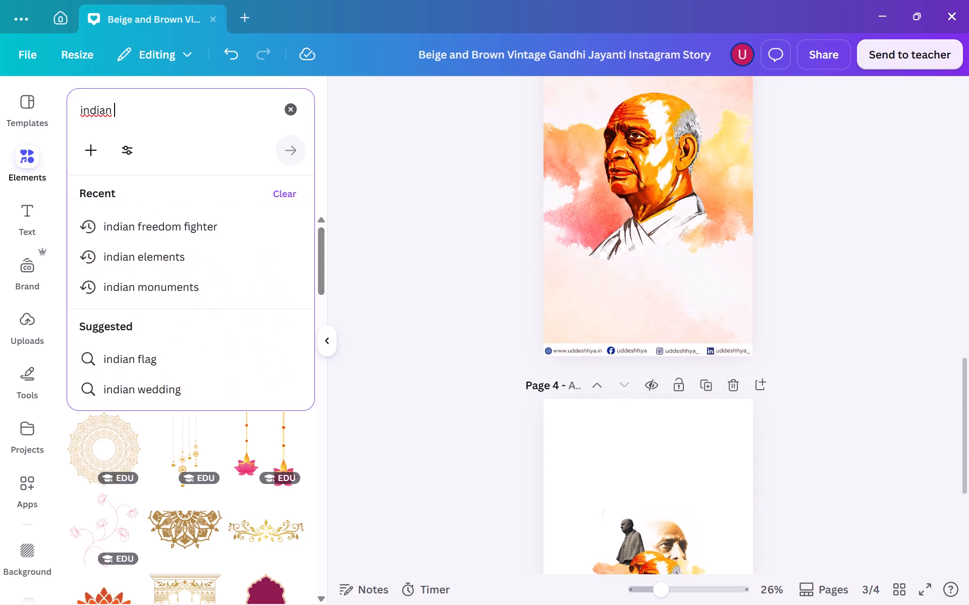
{"action": "type", "text": "map"}
{"action": "key", "text": "Return"}
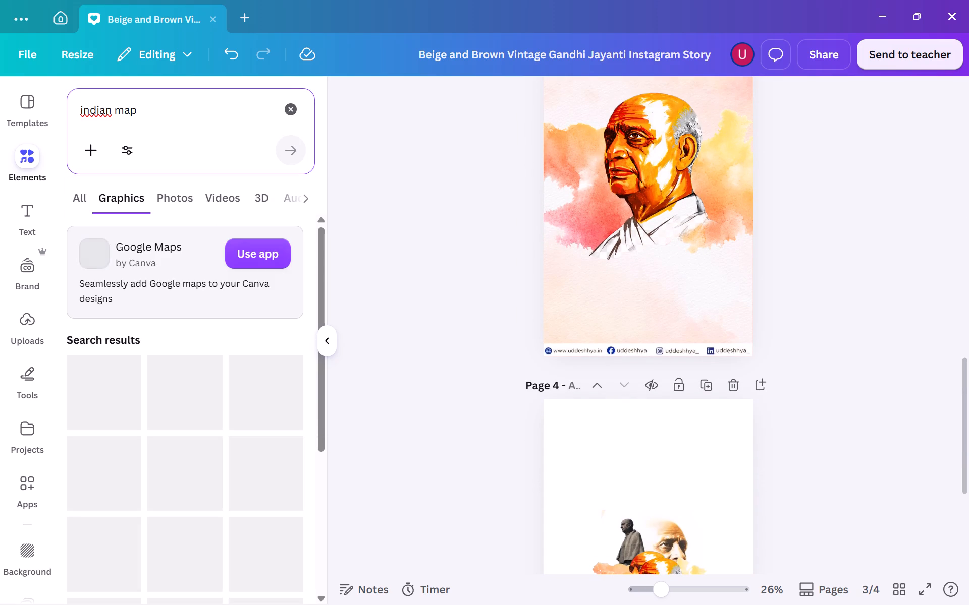
{"action": "scroll", "coordinate": [430, 286], "scroll_direction": "up", "scroll_amount": 2}
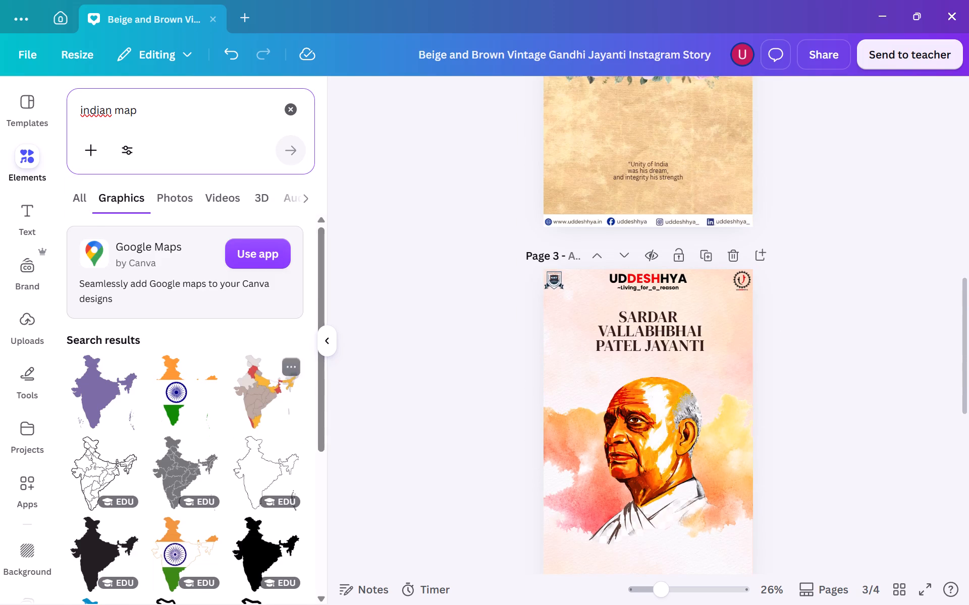
{"action": "scroll", "coordinate": [245, 369], "scroll_direction": "down", "scroll_amount": 1}
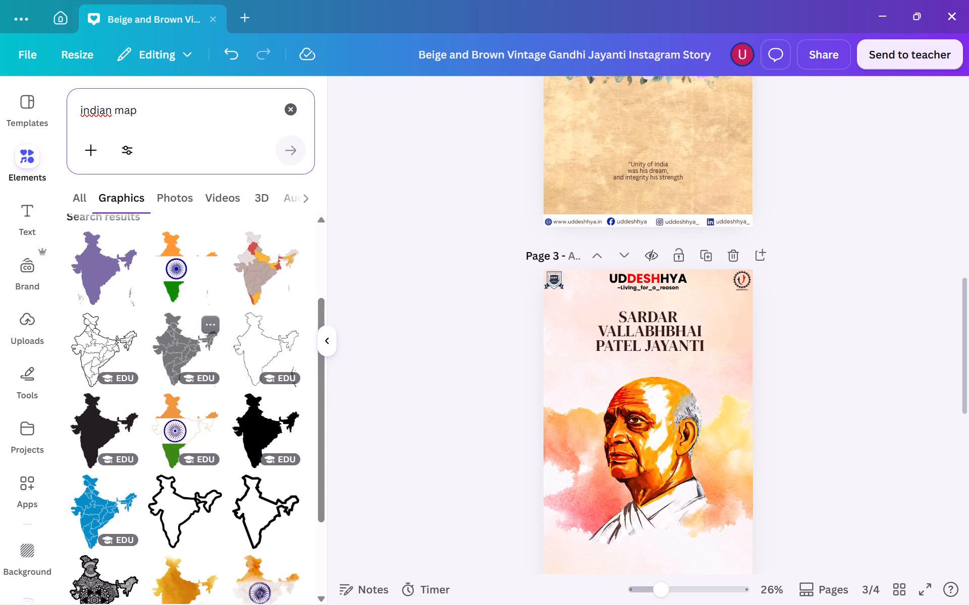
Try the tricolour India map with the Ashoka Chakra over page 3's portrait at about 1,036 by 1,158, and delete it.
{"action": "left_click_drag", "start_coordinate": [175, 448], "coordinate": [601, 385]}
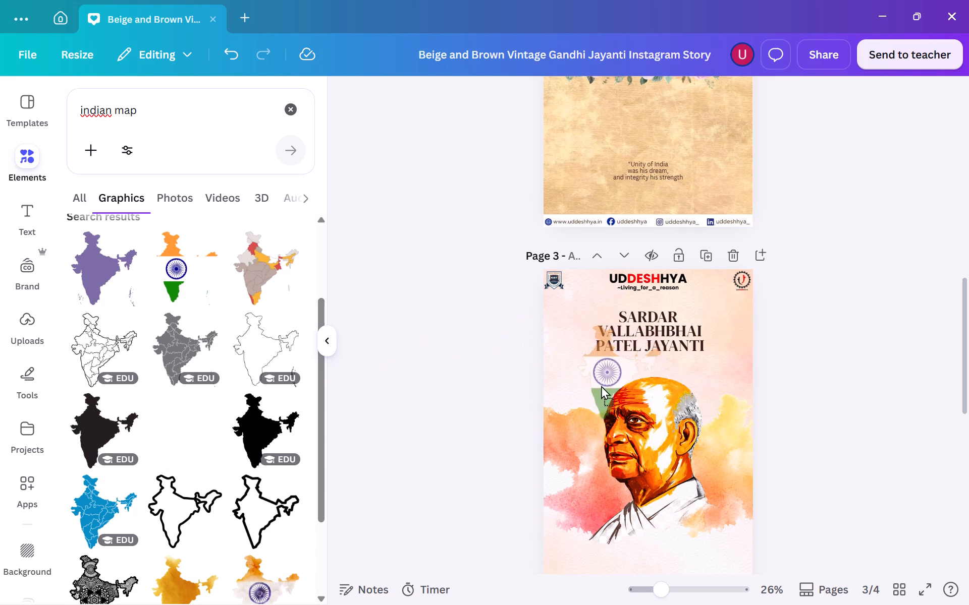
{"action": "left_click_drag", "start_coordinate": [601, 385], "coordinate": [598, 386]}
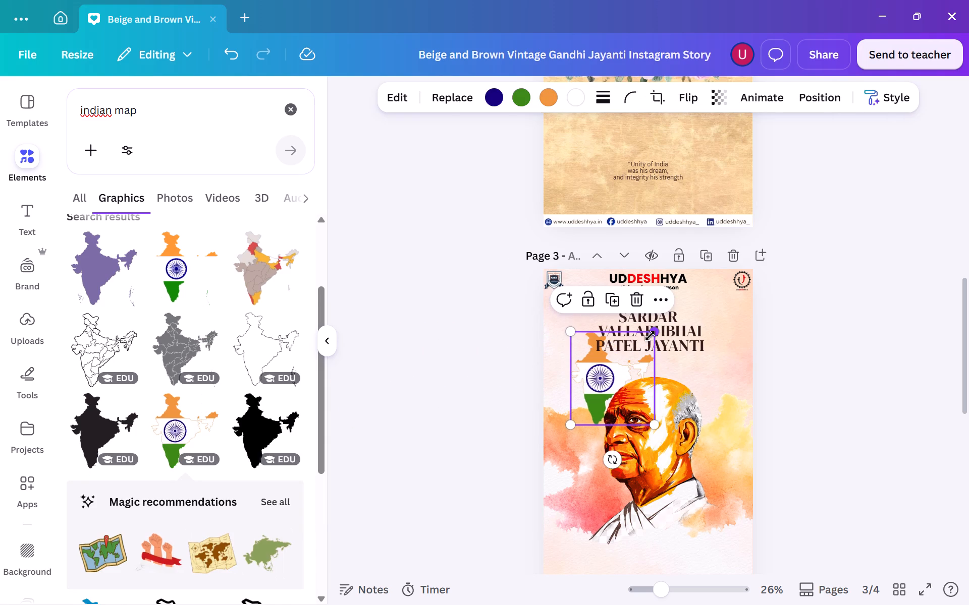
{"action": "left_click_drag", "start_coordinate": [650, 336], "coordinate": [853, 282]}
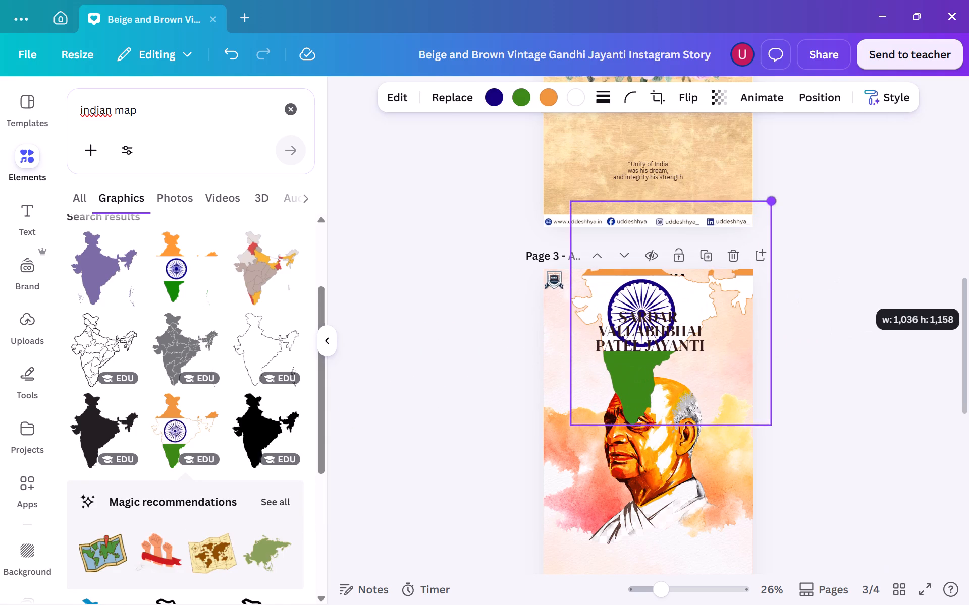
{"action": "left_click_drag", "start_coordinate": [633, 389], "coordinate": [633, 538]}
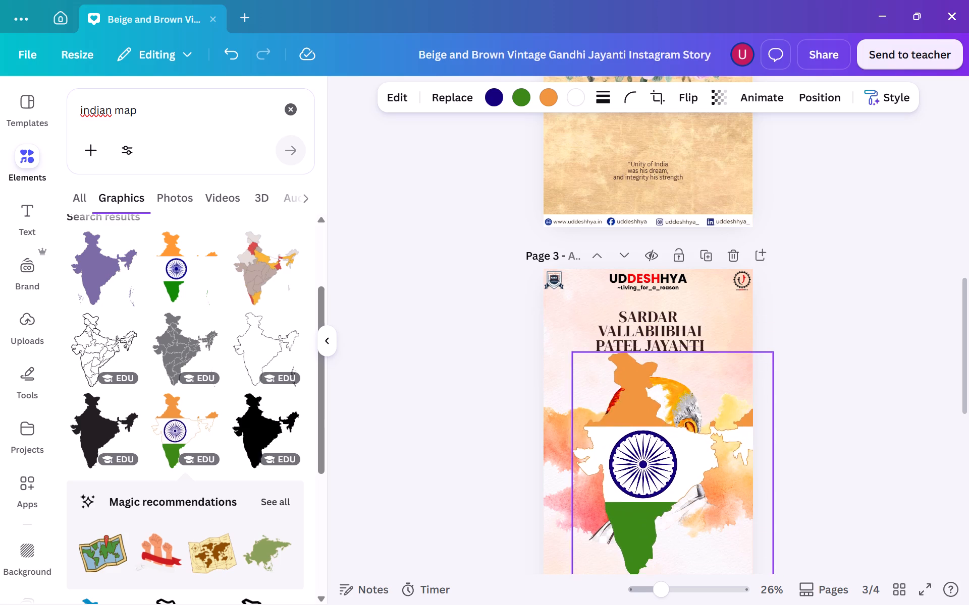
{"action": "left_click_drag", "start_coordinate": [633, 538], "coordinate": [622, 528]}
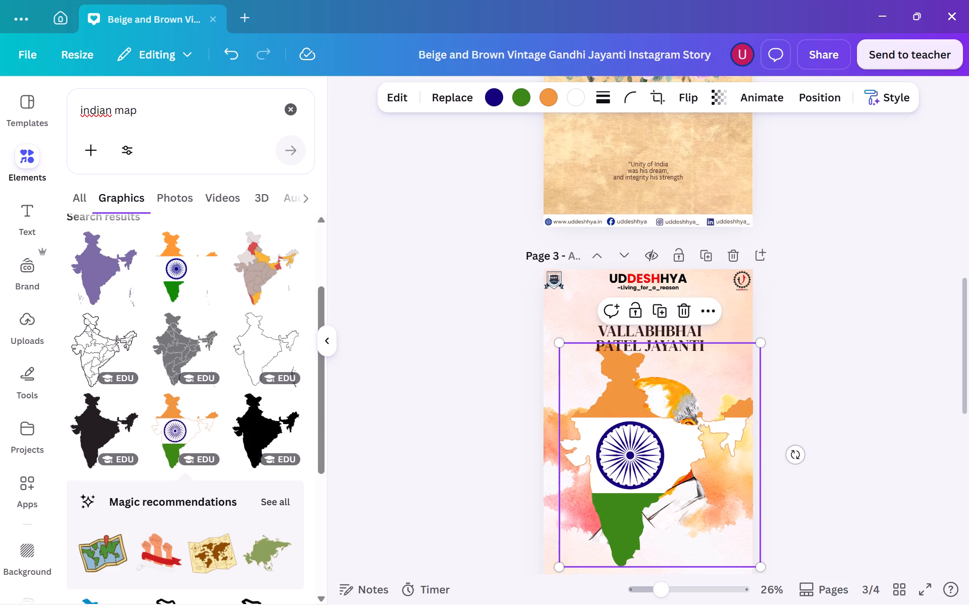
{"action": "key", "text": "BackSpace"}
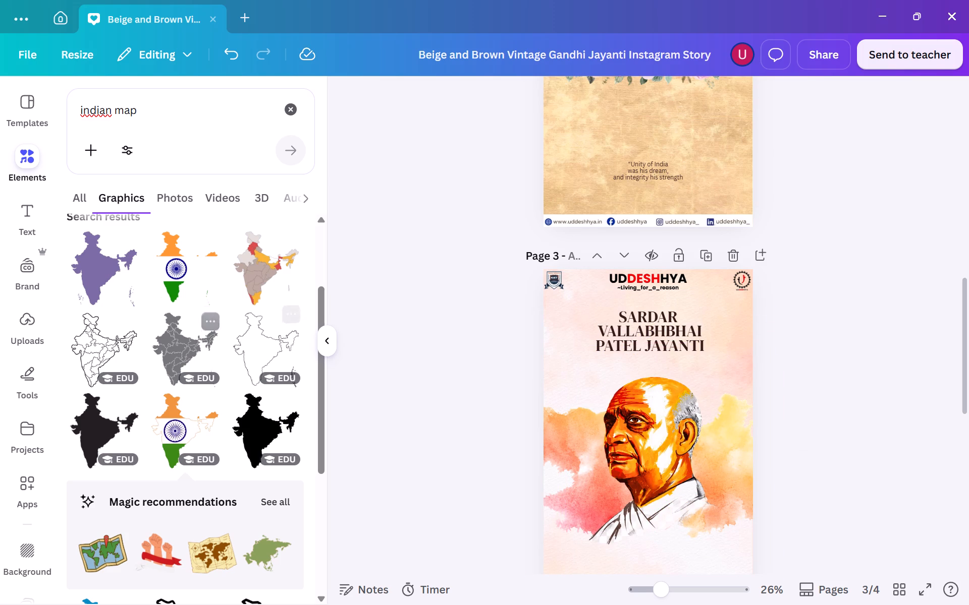
Look through the "indian map" graphics for a map that suits page 3's watercolour portrait.
{"action": "scroll", "coordinate": [119, 359], "scroll_direction": "down", "scroll_amount": 1}
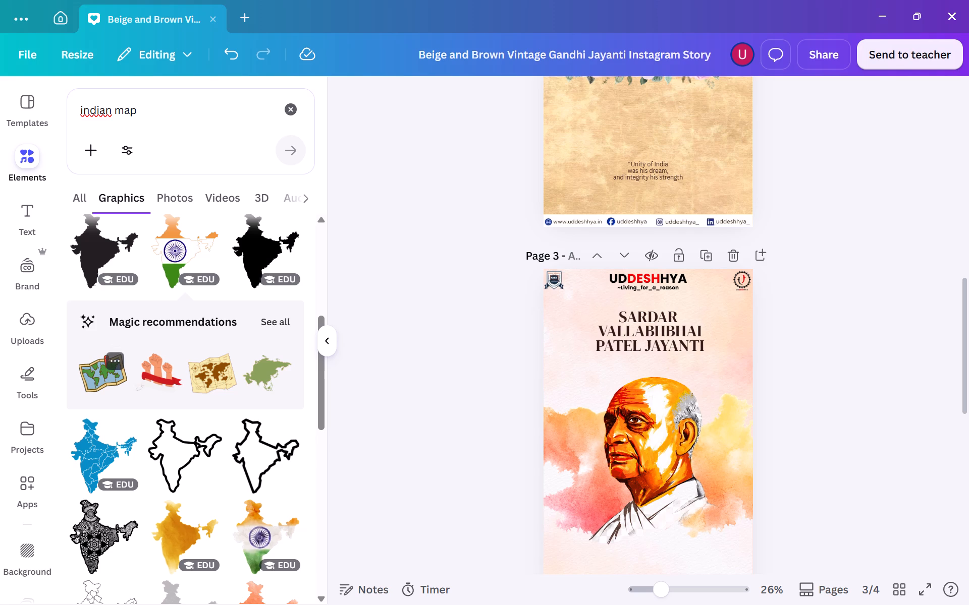
{"action": "scroll", "coordinate": [235, 466], "scroll_direction": "down", "scroll_amount": 3}
{"action": "scroll", "coordinate": [110, 274], "scroll_direction": "up", "scroll_amount": 1}
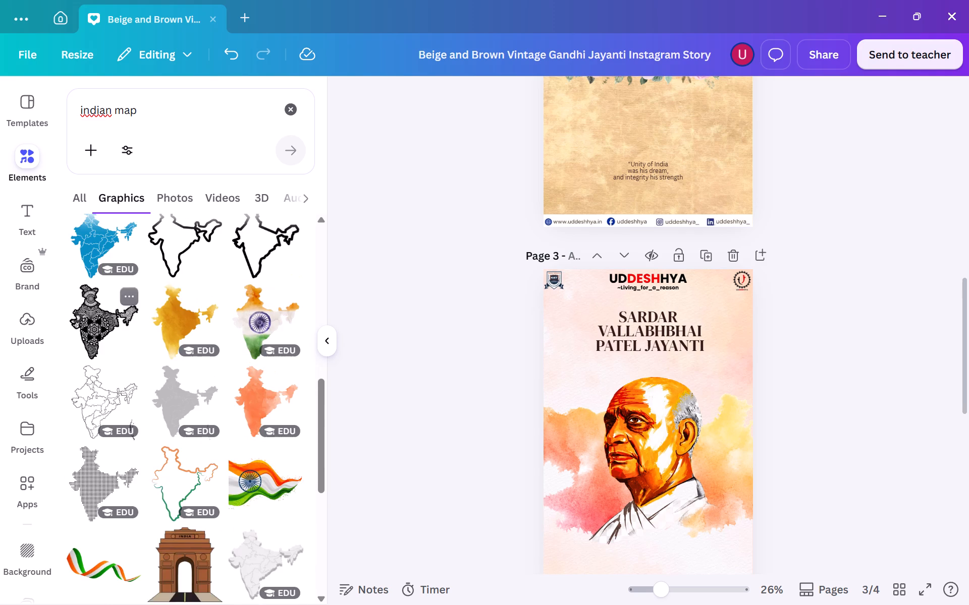
{"action": "scroll", "coordinate": [110, 274], "scroll_direction": "up", "scroll_amount": 1}
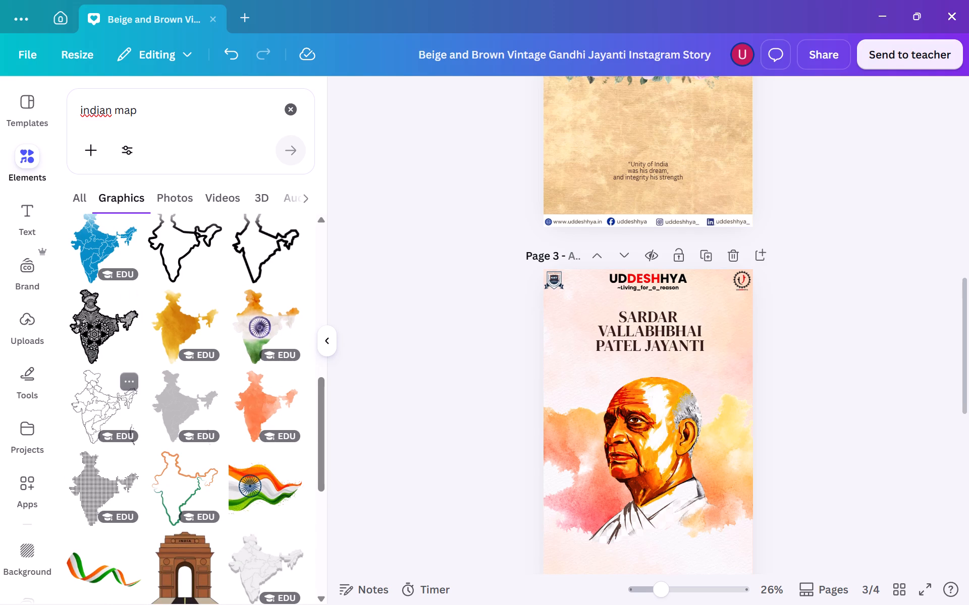
{"action": "left_click_drag", "start_coordinate": [96, 419], "coordinate": [397, 389]}
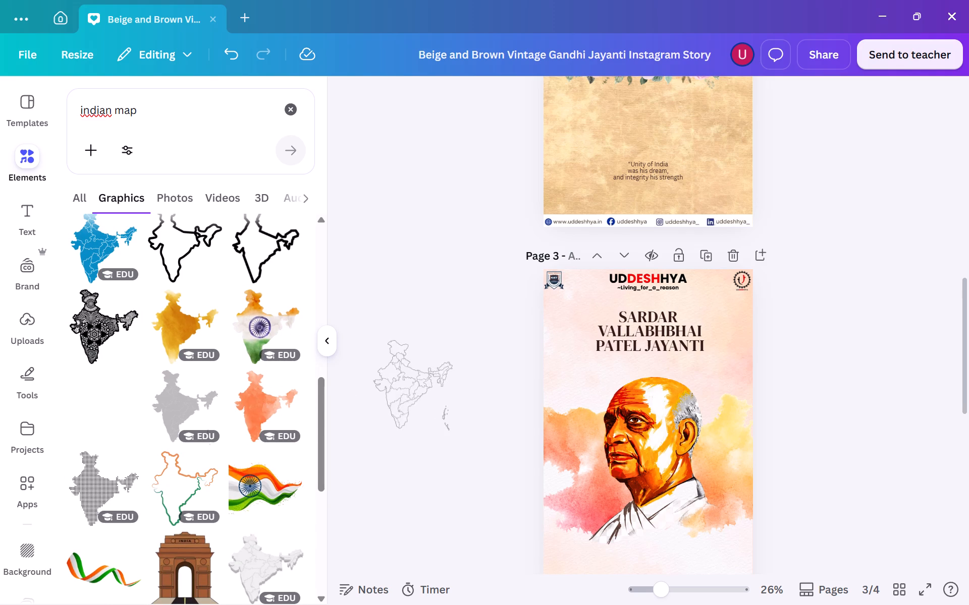
{"action": "left_click_drag", "start_coordinate": [397, 389], "coordinate": [125, 424]}
{"action": "scroll", "coordinate": [177, 474], "scroll_direction": "down", "scroll_amount": 2}
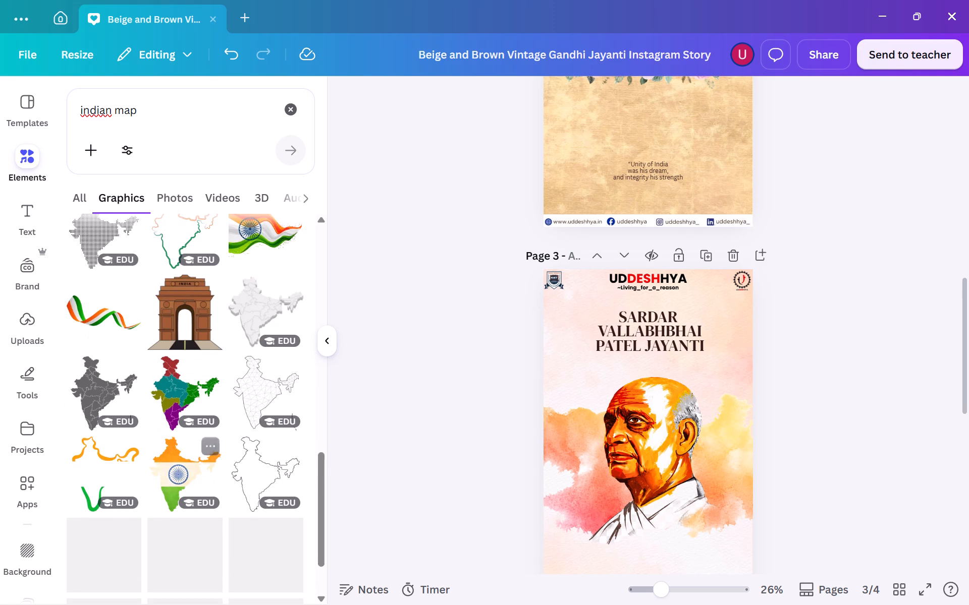
{"action": "scroll", "coordinate": [227, 405], "scroll_direction": "down", "scroll_amount": 2}
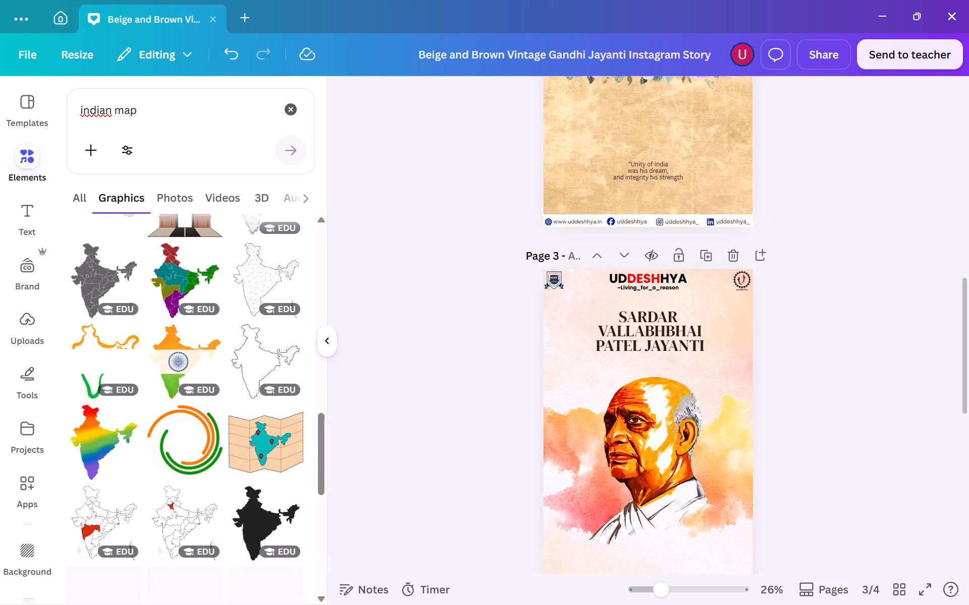
{"action": "scroll", "coordinate": [227, 405], "scroll_direction": "down", "scroll_amount": 2}
{"action": "scroll", "coordinate": [527, 266], "scroll_direction": "up", "scroll_amount": 2}
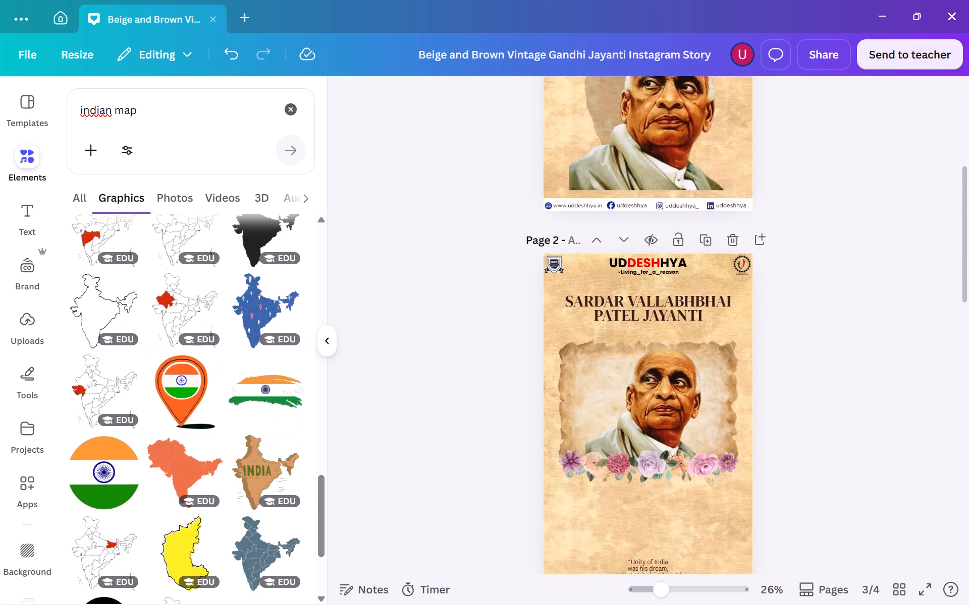
Copy the faded India map silhouette behind the portrait on page 1 and paste it onto page 3.
{"action": "scroll", "coordinate": [527, 266], "scroll_direction": "up", "scroll_amount": 4}
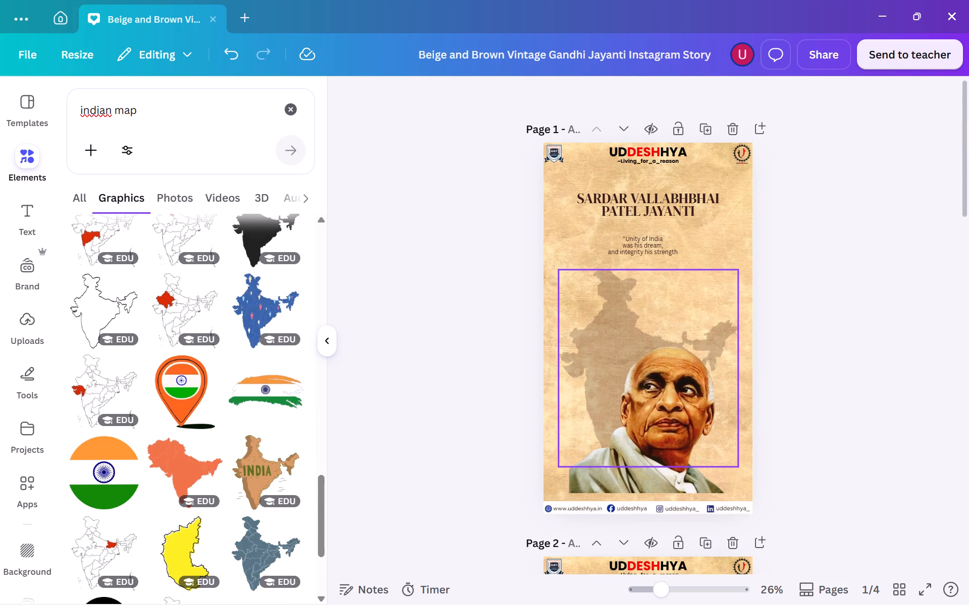
{"action": "left_click", "coordinate": [619, 332]}
{"action": "key", "text": "ctrl+c"}
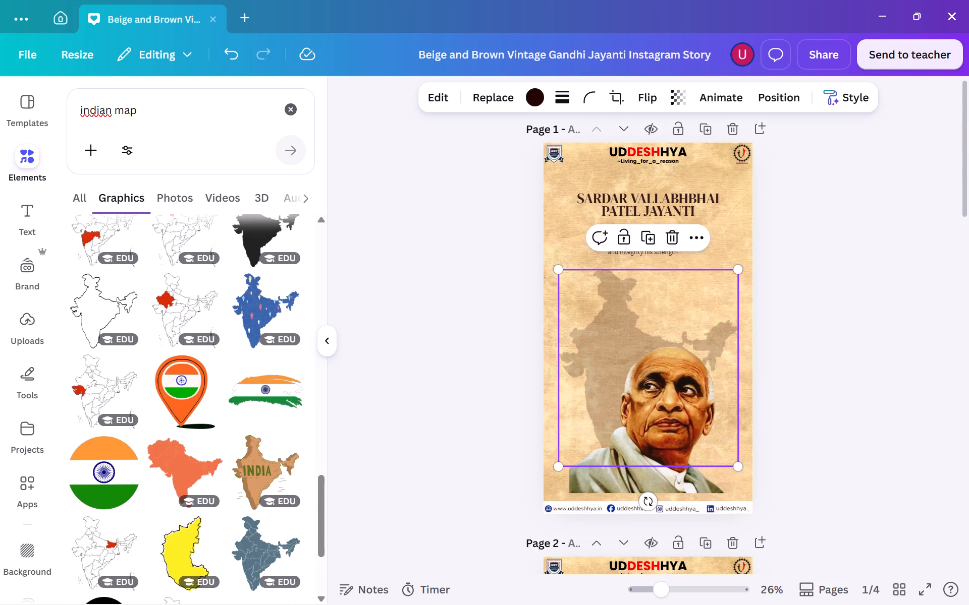
{"action": "scroll", "coordinate": [619, 332], "scroll_direction": "down", "scroll_amount": 7}
{"action": "scroll", "coordinate": [619, 335], "scroll_direction": "up", "scroll_amount": 2}
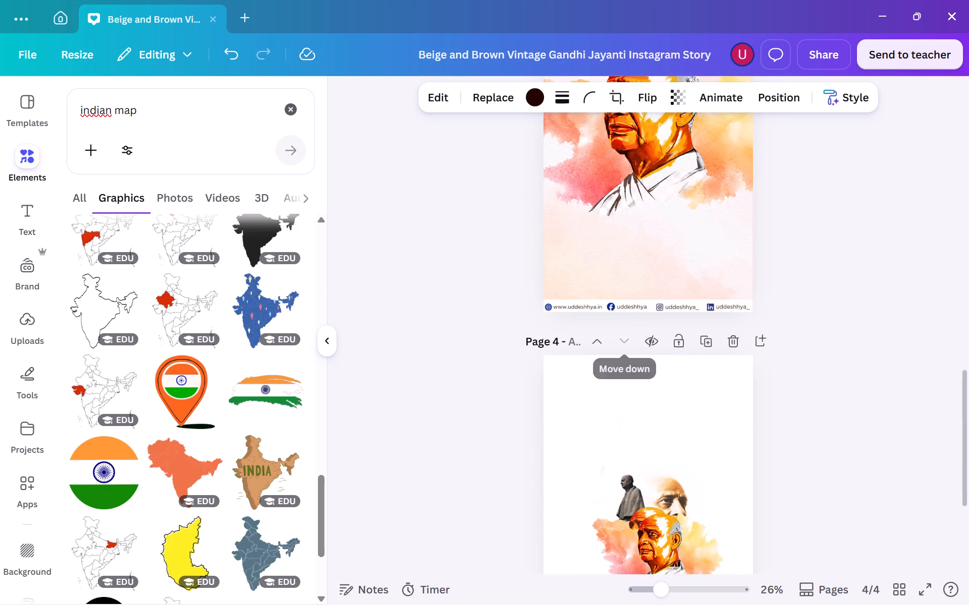
{"action": "scroll", "coordinate": [619, 335], "scroll_direction": "up", "scroll_amount": 1}
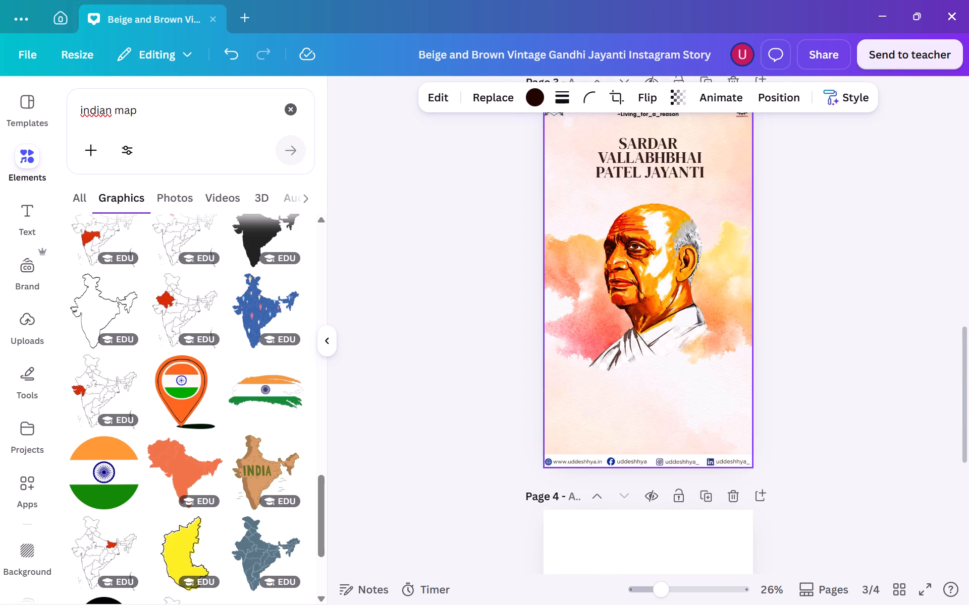
{"action": "key", "text": "ctrl+v"}
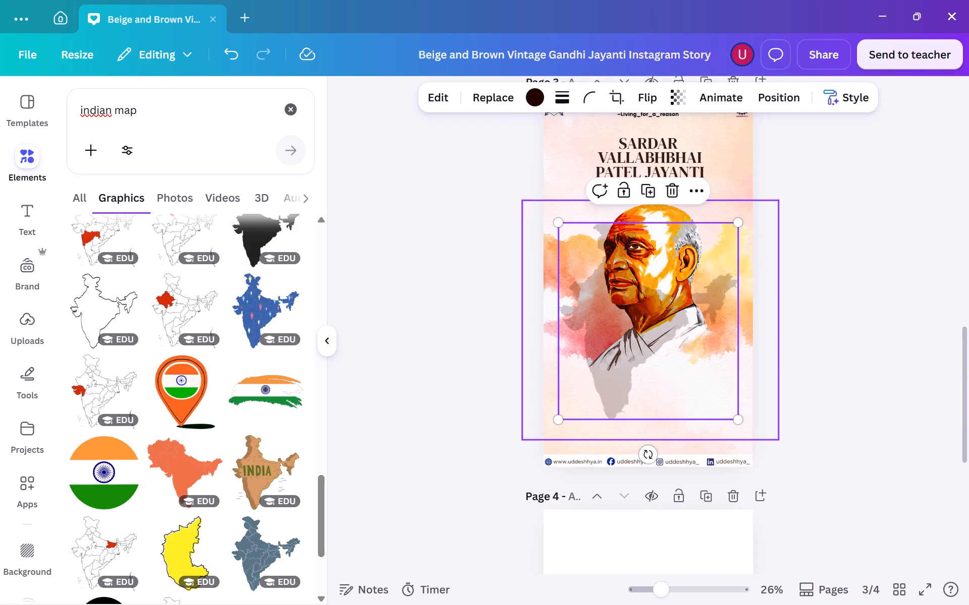
Enlarge the pasted India map silhouette to nearly page 3's full width and centre it just below the title's top lines.
{"action": "left_click_drag", "start_coordinate": [734, 219], "coordinate": [829, 140]}
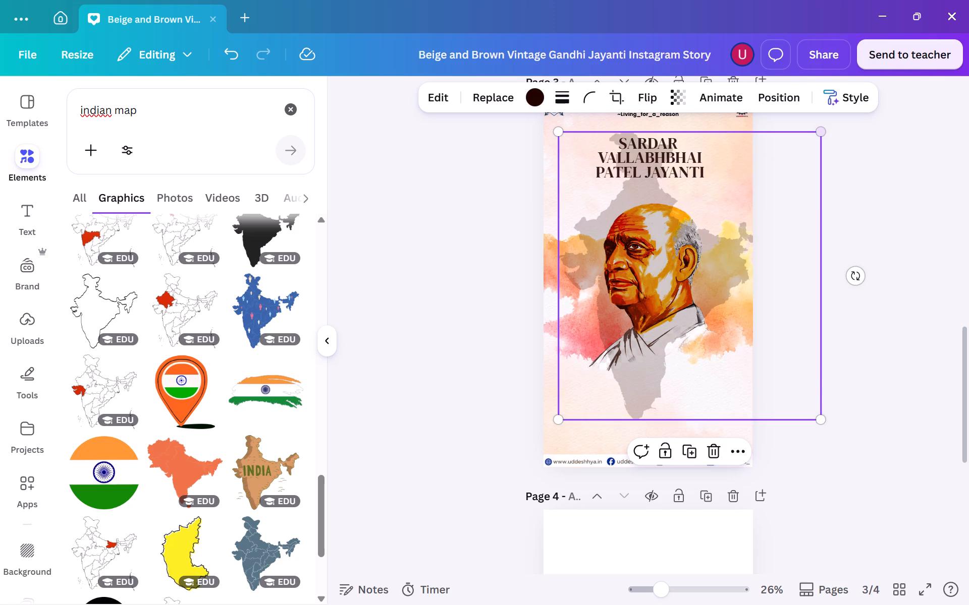
{"action": "left_click_drag", "start_coordinate": [716, 190], "coordinate": [689, 189]}
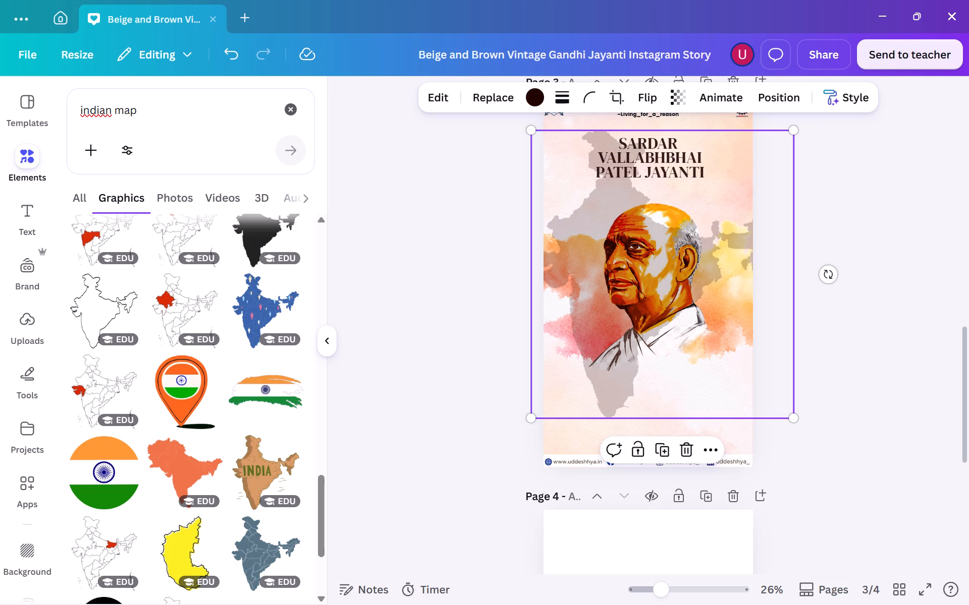
{"action": "left_click_drag", "start_coordinate": [530, 127], "coordinate": [606, 175]}
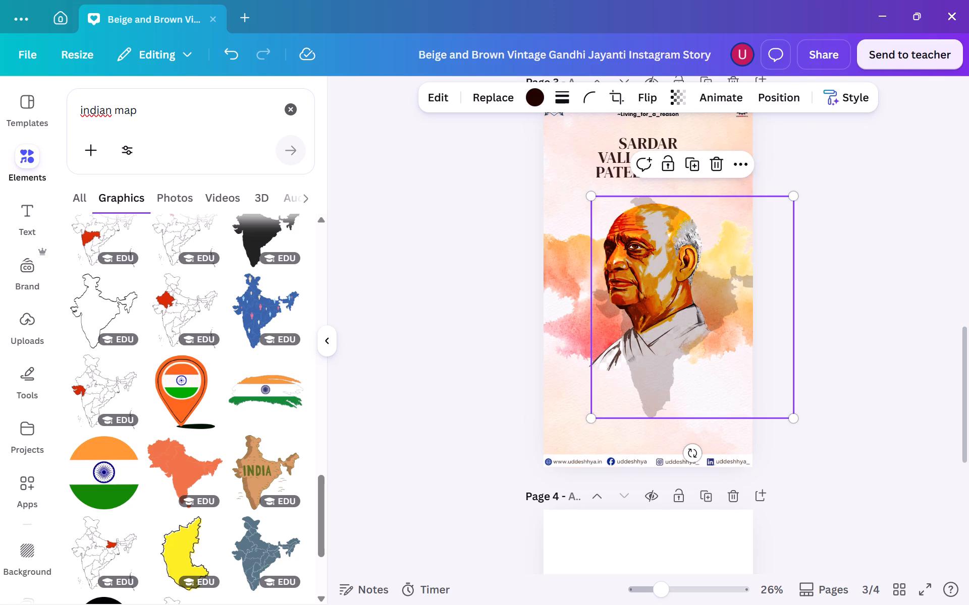
{"action": "left_click_drag", "start_coordinate": [725, 220], "coordinate": [679, 197]}
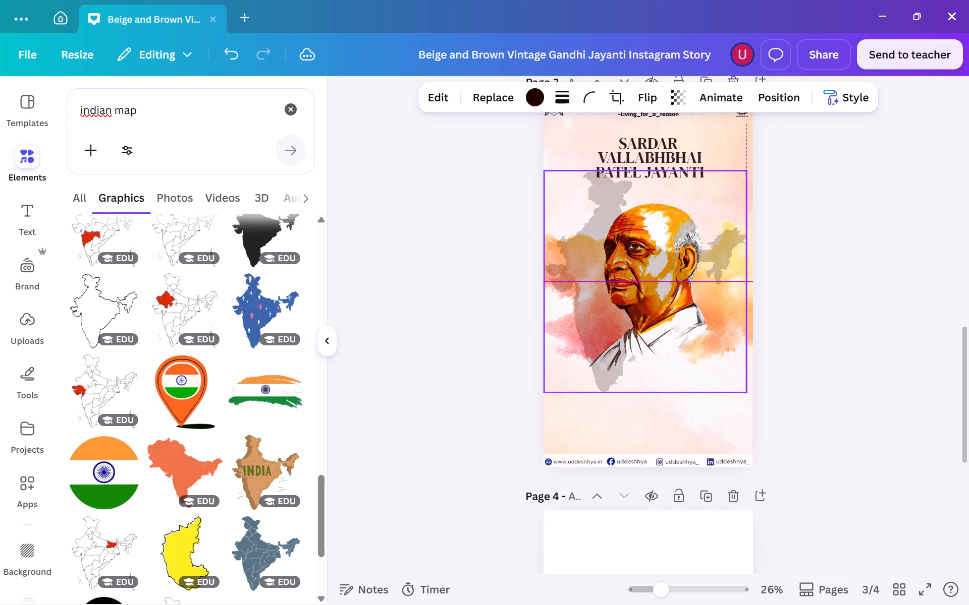
{"action": "left_click_drag", "start_coordinate": [679, 197], "coordinate": [684, 204]}
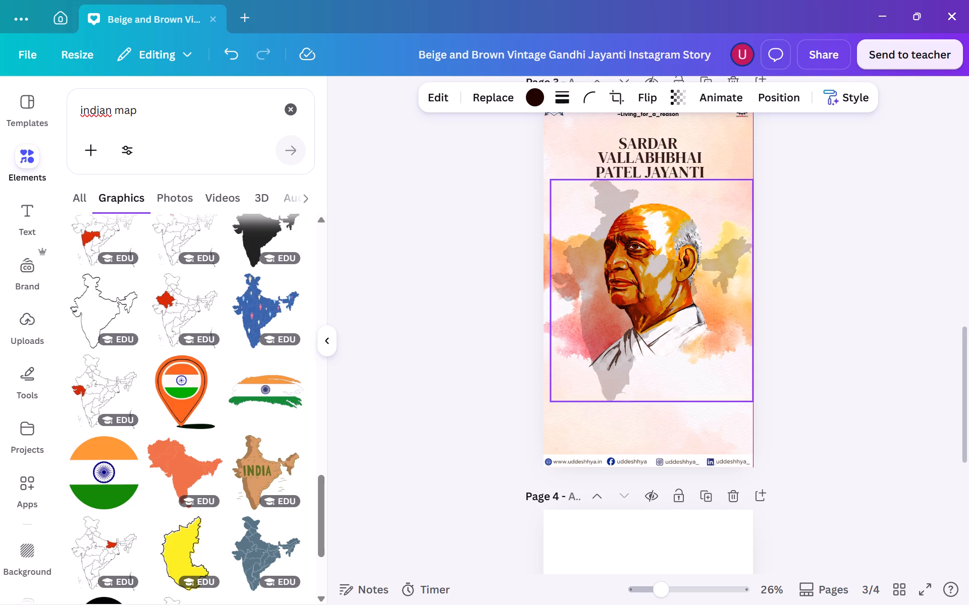
{"action": "left_click_drag", "start_coordinate": [684, 204], "coordinate": [682, 202]}
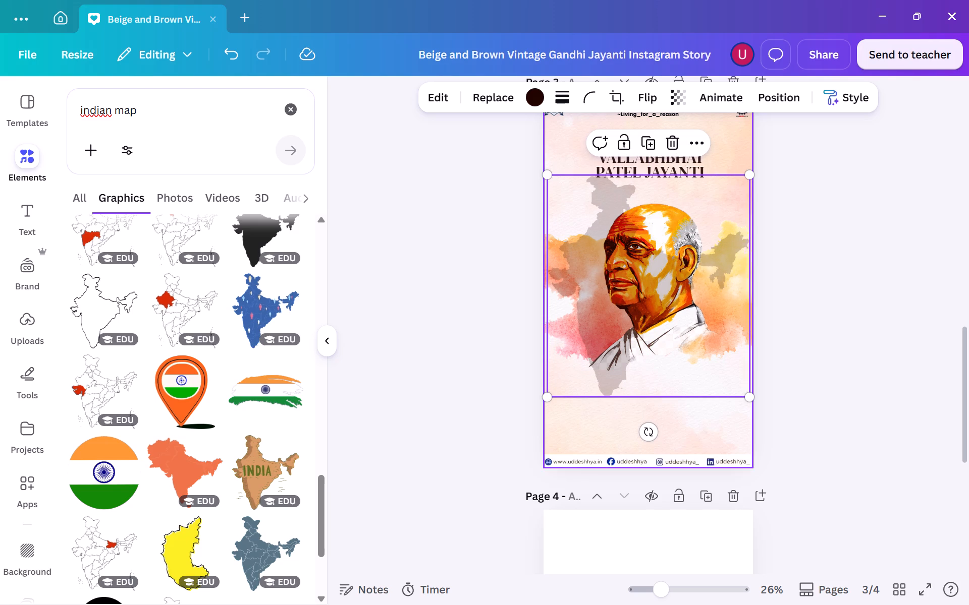
Reorder the map silhouette on page 3 so it sits behind the portrait but in front of the page background.
{"action": "left_click", "coordinate": [690, 138]}
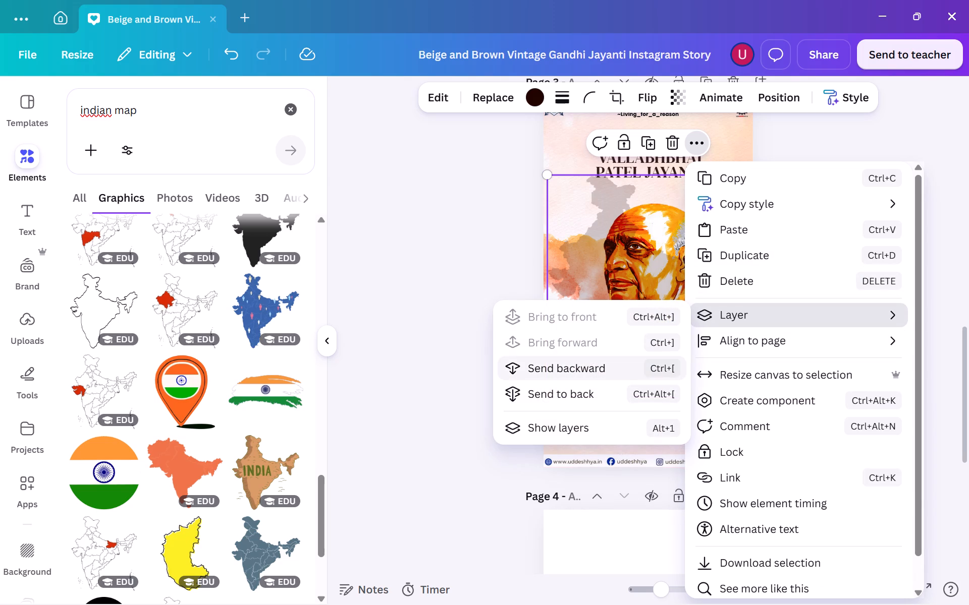
{"action": "left_click", "coordinate": [595, 379]}
{"action": "left_click", "coordinate": [595, 379]}
{"action": "left_click", "coordinate": [595, 379]}
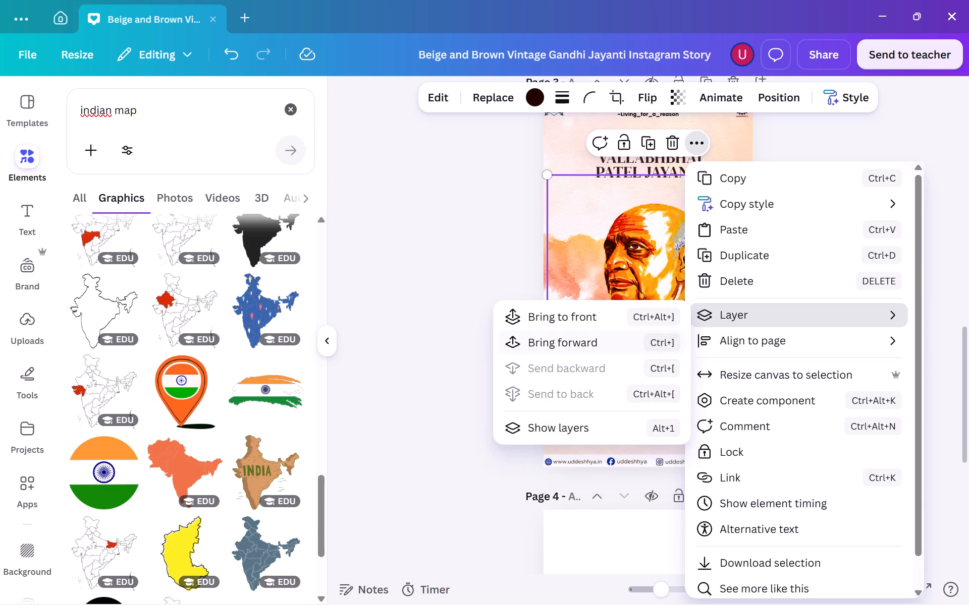
{"action": "left_click", "coordinate": [603, 337]}
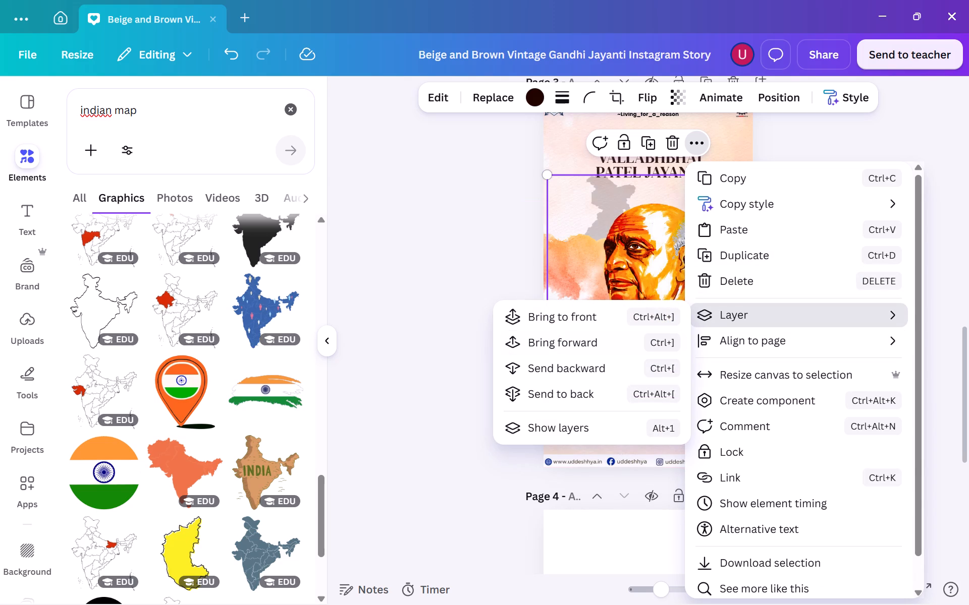
{"action": "left_click", "coordinate": [497, 245]}
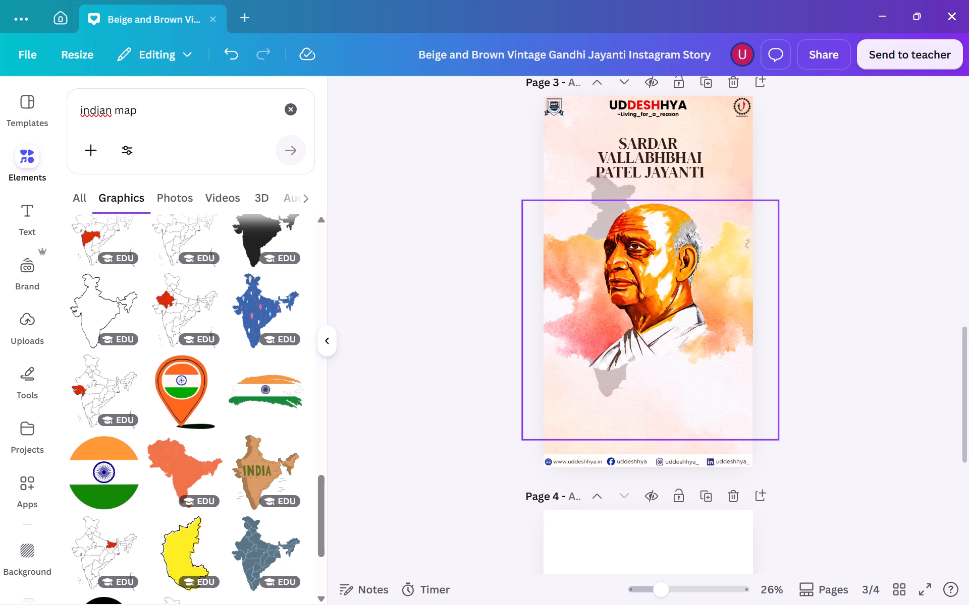
Move the watercolour portrait down and slightly left on page 3, exposing the northern part of the map above the head.
{"action": "left_click_drag", "start_coordinate": [645, 323], "coordinate": [642, 420]}
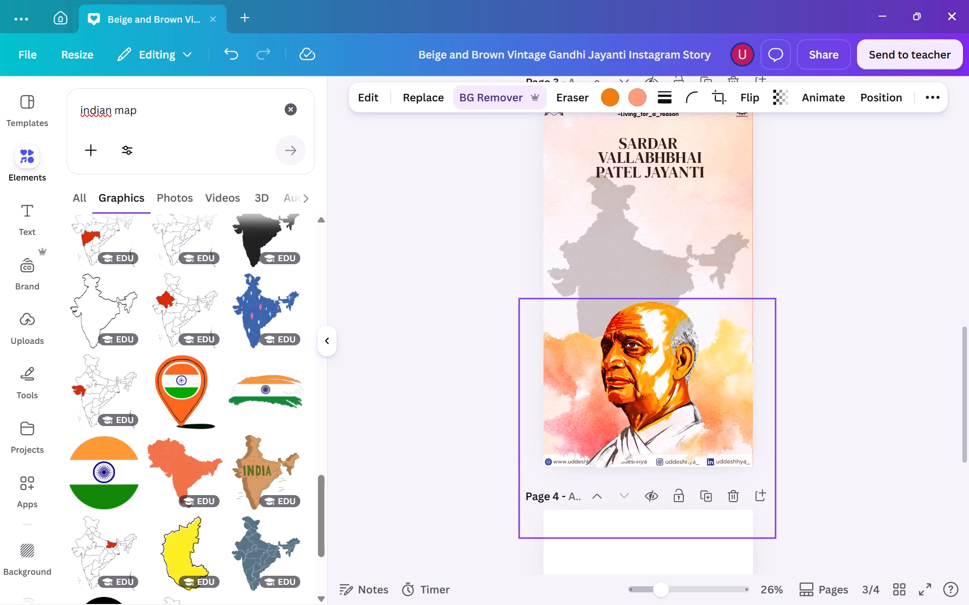
{"action": "left_click_drag", "start_coordinate": [642, 420], "coordinate": [640, 379]}
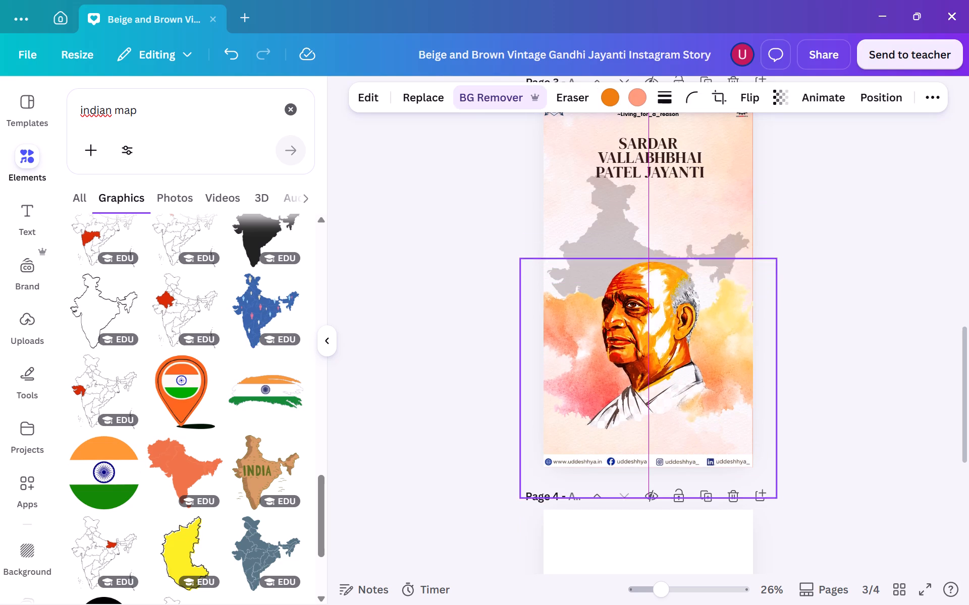
{"action": "left_click_drag", "start_coordinate": [640, 379], "coordinate": [639, 351]}
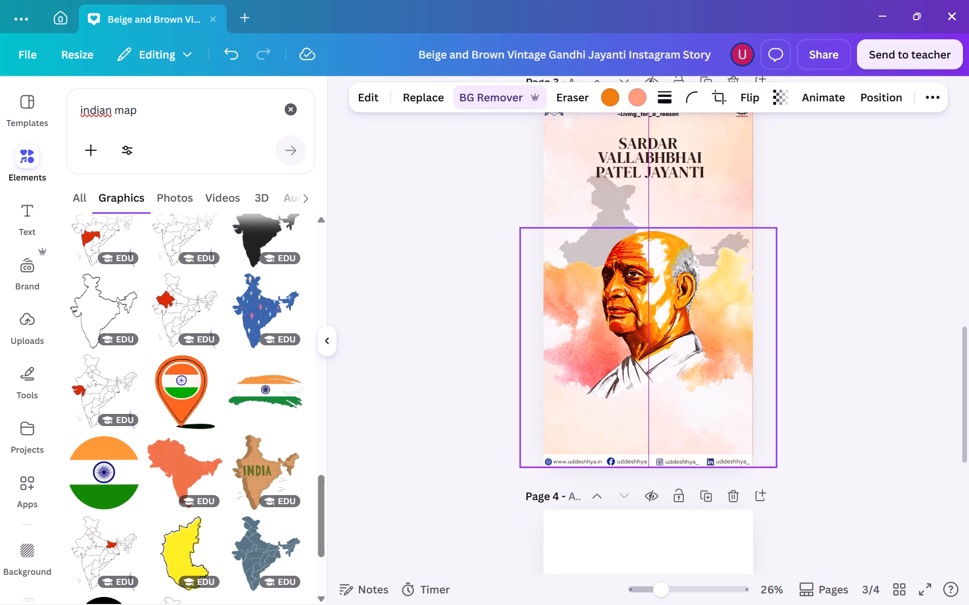
{"action": "left_click_drag", "start_coordinate": [639, 351], "coordinate": [637, 353]}
{"action": "left_click", "coordinate": [793, 339]}
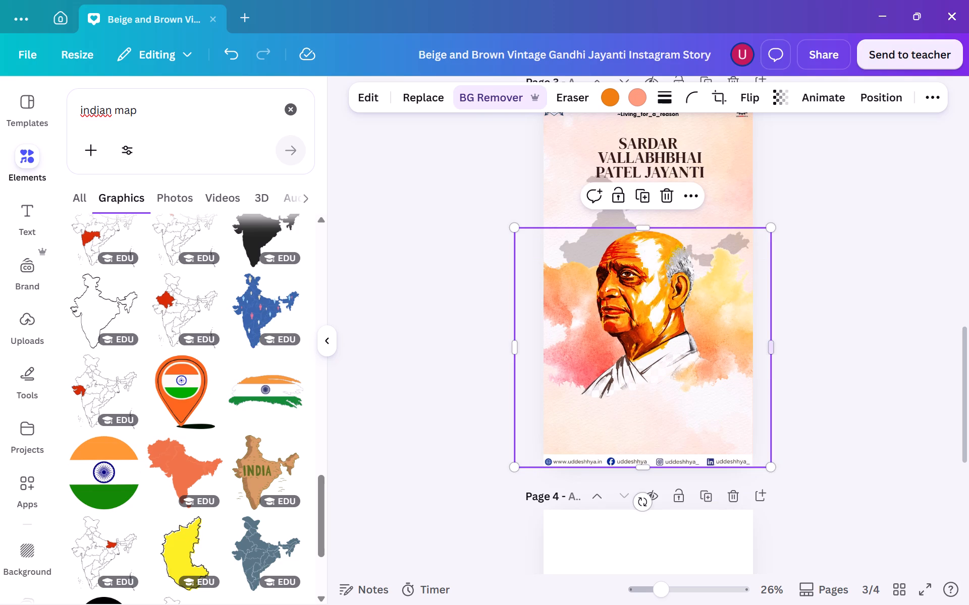
Search the graphics for "base" and look through them for a pedestal suited to page 3.
{"action": "triple_click", "coordinate": [136, 117]}
{"action": "left_click", "coordinate": [136, 117]}
{"action": "key", "text": "BackSpace"}
{"action": "type", "text": "base"}
{"action": "key", "text": "Return"}
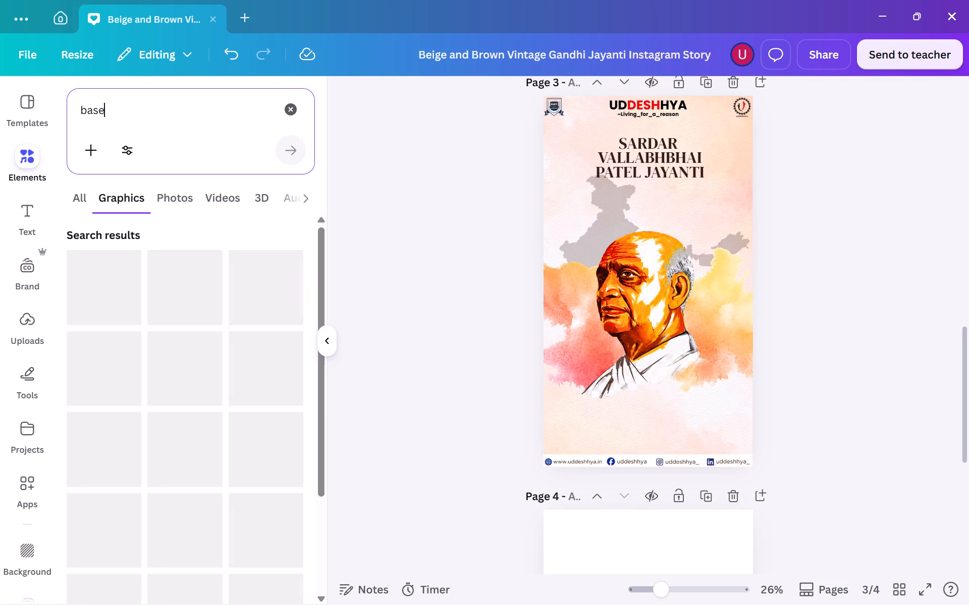
{"action": "scroll", "coordinate": [199, 365], "scroll_direction": "down", "scroll_amount": 2}
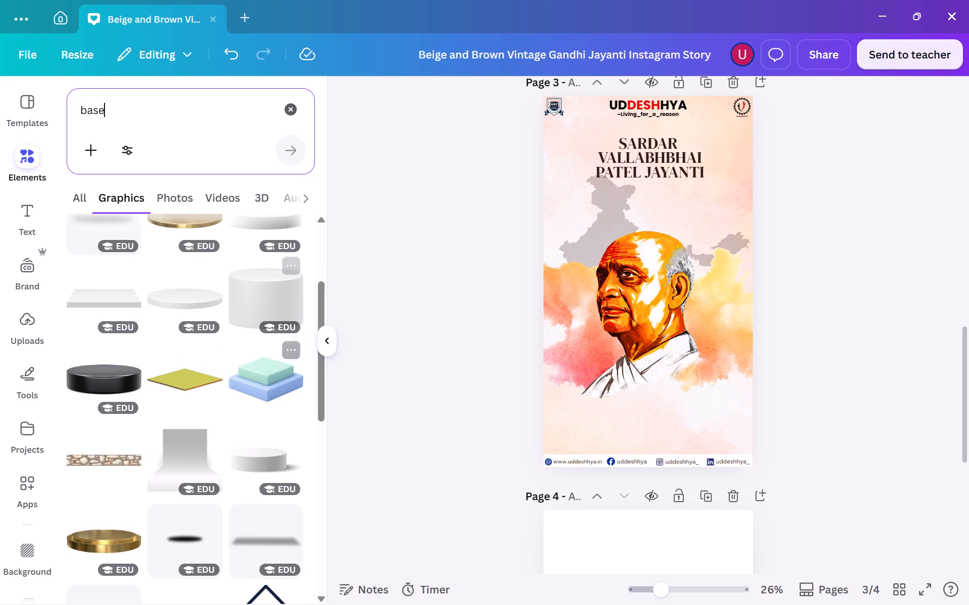
{"action": "scroll", "coordinate": [256, 374], "scroll_direction": "down", "scroll_amount": 5}
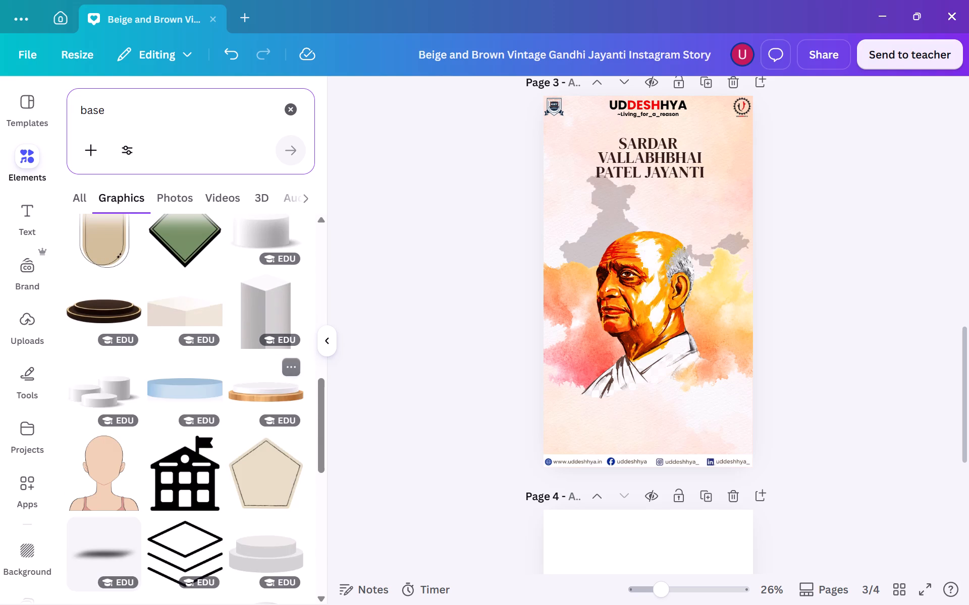
{"action": "scroll", "coordinate": [256, 374], "scroll_direction": "down", "scroll_amount": 1}
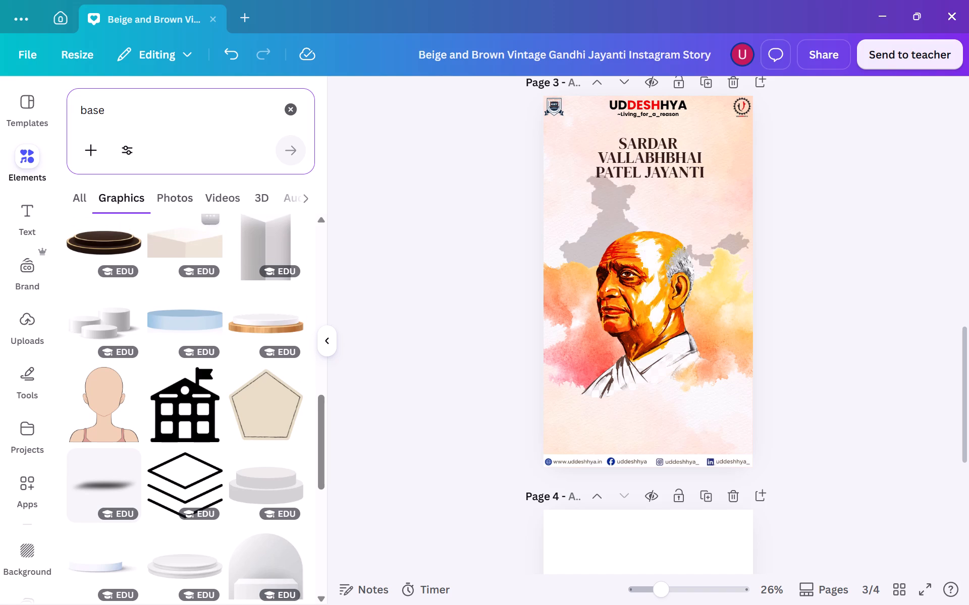
Change the graphics search to "tiranga base" and run it.
{"action": "key", "text": "Left"}
{"action": "key", "text": "Left"}
{"action": "key", "text": "Left"}
{"action": "key", "text": "Left"}
{"action": "key", "text": "Left"}
{"action": "type", "text": "tiranga"}
{"action": "key", "text": "Return"}
{"action": "key", "text": "space"}
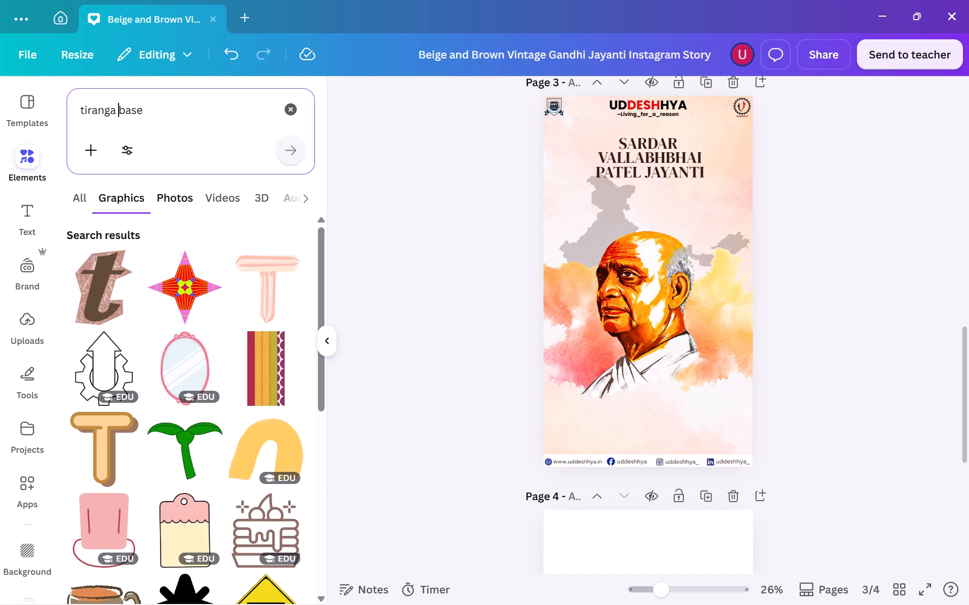
{"action": "key", "text": "Return"}
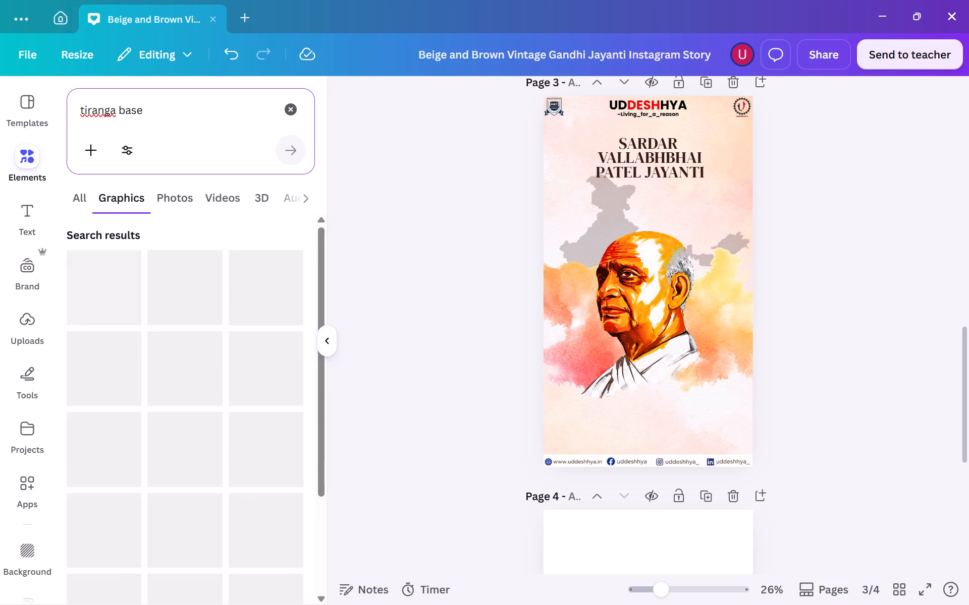
Look through the "tiranga base" graphics for a base to place under the portrait.
{"action": "scroll", "coordinate": [174, 370], "scroll_direction": "down", "scroll_amount": 2}
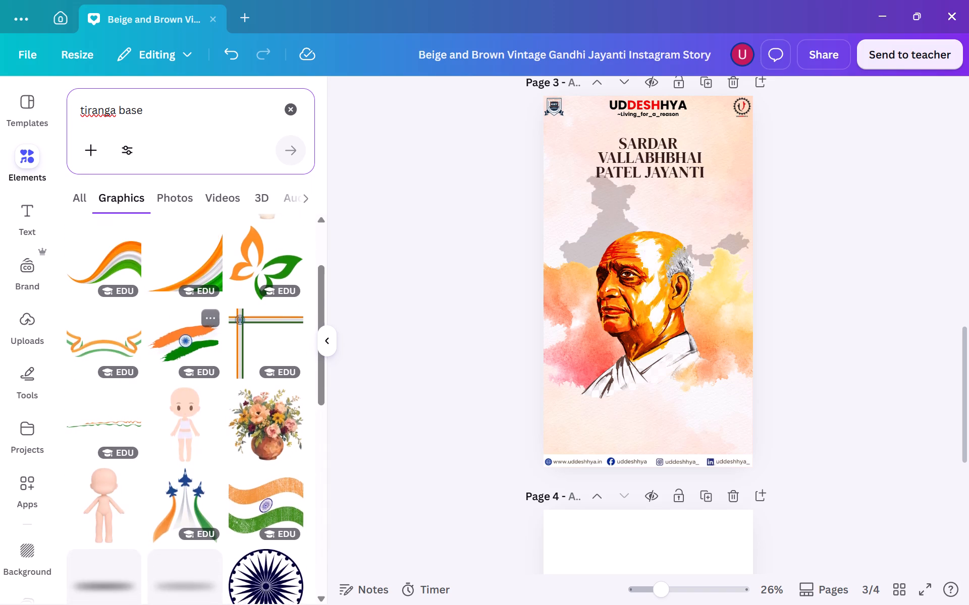
{"action": "scroll", "coordinate": [174, 370], "scroll_direction": "down", "scroll_amount": 3}
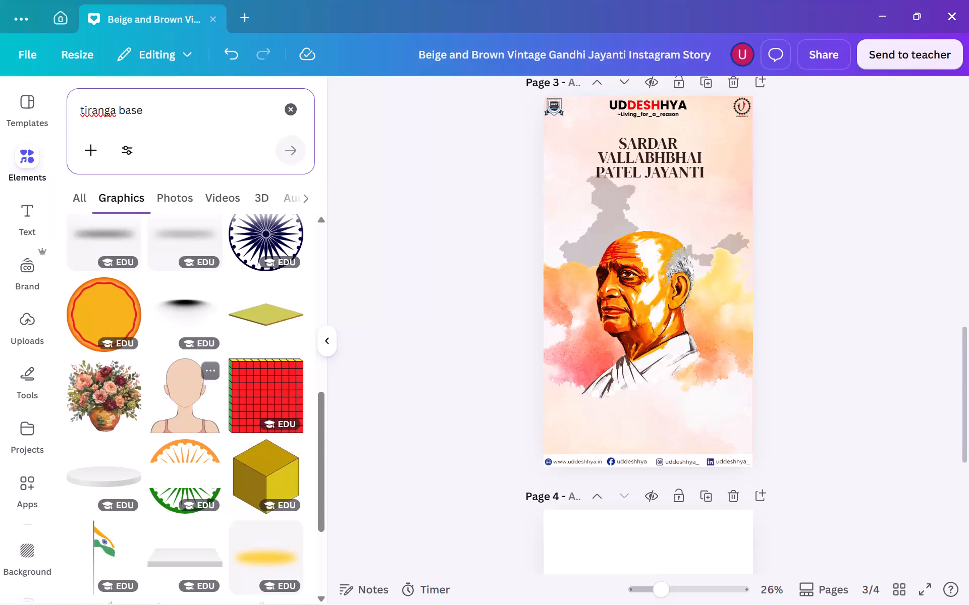
{"action": "scroll", "coordinate": [178, 428], "scroll_direction": "down", "scroll_amount": 1}
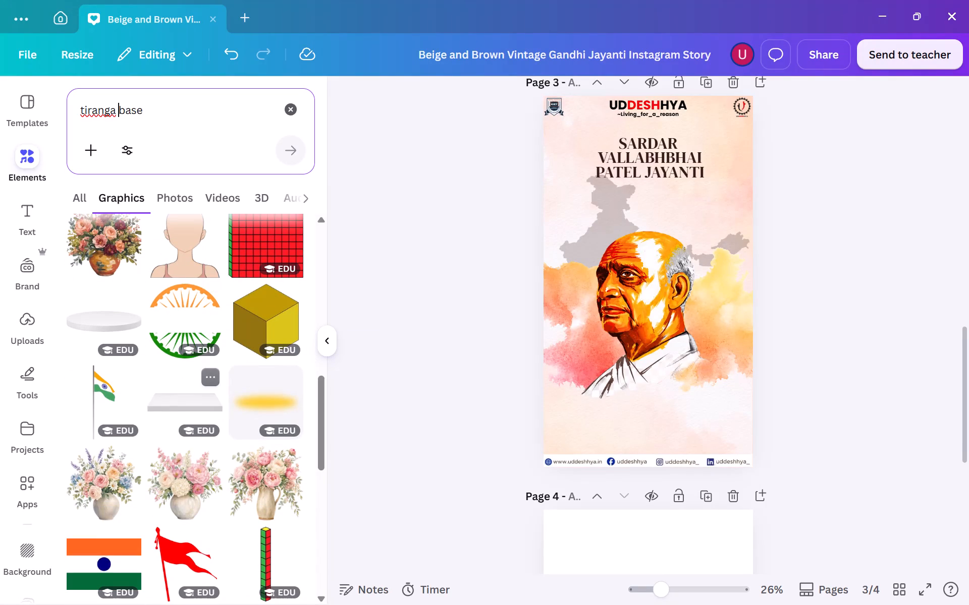
{"action": "scroll", "coordinate": [178, 428], "scroll_direction": "down", "scroll_amount": 1}
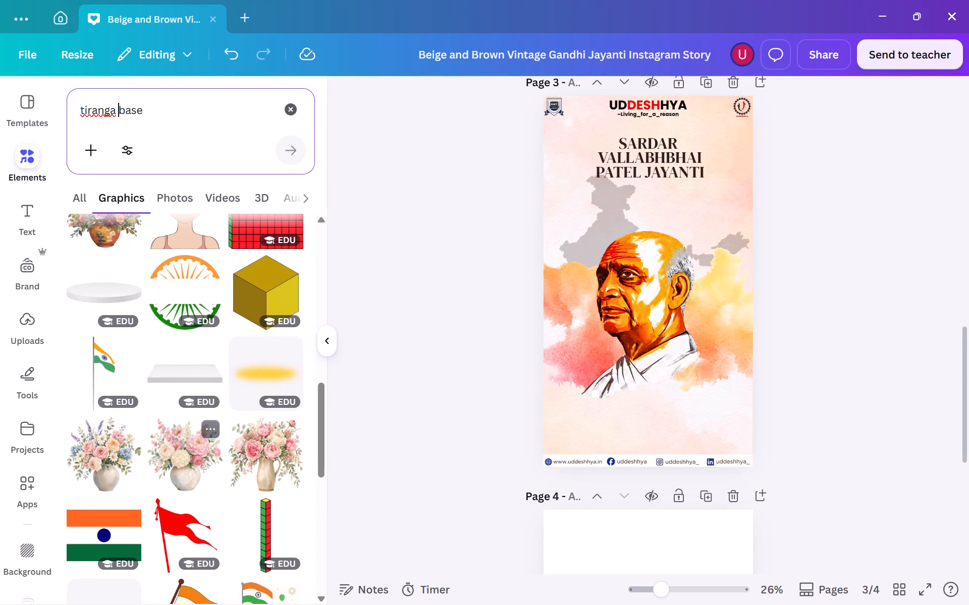
{"action": "scroll", "coordinate": [178, 428], "scroll_direction": "down", "scroll_amount": 4}
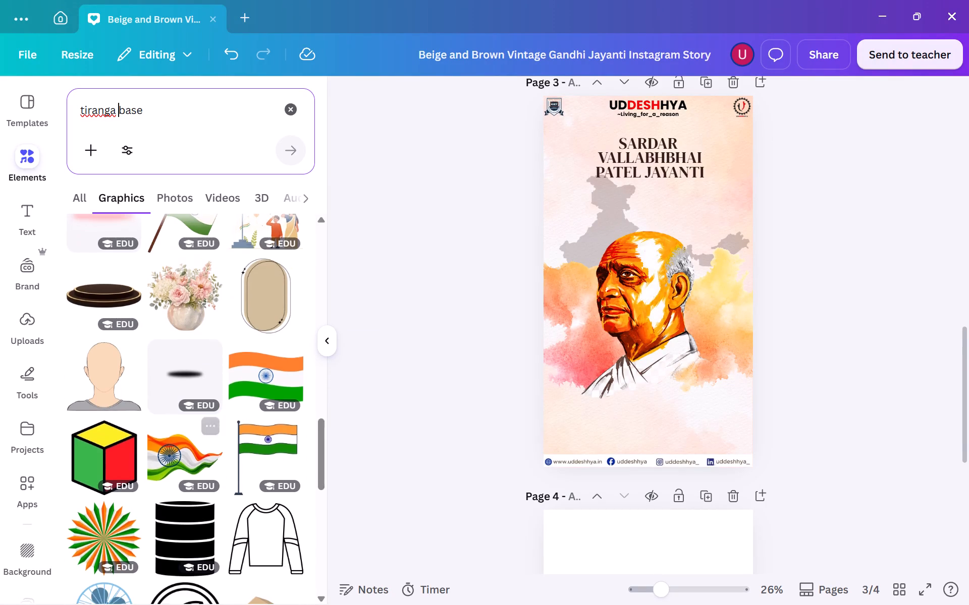
{"action": "scroll", "coordinate": [178, 428], "scroll_direction": "down", "scroll_amount": 4}
{"action": "scroll", "coordinate": [178, 428], "scroll_direction": "up", "scroll_amount": 2}
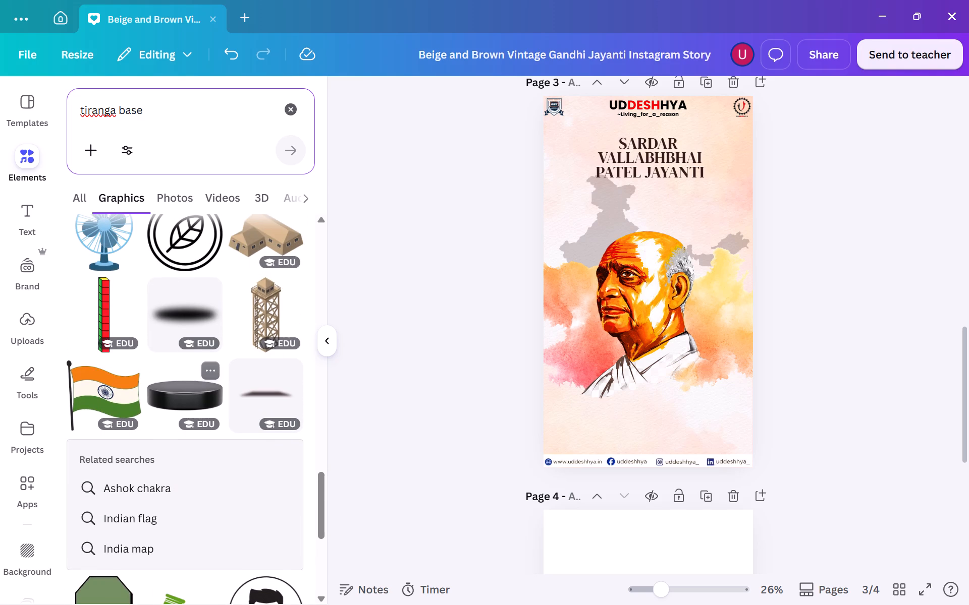
Add the round black podium graphic to page 3, enlarge it slightly beyond the page width, and place it along the bottom edge.
{"action": "left_click_drag", "start_coordinate": [190, 386], "coordinate": [661, 295]}
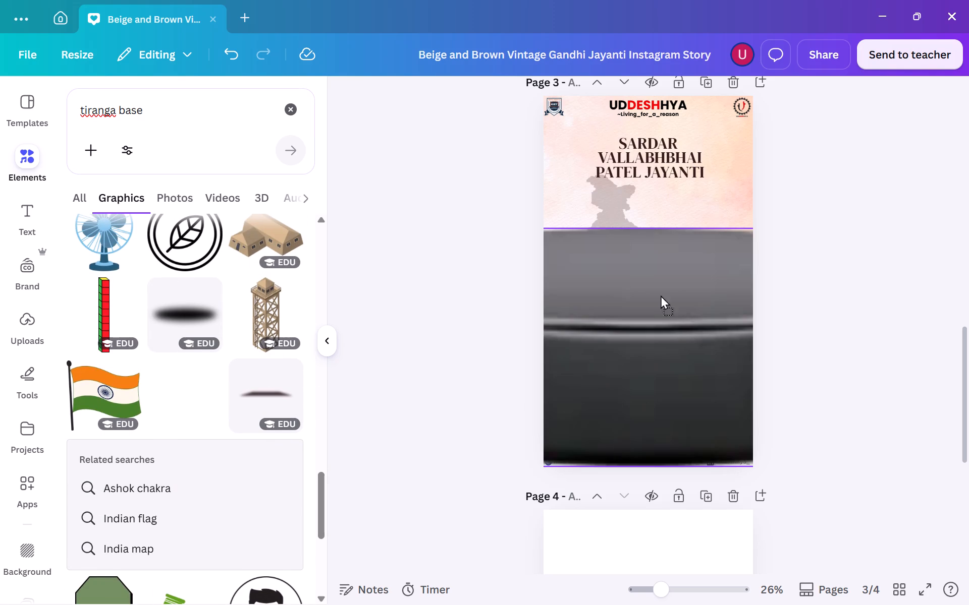
{"action": "left_click_drag", "start_coordinate": [661, 295], "coordinate": [625, 172]}
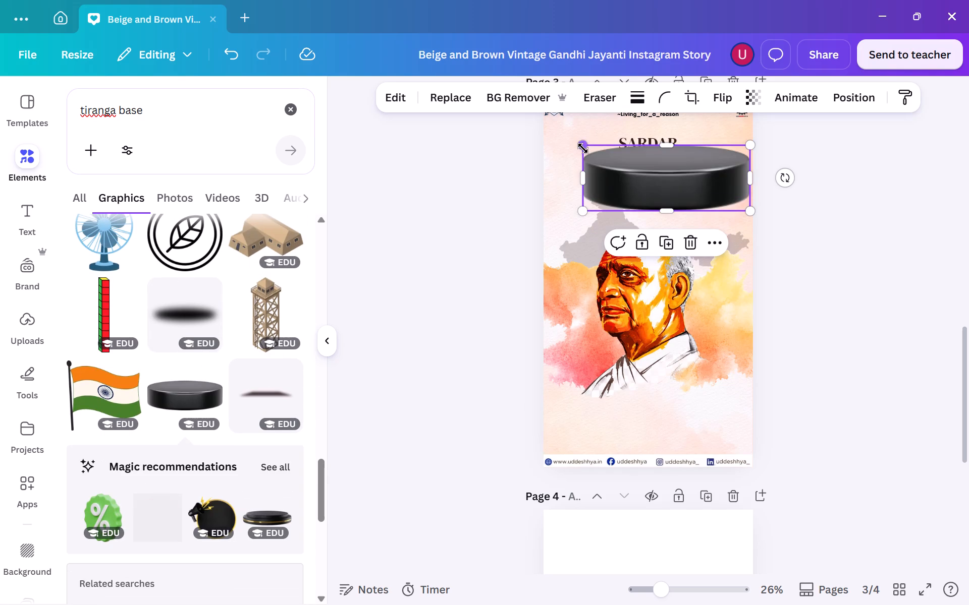
{"action": "left_click_drag", "start_coordinate": [578, 145], "coordinate": [496, 149]}
{"action": "left_click_drag", "start_coordinate": [605, 156], "coordinate": [617, 416]}
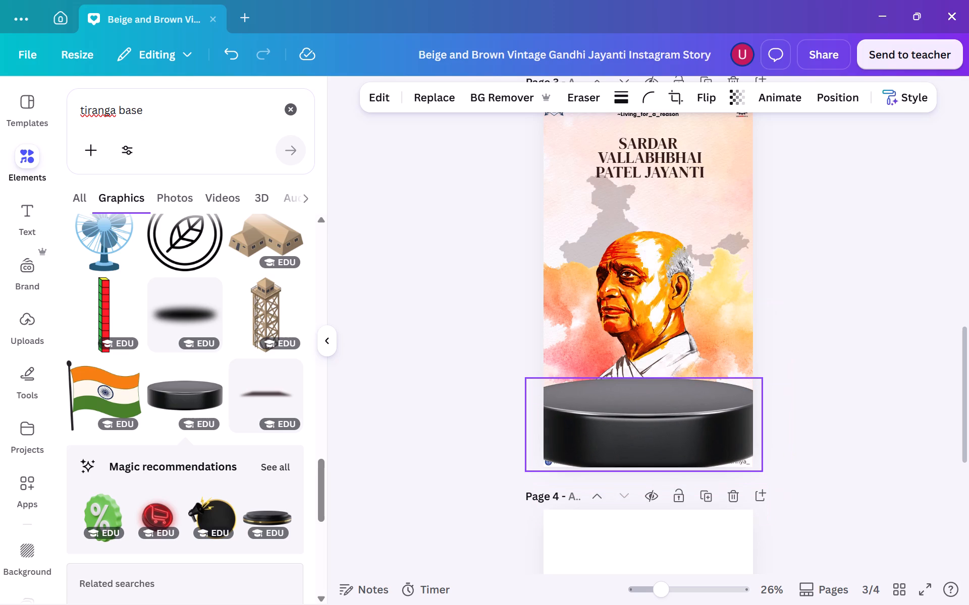
{"action": "left_click_drag", "start_coordinate": [617, 416], "coordinate": [617, 417]}
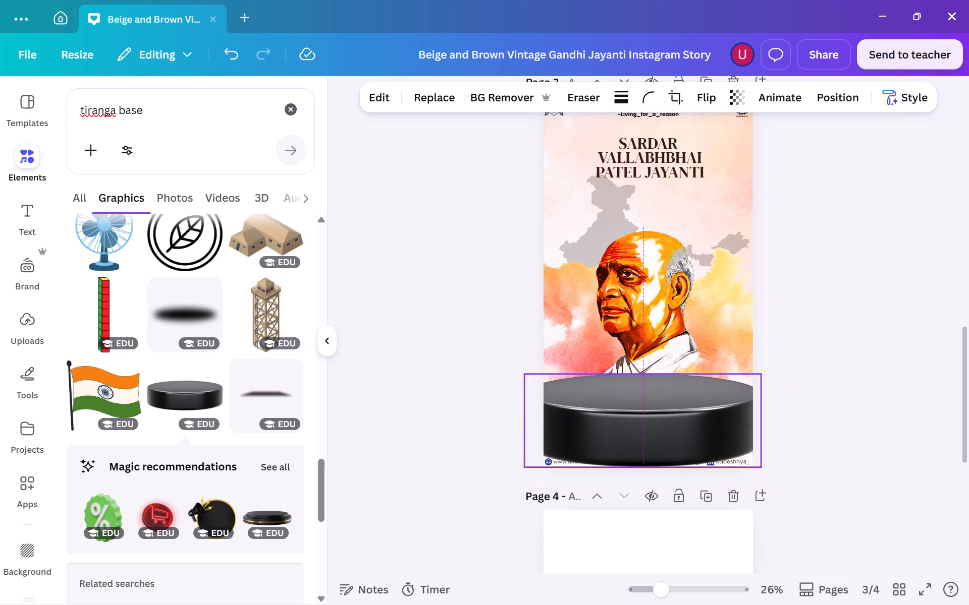
Send the black podium backward two layers, behind the portrait and the social-media footer.
{"action": "left_click", "coordinate": [694, 337]}
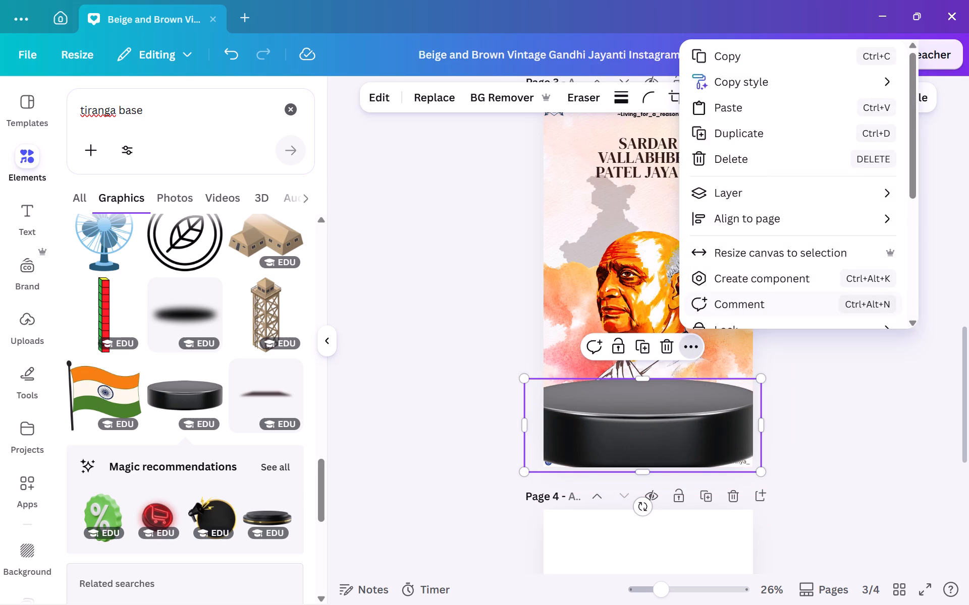
{"action": "left_click", "coordinate": [585, 254]}
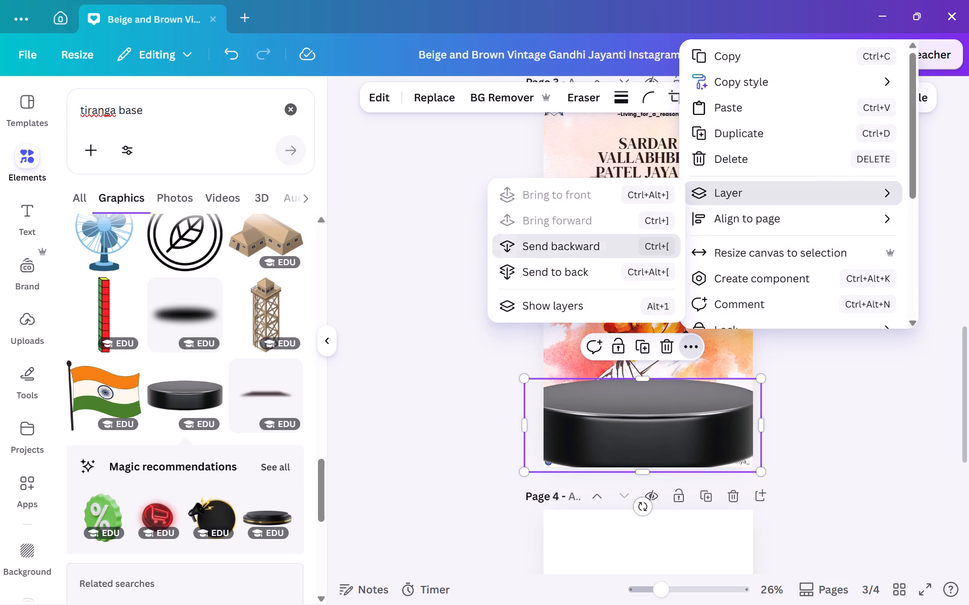
{"action": "left_click", "coordinate": [585, 254]}
{"action": "left_click", "coordinate": [442, 411]}
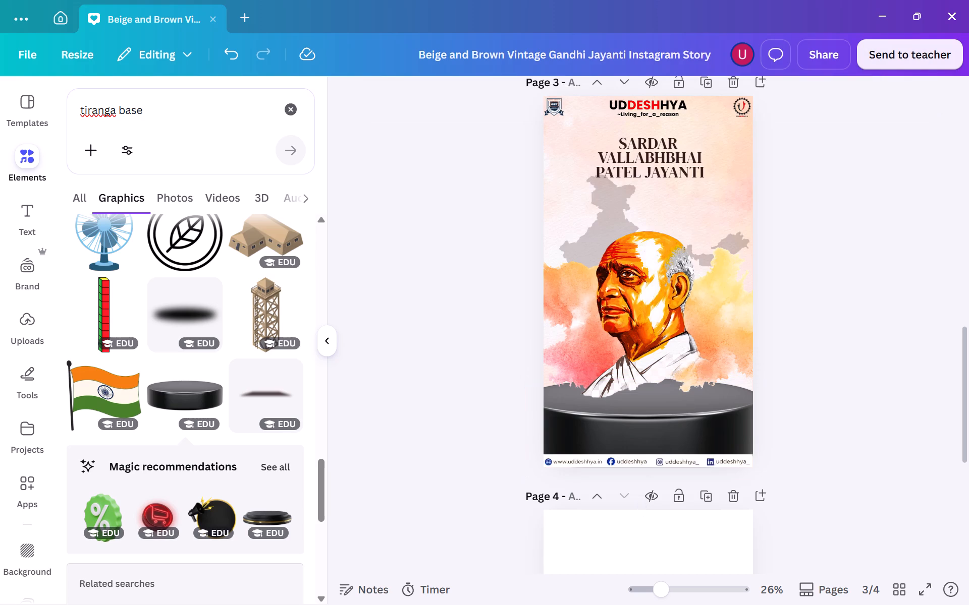
Reposition the watercolour portrait on page 3 slightly higher and further left, keeping it below the title text.
{"action": "left_click_drag", "start_coordinate": [595, 418], "coordinate": [613, 334]}
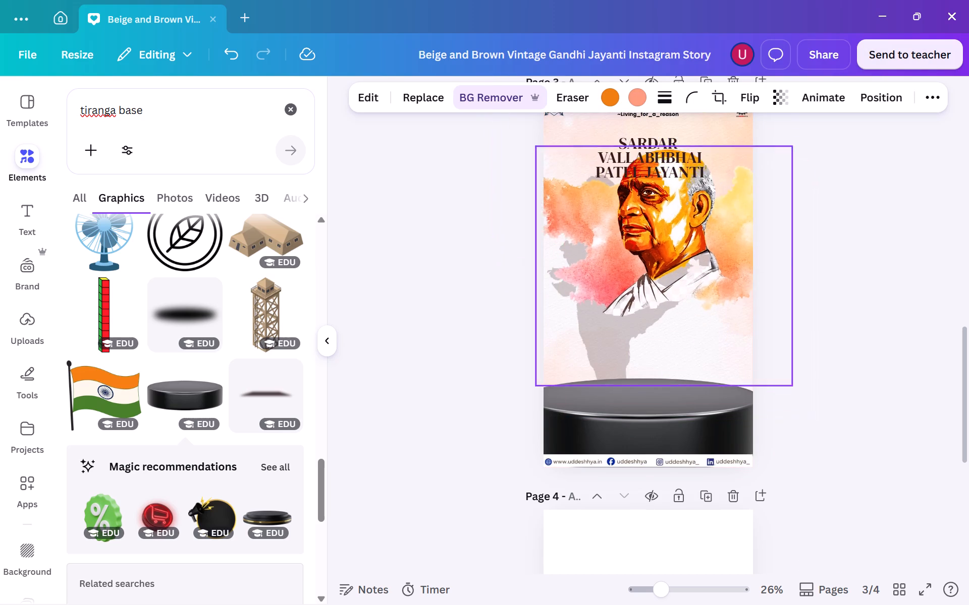
{"action": "left_click_drag", "start_coordinate": [613, 334], "coordinate": [595, 346]}
{"action": "left_click_drag", "start_coordinate": [629, 278], "coordinate": [617, 345]}
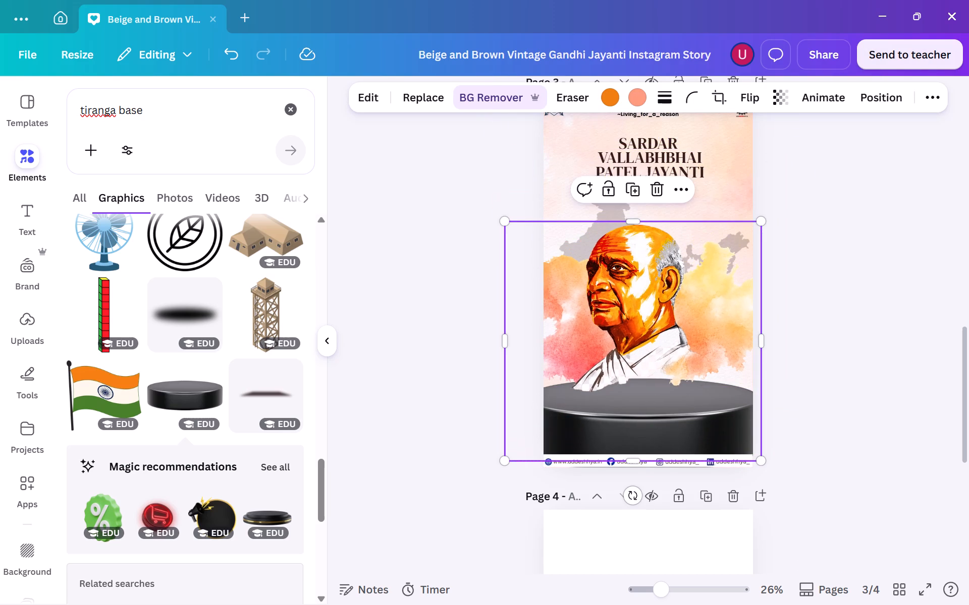
{"action": "left_click_drag", "start_coordinate": [787, 378], "coordinate": [783, 400]}
{"action": "left_click", "coordinate": [783, 400]}
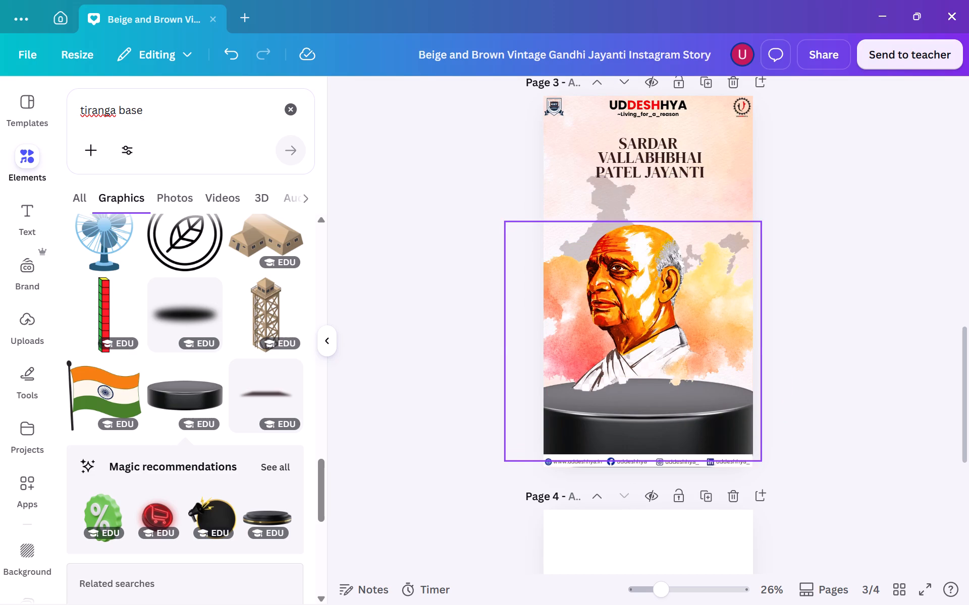
{"action": "left_click_drag", "start_coordinate": [716, 403], "coordinate": [709, 322]}
{"action": "left_click", "coordinate": [707, 439]}
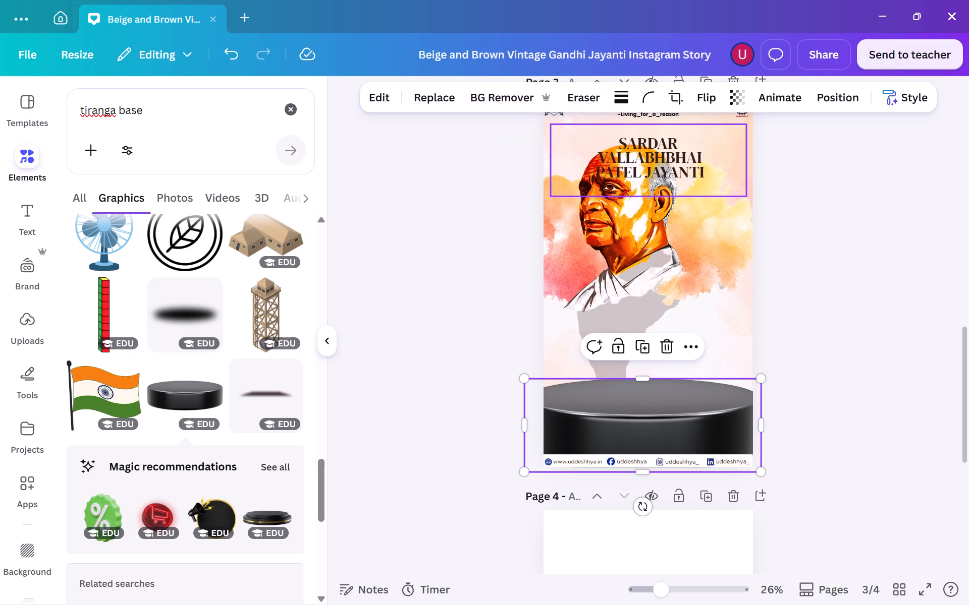
{"action": "left_click_drag", "start_coordinate": [662, 342], "coordinate": [648, 228]}
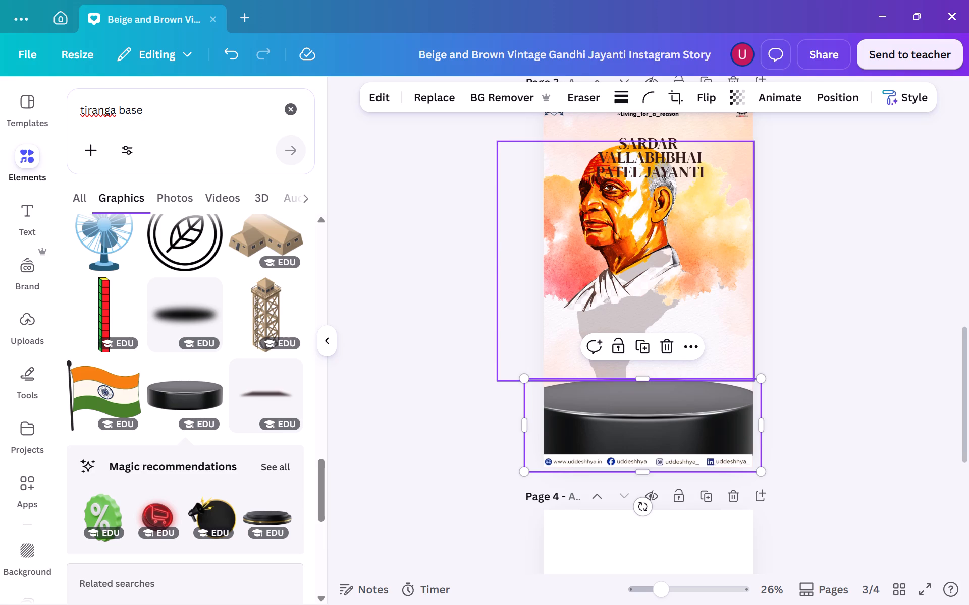
{"action": "left_click", "coordinate": [648, 228]}
{"action": "left_click_drag", "start_coordinate": [648, 228], "coordinate": [655, 290]}
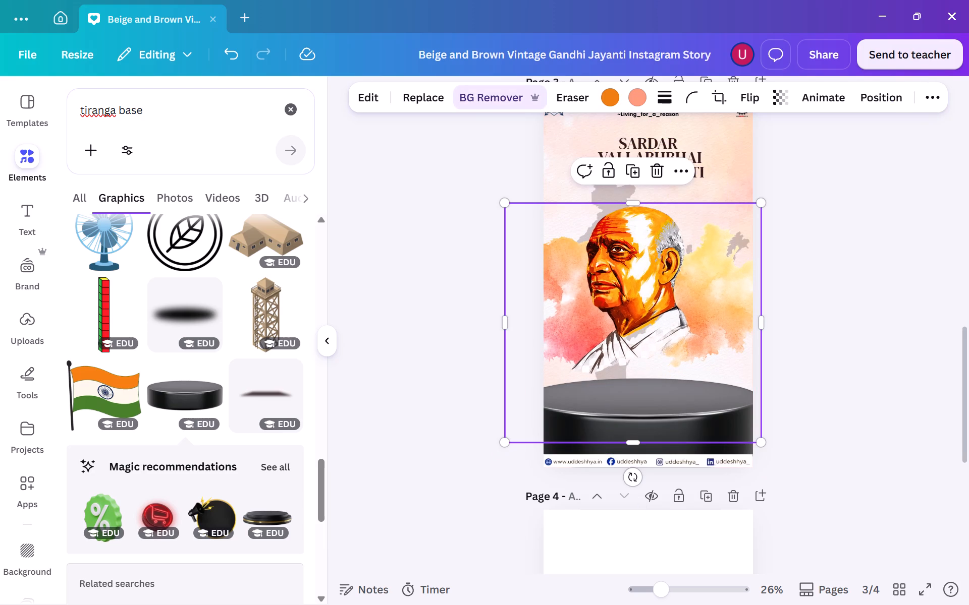
Delete the black podium graphic from page 3.
{"action": "left_click", "coordinate": [642, 449]}
{"action": "key", "text": "BackSpace"}
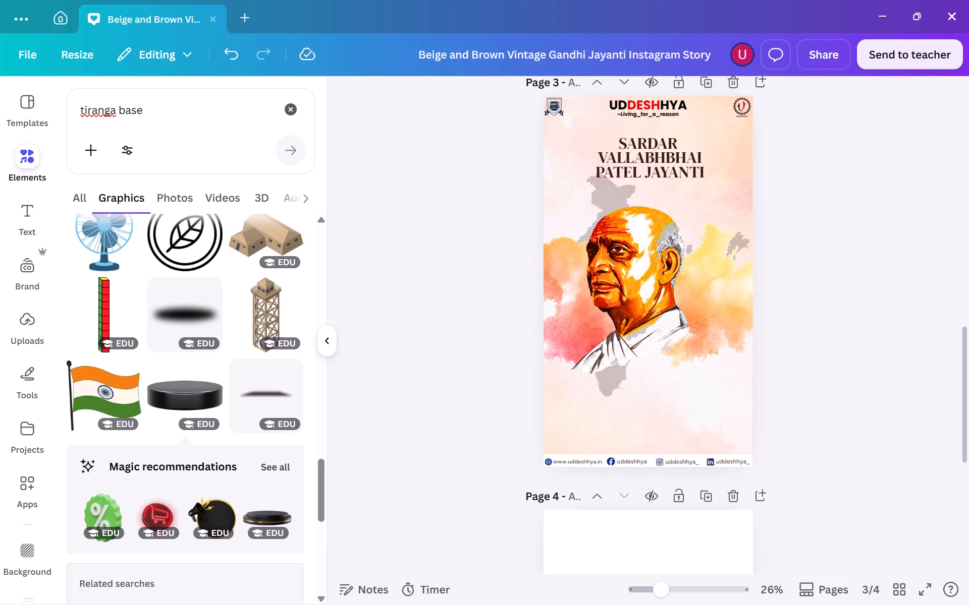
Replace the "tiranga base" graphics search with "grass" and run it.
{"action": "scroll", "coordinate": [156, 415], "scroll_direction": "down", "scroll_amount": 1}
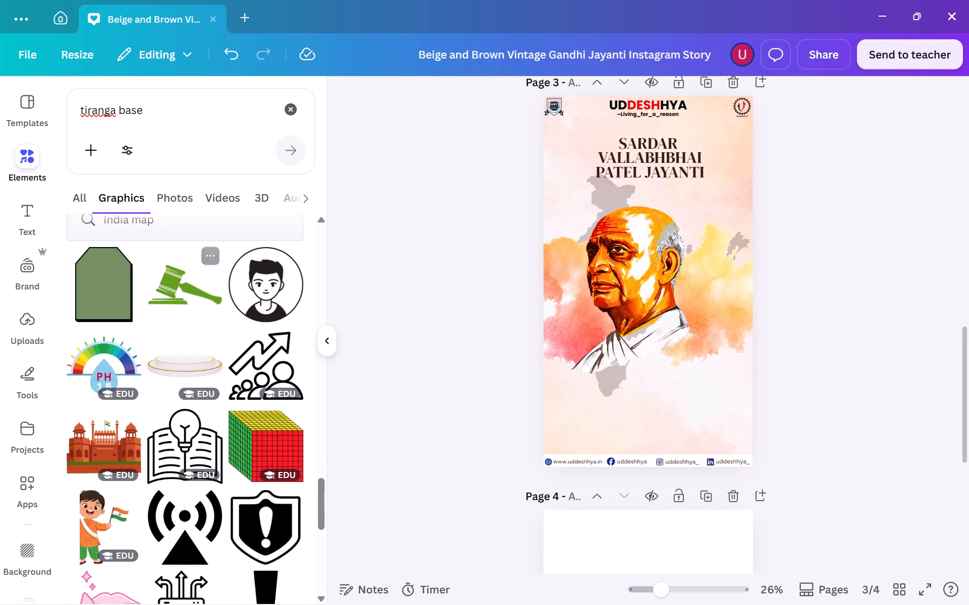
{"action": "scroll", "coordinate": [156, 415], "scroll_direction": "down", "scroll_amount": 1}
{"action": "scroll", "coordinate": [218, 325], "scroll_direction": "up", "scroll_amount": 13}
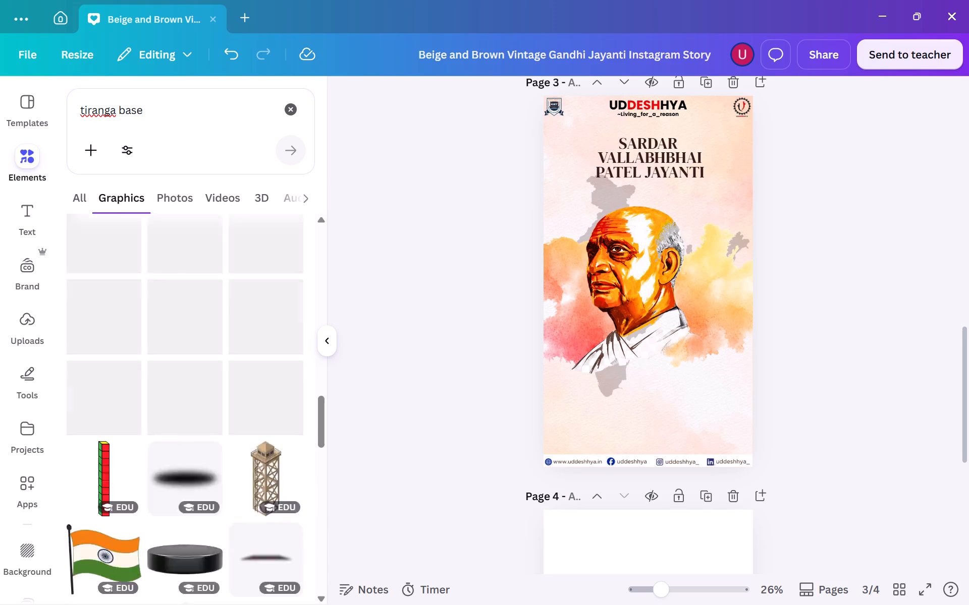
{"action": "triple_click", "coordinate": [157, 110]}
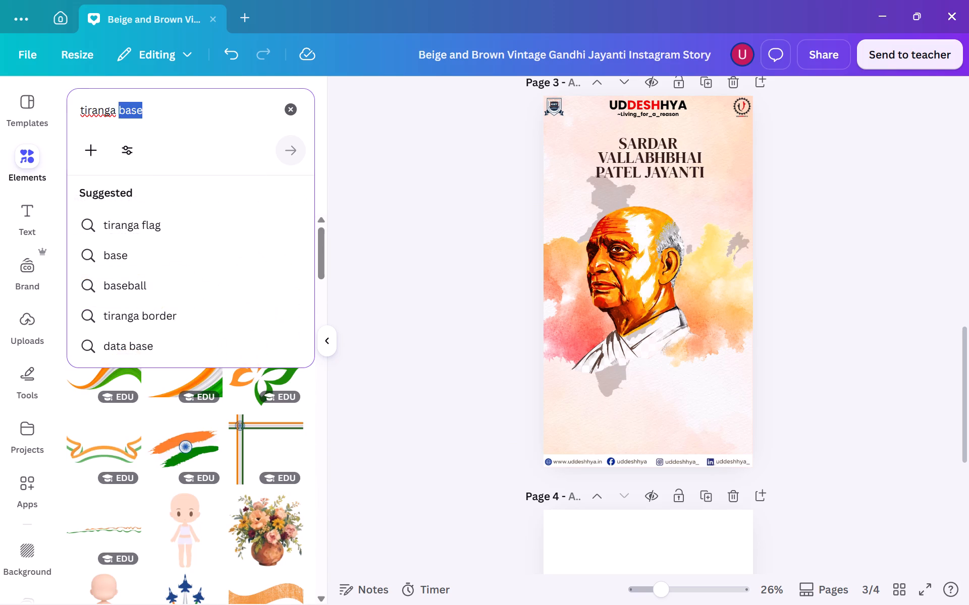
{"action": "left_click", "coordinate": [157, 110]}
{"action": "type", "text": "ear"}
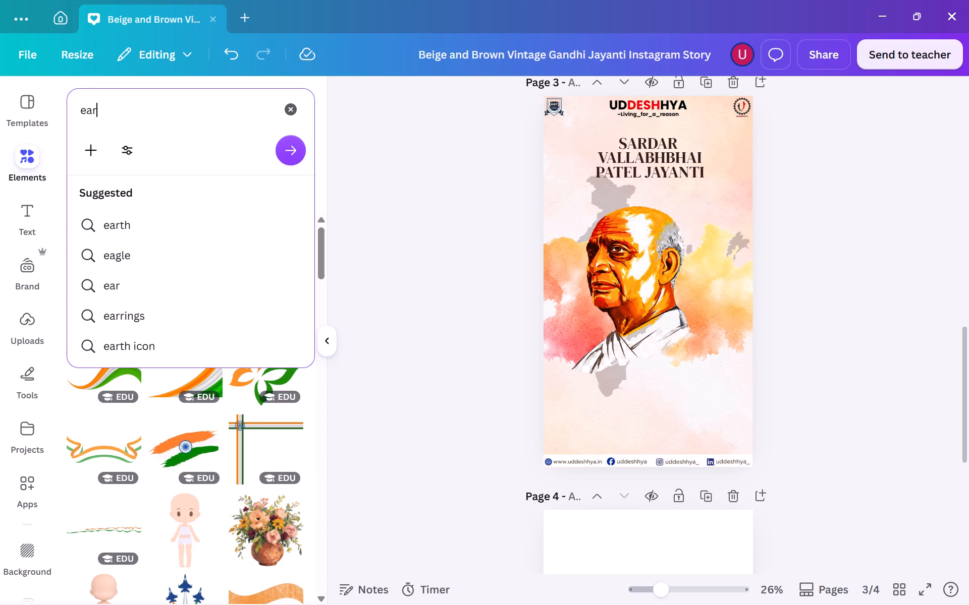
{"action": "key", "text": "BackSpace"}
{"action": "key", "text": "BackSpace"}
{"action": "key", "text": "BackSpace"}
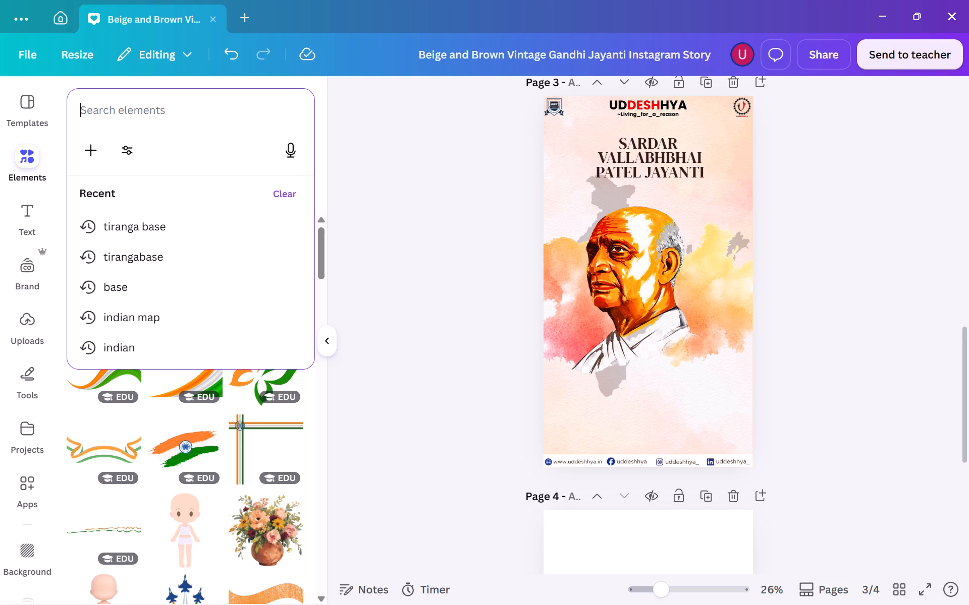
{"action": "type", "text": "gree"}
{"action": "key", "text": "BackSpace"}
{"action": "key", "text": "BackSpace"}
{"action": "key", "text": "BackSpace"}
{"action": "key", "text": "BackSpace"}
{"action": "type", "text": "grass"}
{"action": "key", "text": "Return"}
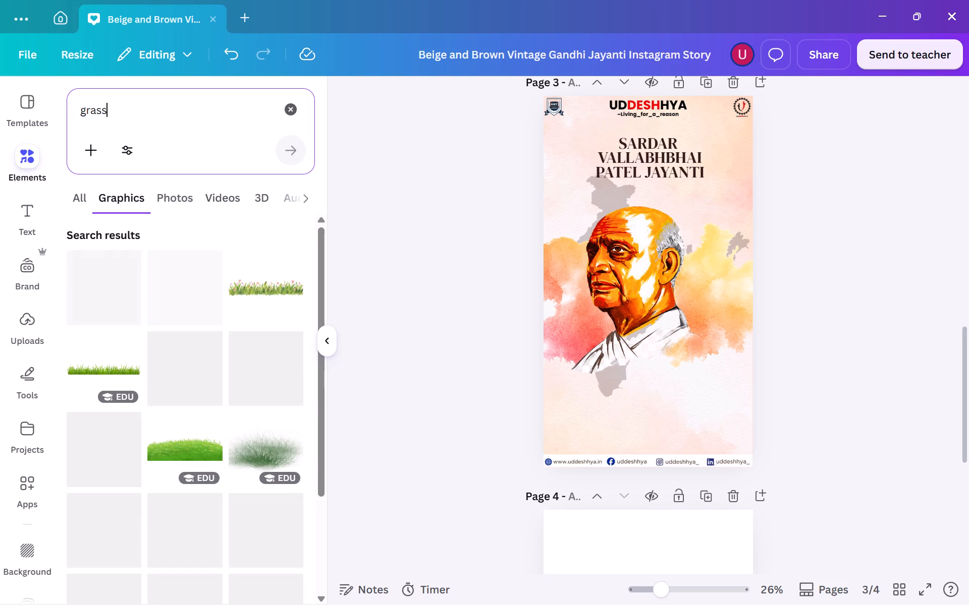
Check the earlier pages for reference, and refine the graphics search to "grass flowers".
{"action": "scroll", "coordinate": [594, 99], "scroll_direction": "up", "scroll_amount": 3}
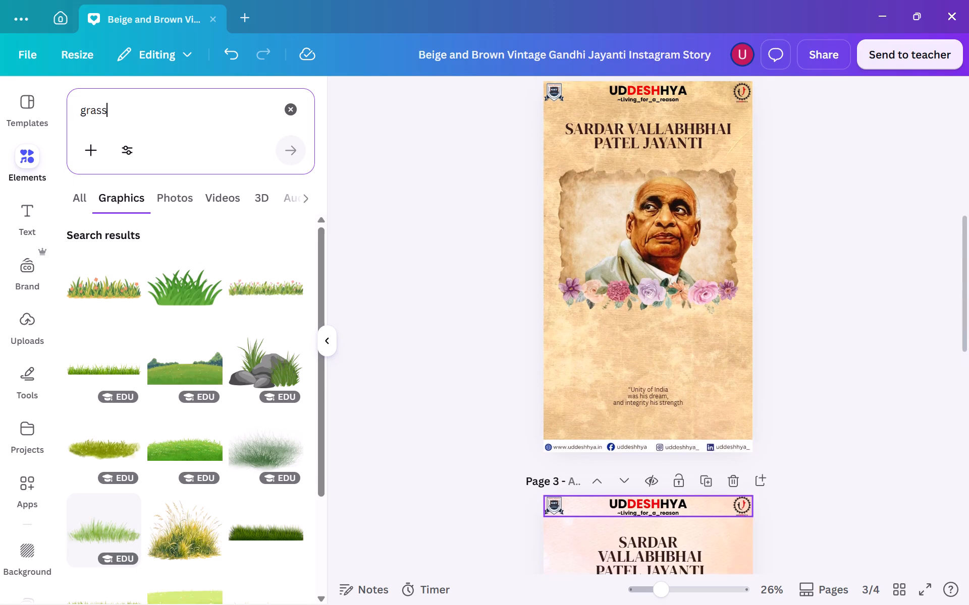
{"action": "scroll", "coordinate": [594, 99], "scroll_direction": "up", "scroll_amount": 2}
{"action": "scroll", "coordinate": [594, 99], "scroll_direction": "down", "scroll_amount": 4}
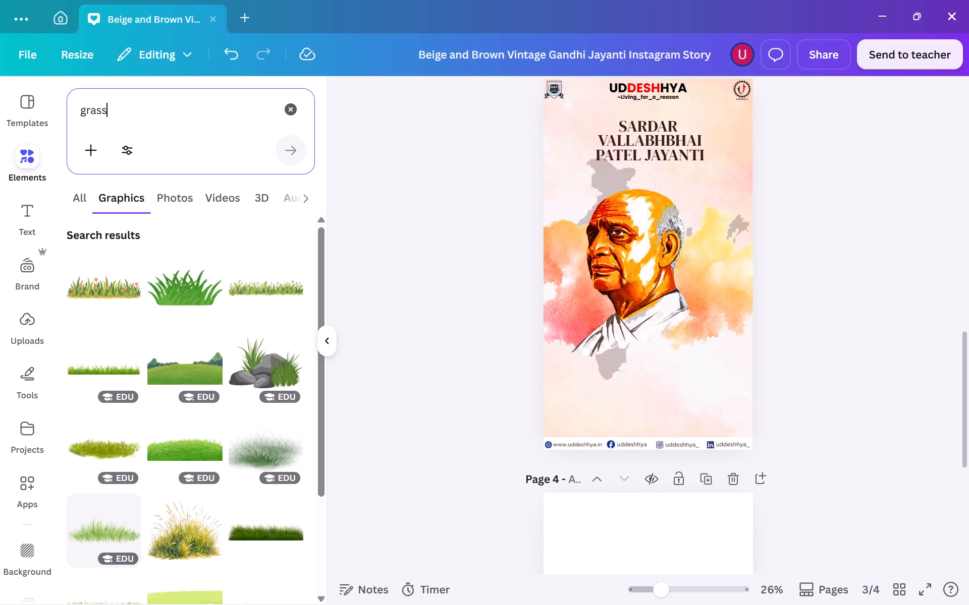
{"action": "key", "text": "space"}
{"action": "type", "text": "flowers"}
{"action": "key", "text": "Return"}
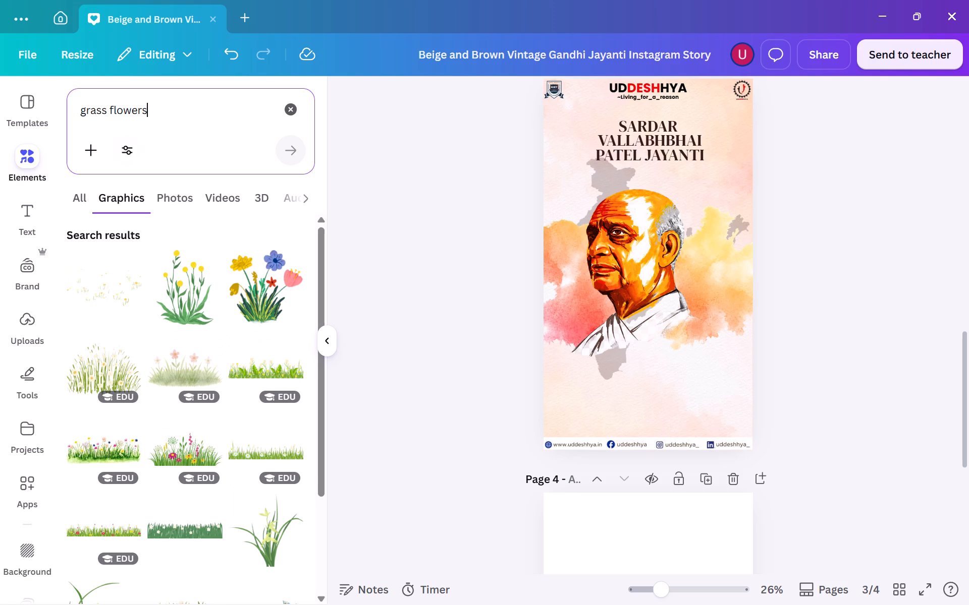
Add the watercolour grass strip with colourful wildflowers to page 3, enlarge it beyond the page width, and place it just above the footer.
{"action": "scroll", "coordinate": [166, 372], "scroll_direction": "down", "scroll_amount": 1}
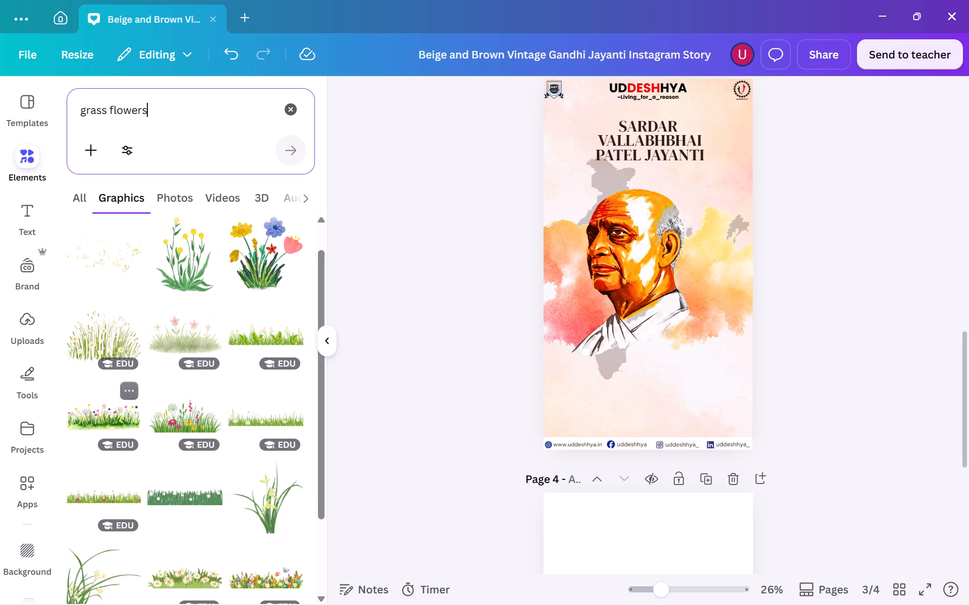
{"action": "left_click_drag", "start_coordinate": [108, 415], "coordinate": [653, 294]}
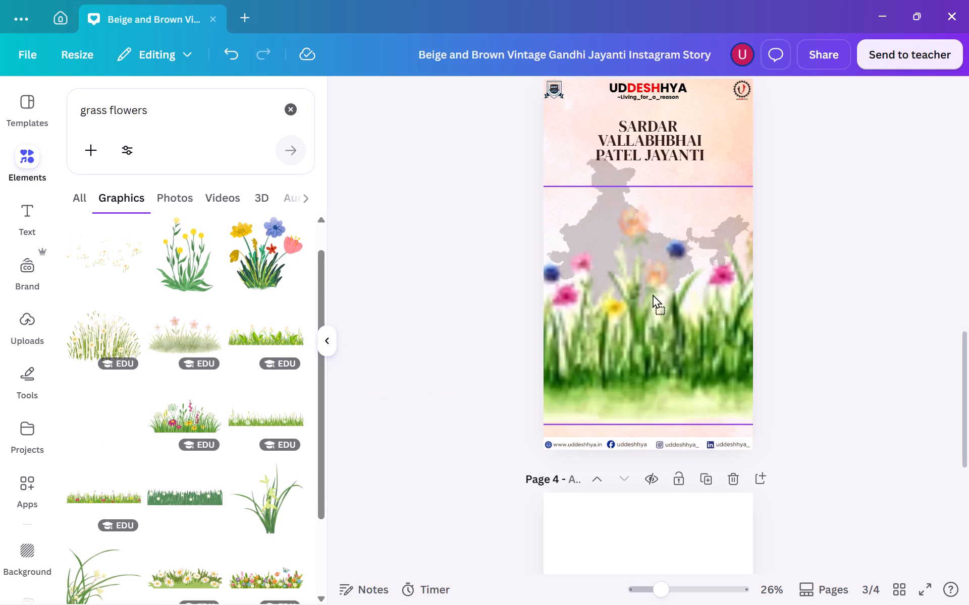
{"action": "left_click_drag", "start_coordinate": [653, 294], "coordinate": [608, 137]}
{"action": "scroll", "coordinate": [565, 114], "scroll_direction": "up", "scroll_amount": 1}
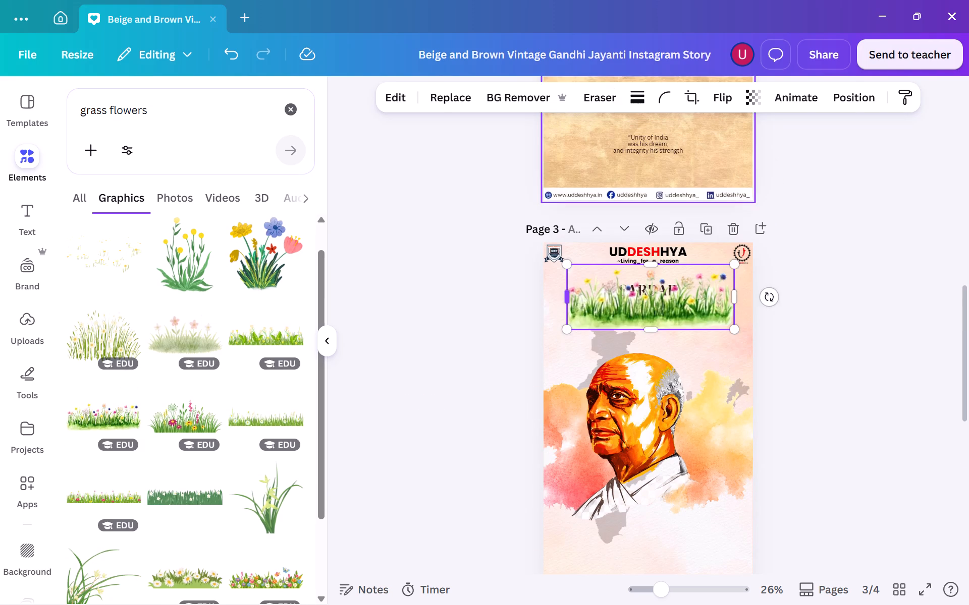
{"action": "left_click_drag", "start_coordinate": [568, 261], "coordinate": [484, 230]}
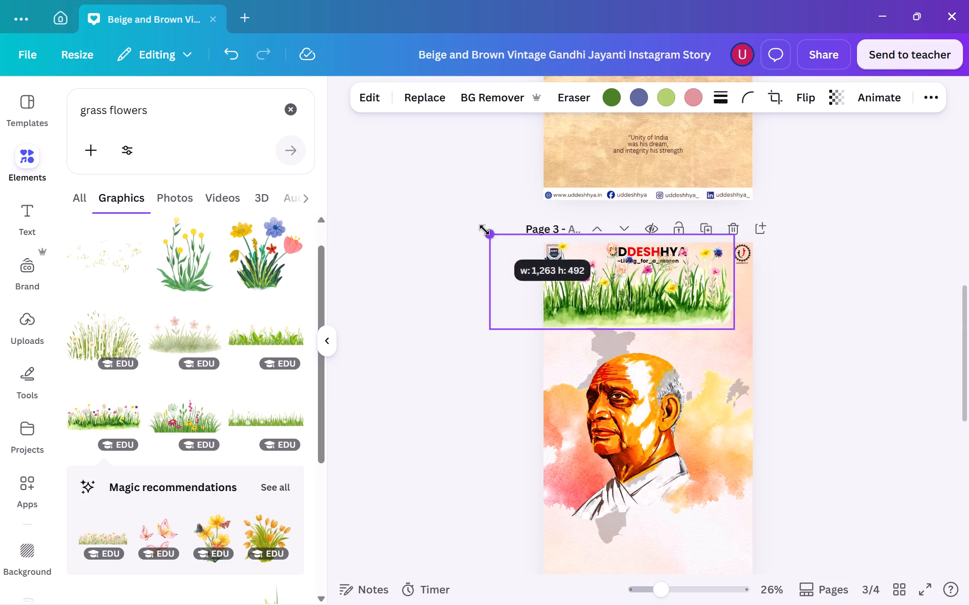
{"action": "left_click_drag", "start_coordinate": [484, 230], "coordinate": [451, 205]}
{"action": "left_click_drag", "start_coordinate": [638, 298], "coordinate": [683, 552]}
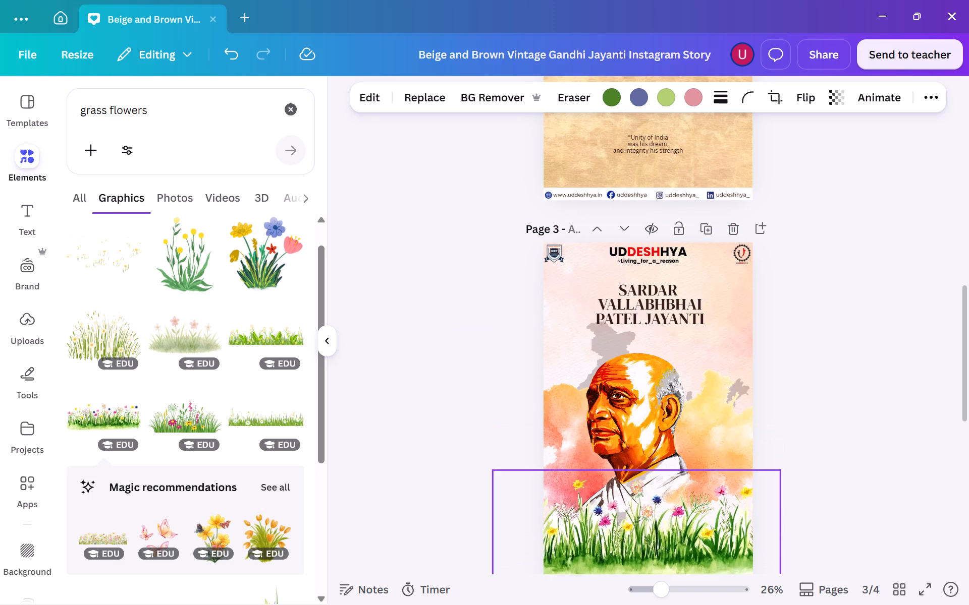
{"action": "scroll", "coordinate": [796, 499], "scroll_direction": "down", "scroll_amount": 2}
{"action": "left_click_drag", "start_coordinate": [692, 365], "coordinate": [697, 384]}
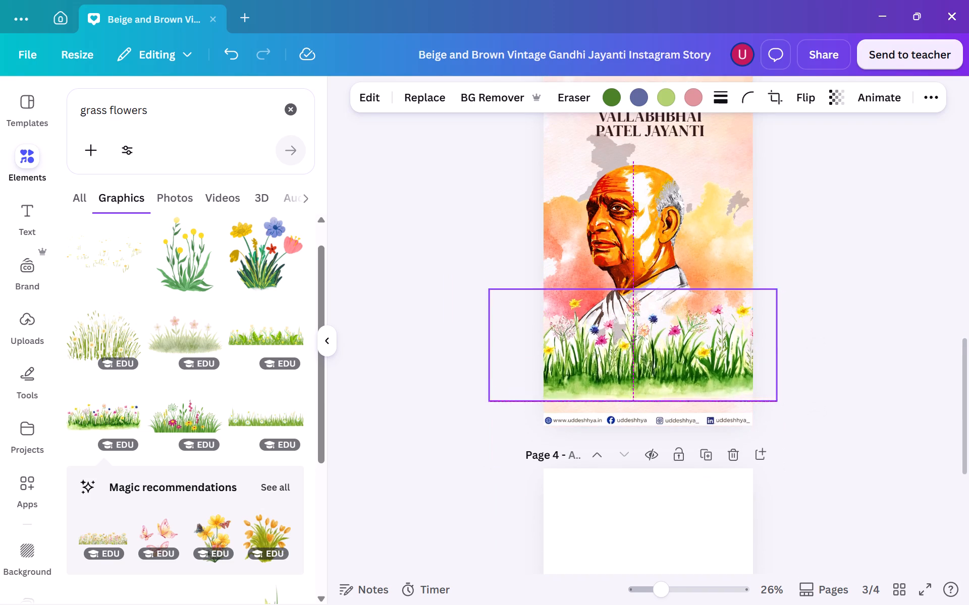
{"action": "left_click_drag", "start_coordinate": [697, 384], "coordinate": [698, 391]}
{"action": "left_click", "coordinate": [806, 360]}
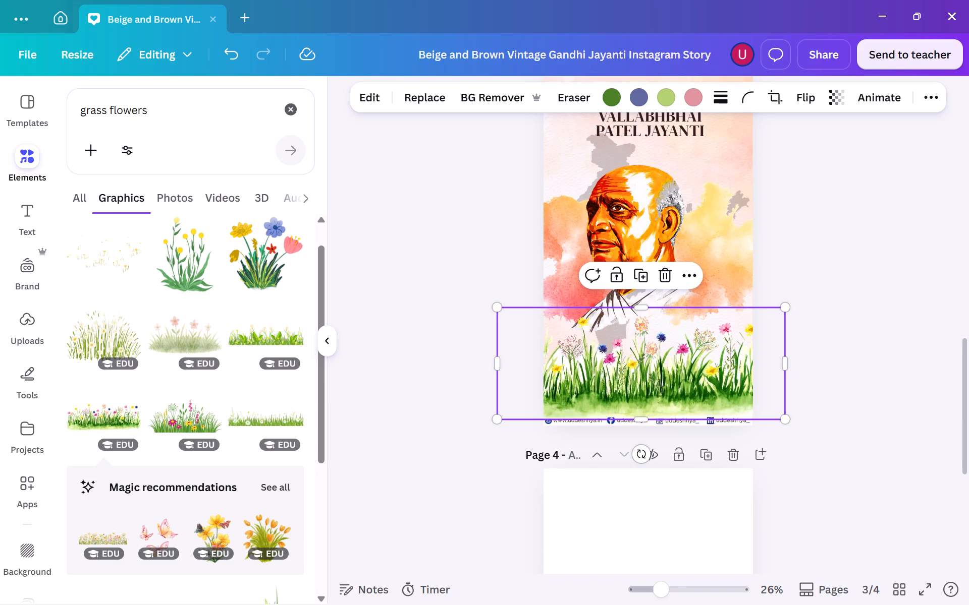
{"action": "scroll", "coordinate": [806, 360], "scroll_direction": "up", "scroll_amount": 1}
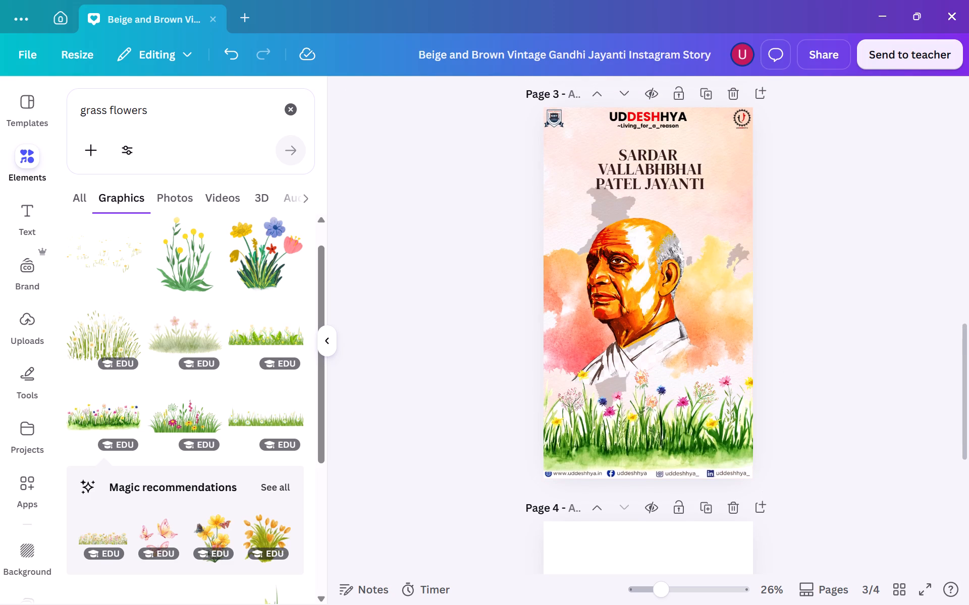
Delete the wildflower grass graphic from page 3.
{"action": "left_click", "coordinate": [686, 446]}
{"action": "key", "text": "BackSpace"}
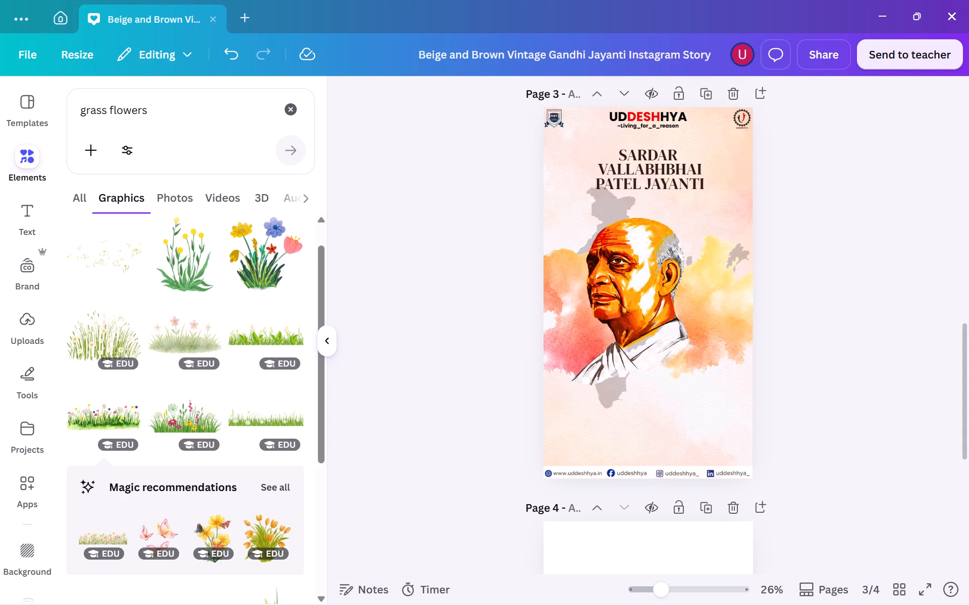
Look through the "grass flowers" graphics for another base to place under the portrait.
{"action": "scroll", "coordinate": [147, 439], "scroll_direction": "down", "scroll_amount": 1}
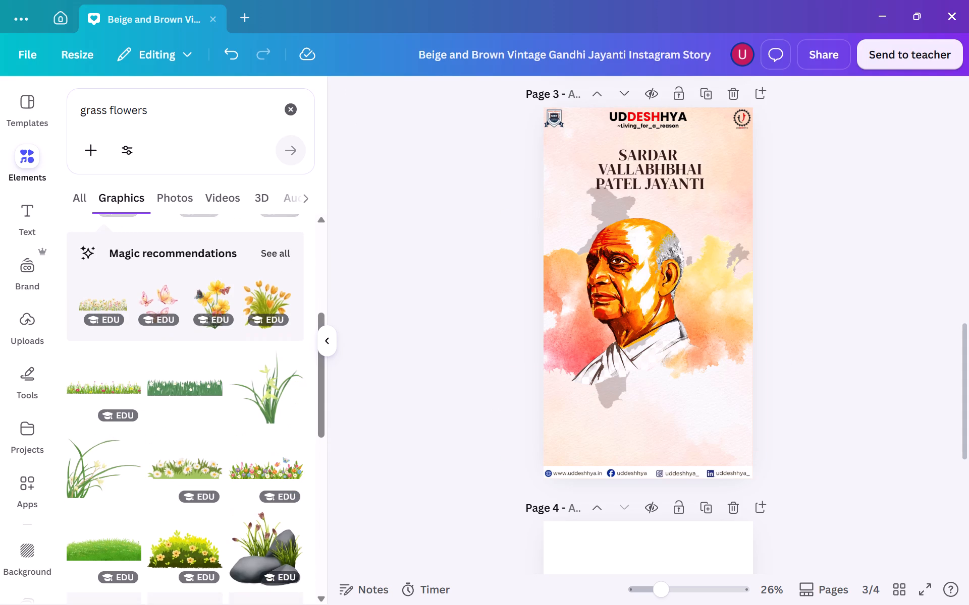
{"action": "scroll", "coordinate": [147, 439], "scroll_direction": "down", "scroll_amount": 1}
{"action": "scroll", "coordinate": [200, 392], "scroll_direction": "down", "scroll_amount": 3}
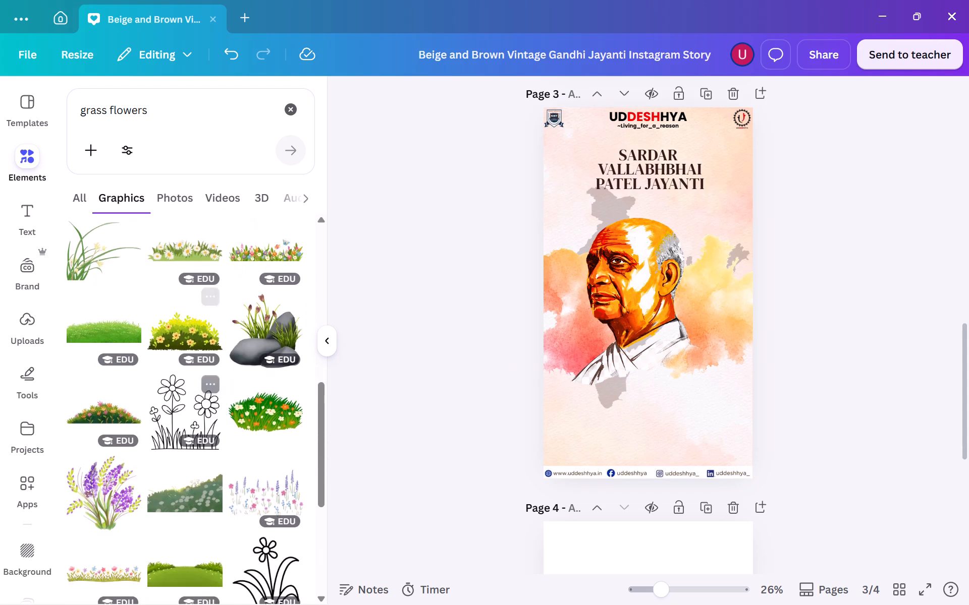
{"action": "scroll", "coordinate": [200, 392], "scroll_direction": "down", "scroll_amount": 5}
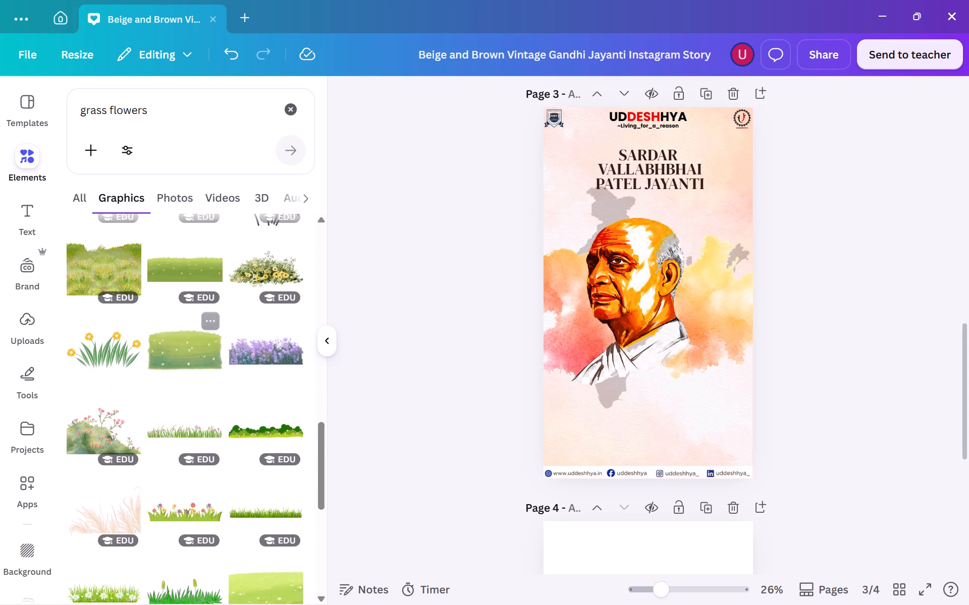
{"action": "scroll", "coordinate": [200, 392], "scroll_direction": "down", "scroll_amount": 2}
{"action": "scroll", "coordinate": [148, 388], "scroll_direction": "down", "scroll_amount": 1}
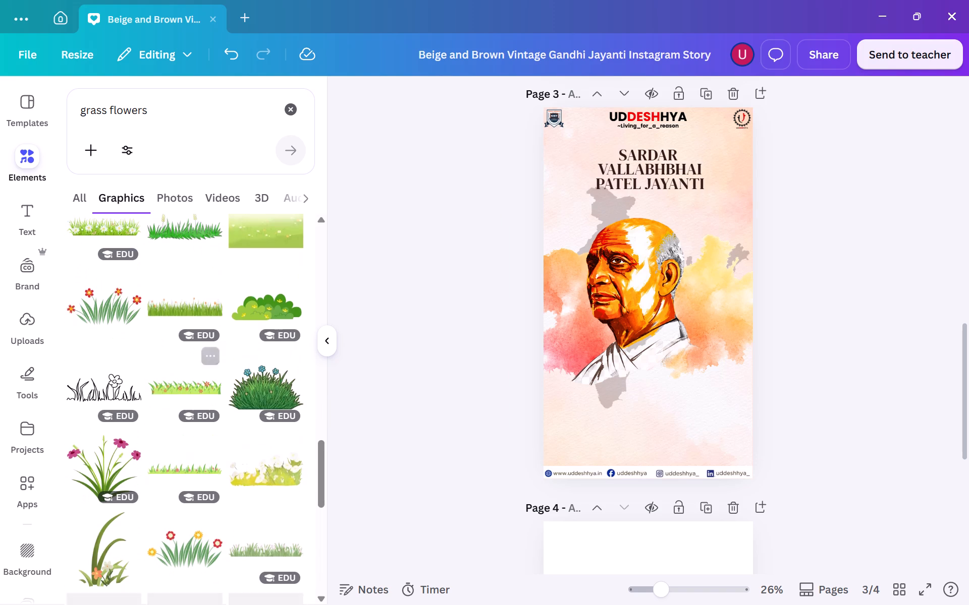
{"action": "scroll", "coordinate": [148, 388], "scroll_direction": "down", "scroll_amount": 11}
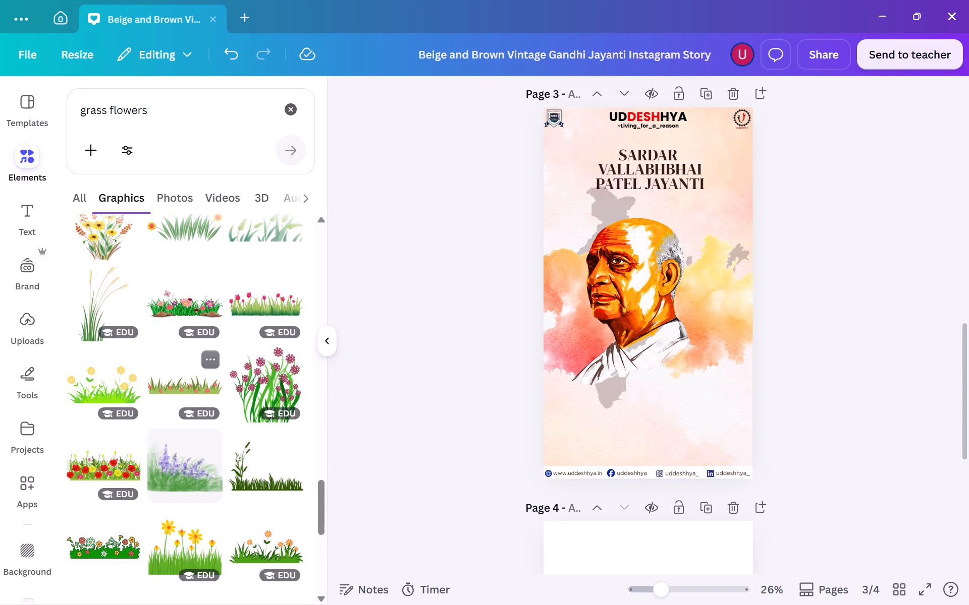
{"action": "scroll", "coordinate": [148, 388], "scroll_direction": "down", "scroll_amount": 8}
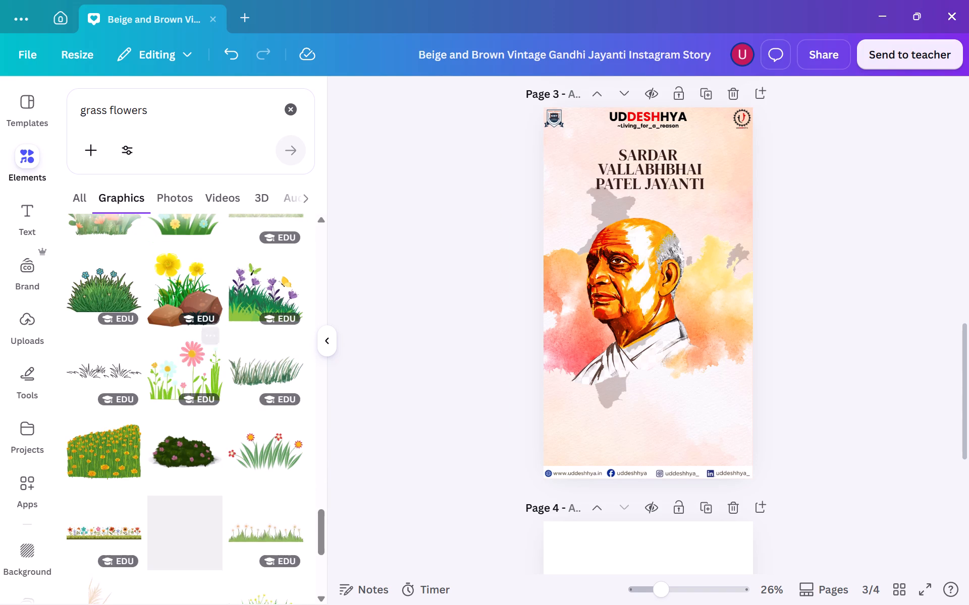
{"action": "scroll", "coordinate": [148, 388], "scroll_direction": "up", "scroll_amount": 15}
{"action": "scroll", "coordinate": [148, 388], "scroll_direction": "up", "scroll_amount": 13}
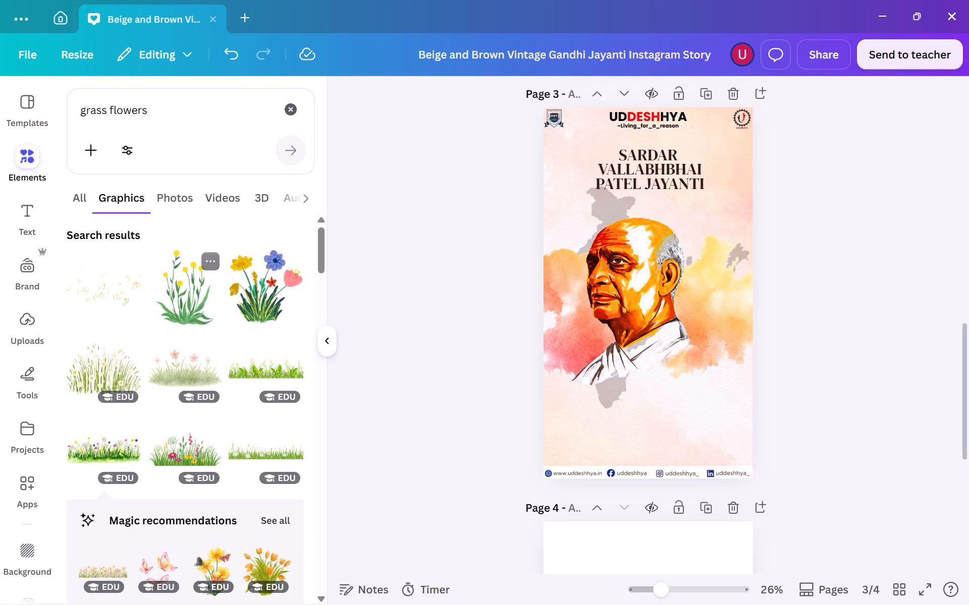
Look through the photo results for "grass flowers" and for a new search, "shrandhali".
{"action": "left_click", "coordinate": [168, 192]}
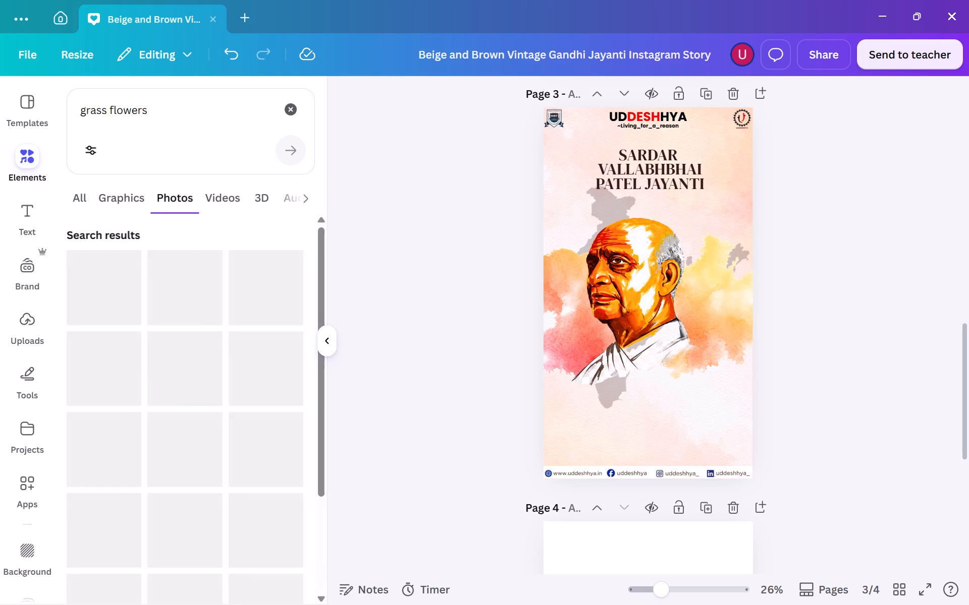
{"action": "scroll", "coordinate": [228, 360], "scroll_direction": "down", "scroll_amount": 1}
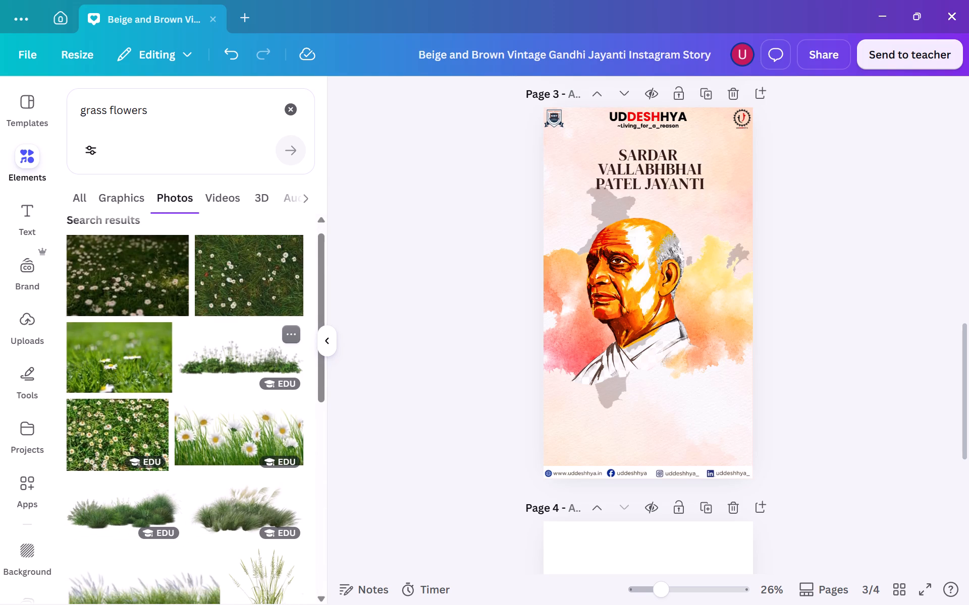
{"action": "triple_click", "coordinate": [147, 101]}
{"action": "left_click", "coordinate": [147, 101]}
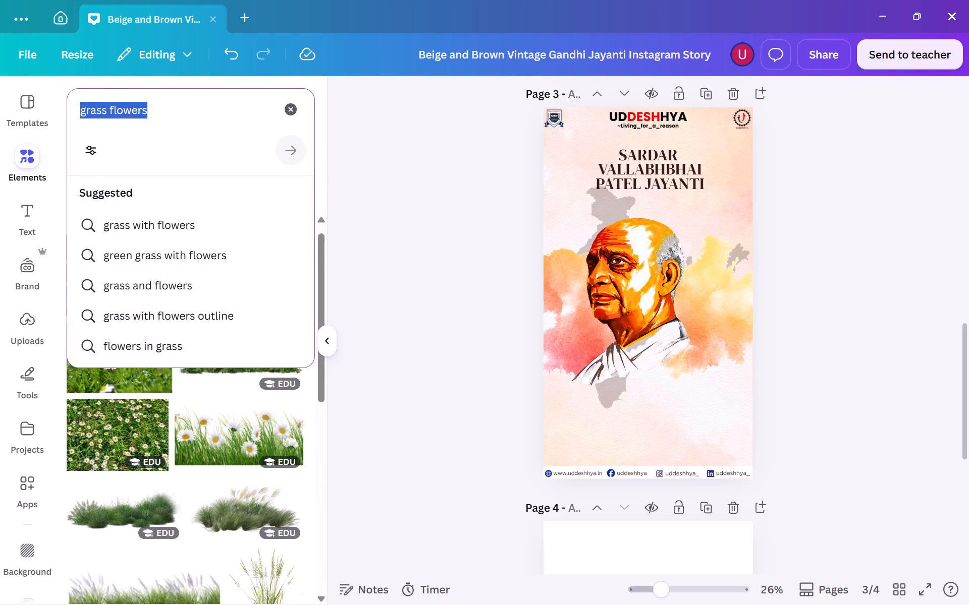
{"action": "type", "text": "shrandhali"}
{"action": "key", "text": "Return"}
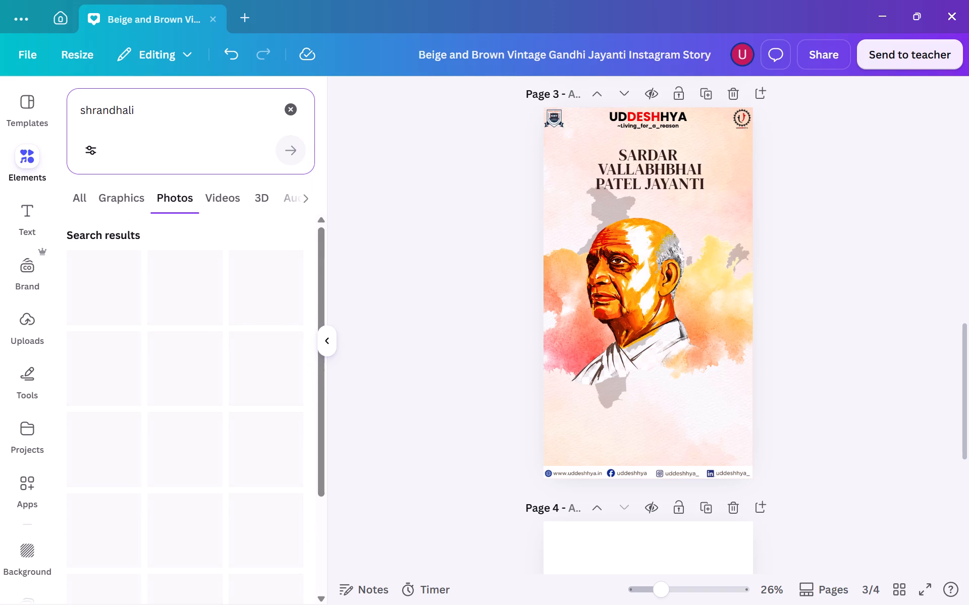
{"action": "scroll", "coordinate": [207, 326], "scroll_direction": "down", "scroll_amount": 1}
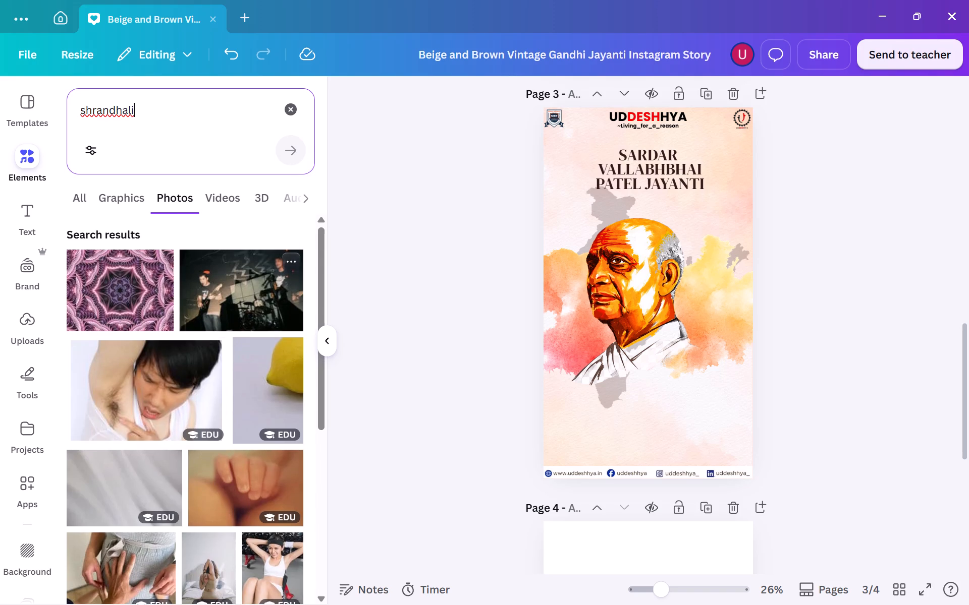
{"action": "scroll", "coordinate": [207, 326], "scroll_direction": "down", "scroll_amount": 3}
{"action": "scroll", "coordinate": [207, 326], "scroll_direction": "up", "scroll_amount": 6}
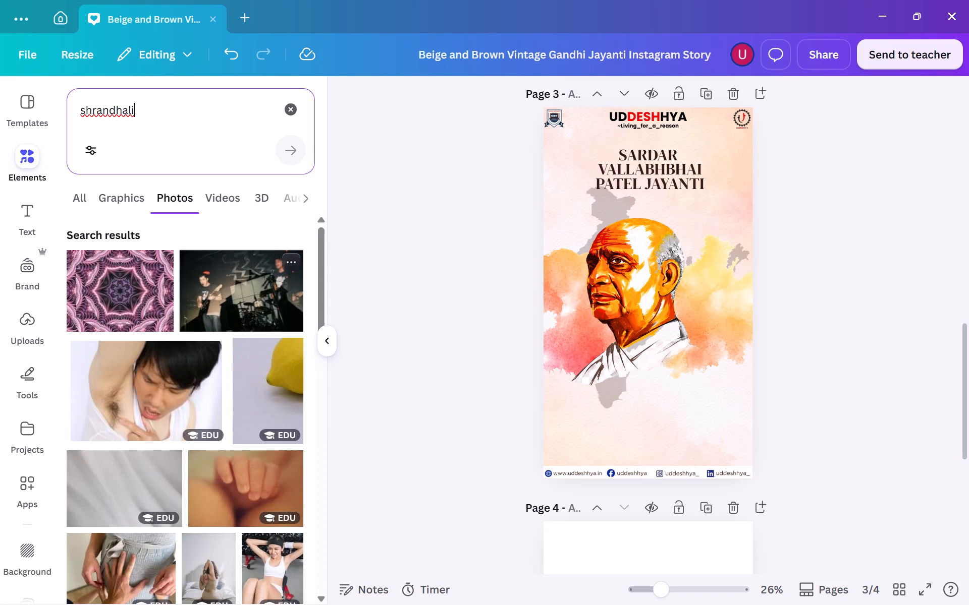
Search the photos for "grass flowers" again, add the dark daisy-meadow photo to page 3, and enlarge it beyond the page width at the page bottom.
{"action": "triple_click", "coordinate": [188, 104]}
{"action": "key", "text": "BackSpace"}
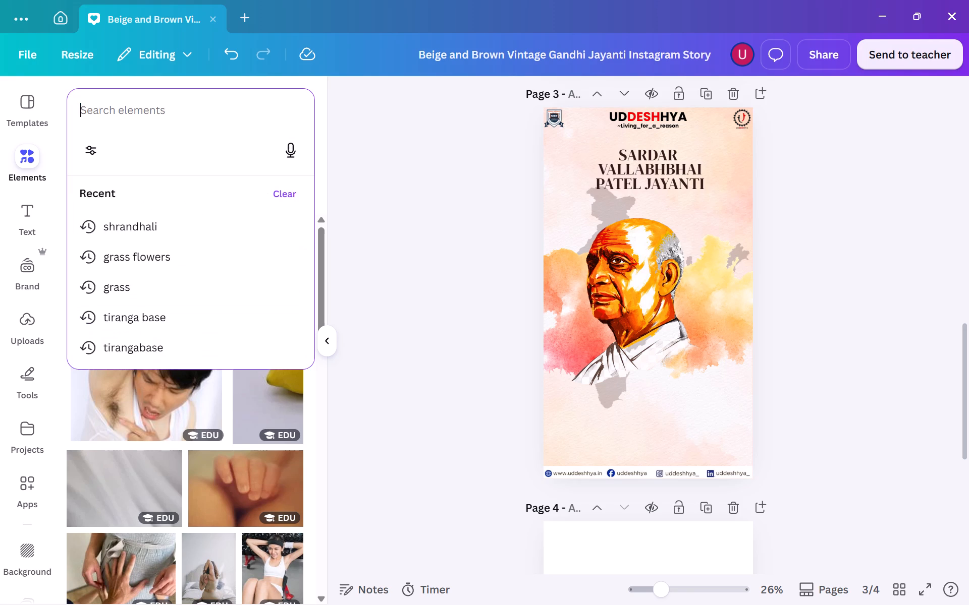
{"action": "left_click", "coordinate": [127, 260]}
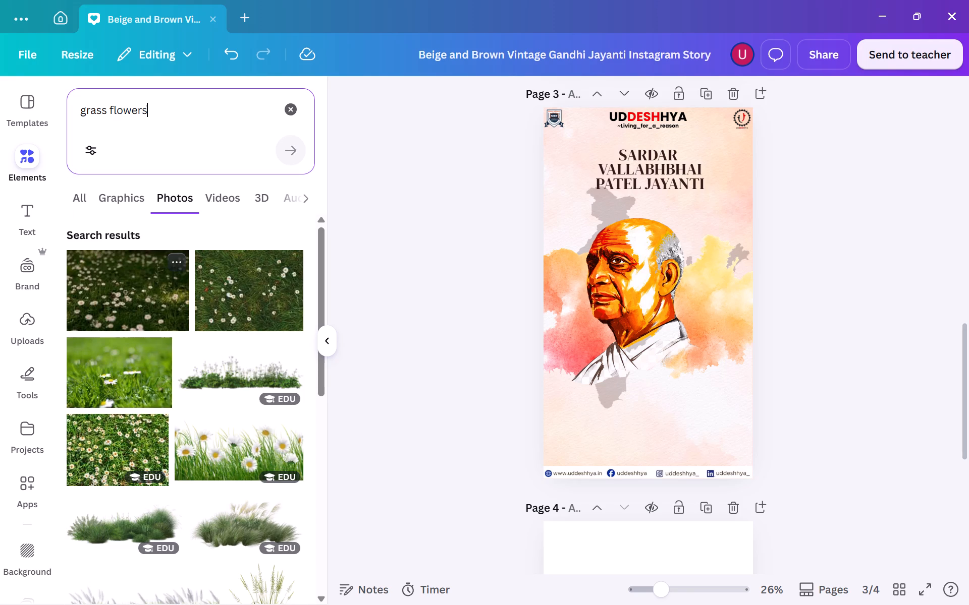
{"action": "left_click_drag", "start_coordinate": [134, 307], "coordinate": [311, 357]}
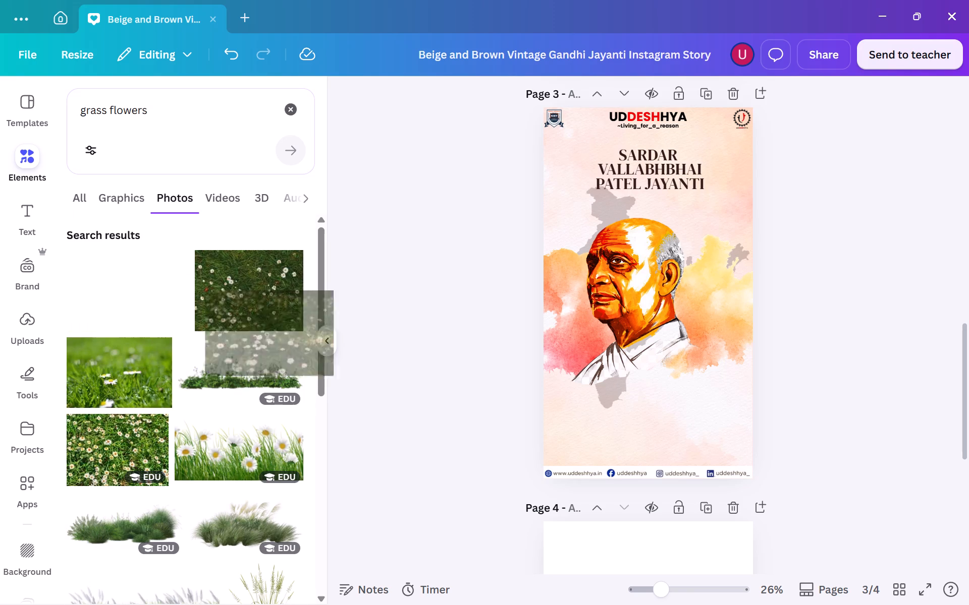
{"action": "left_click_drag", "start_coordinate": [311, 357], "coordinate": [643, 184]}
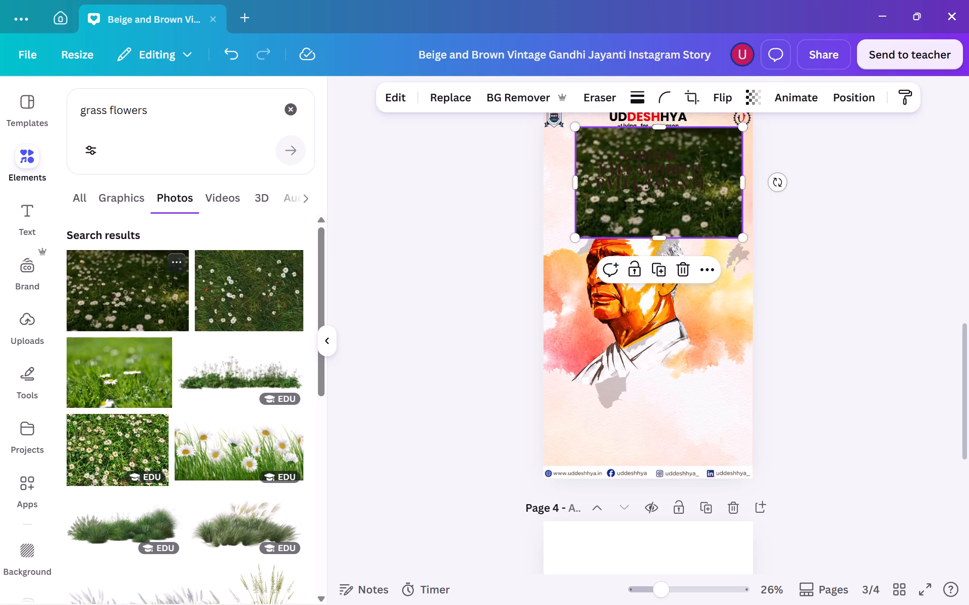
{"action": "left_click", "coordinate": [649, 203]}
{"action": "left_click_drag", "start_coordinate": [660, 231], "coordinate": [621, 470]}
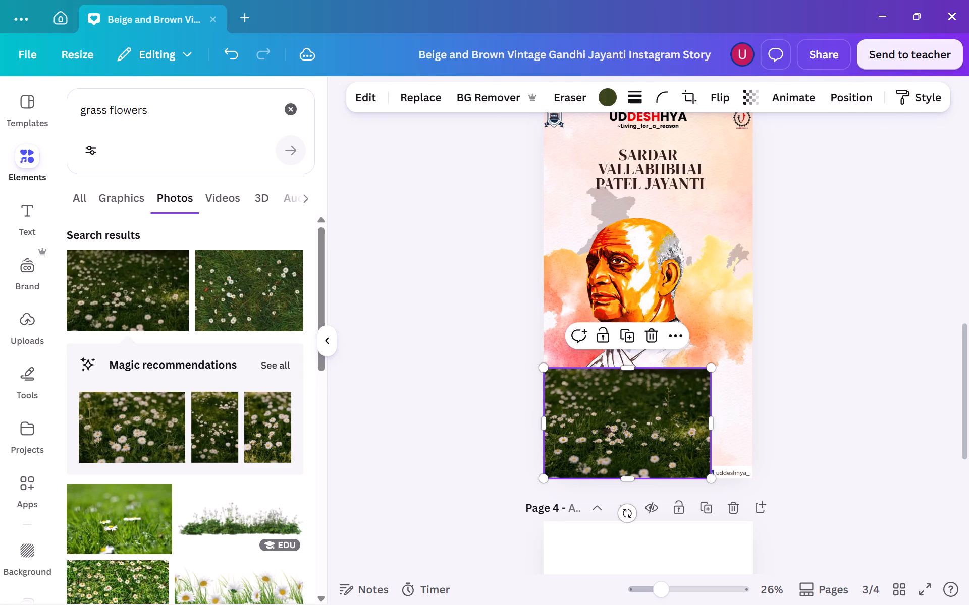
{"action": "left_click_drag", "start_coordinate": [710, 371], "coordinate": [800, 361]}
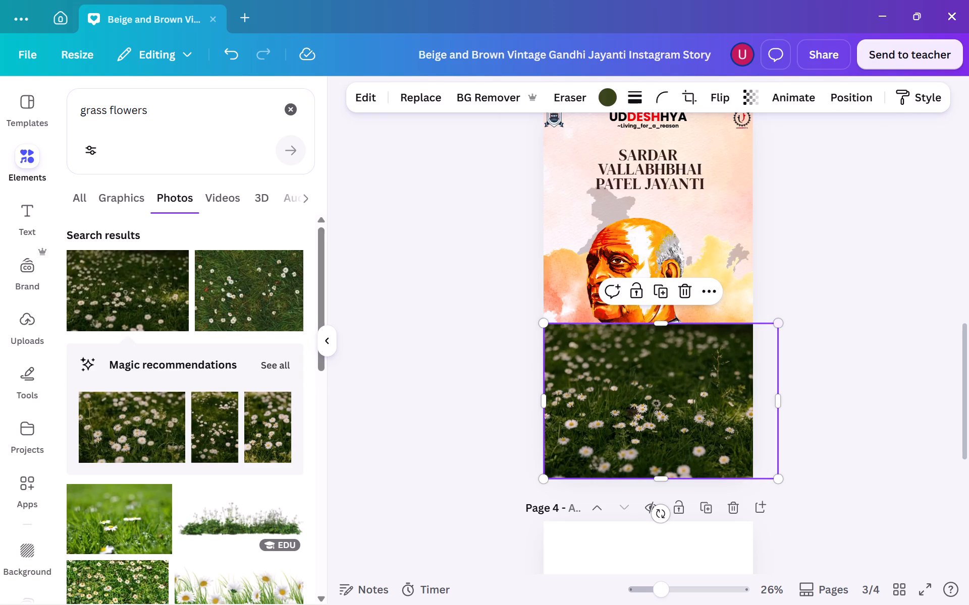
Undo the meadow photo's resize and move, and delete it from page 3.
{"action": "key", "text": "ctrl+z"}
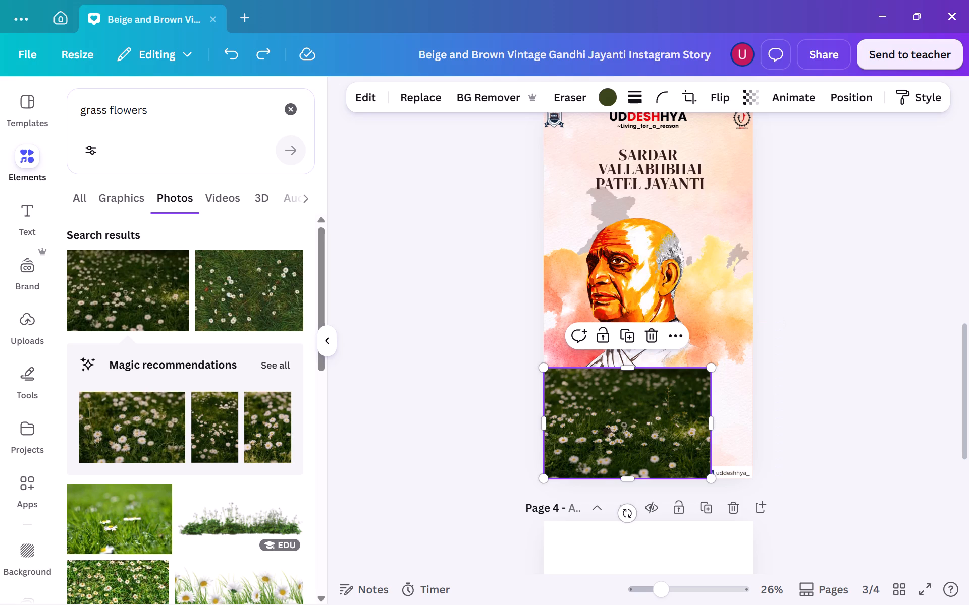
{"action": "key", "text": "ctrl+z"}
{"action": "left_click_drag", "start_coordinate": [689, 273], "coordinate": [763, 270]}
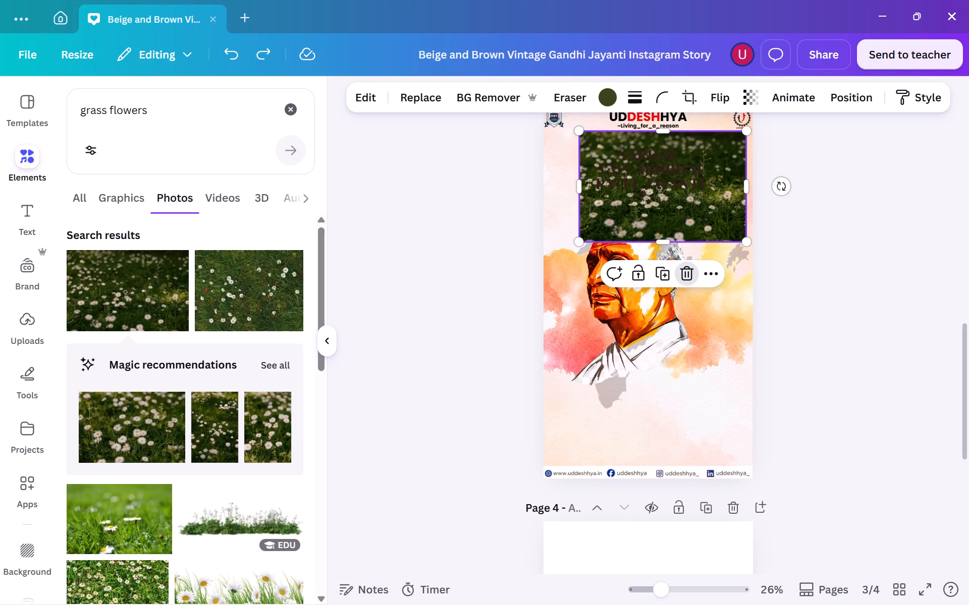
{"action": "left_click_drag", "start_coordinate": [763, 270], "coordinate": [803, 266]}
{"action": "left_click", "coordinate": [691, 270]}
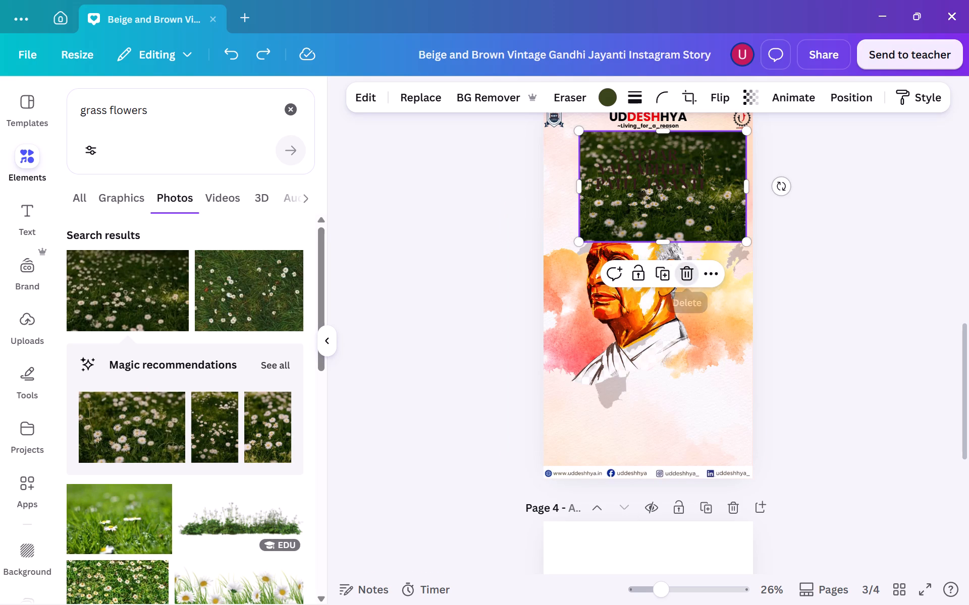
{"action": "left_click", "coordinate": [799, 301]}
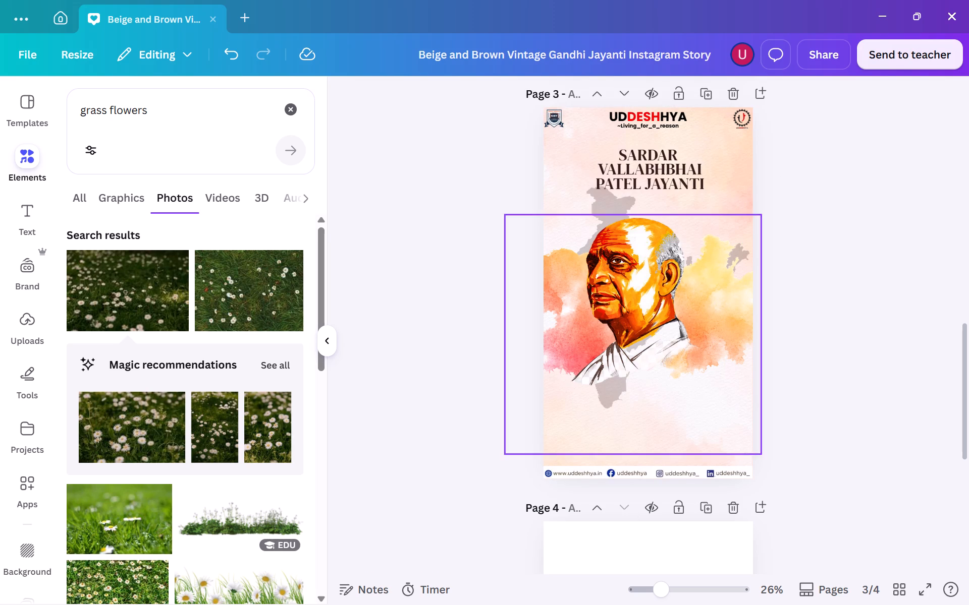
Add the colourful wildflower grass strip graphic to page 3, enlarge it to about 1,510 by 590, and centre it just above the footer.
{"action": "scroll", "coordinate": [201, 452], "scroll_direction": "down", "scroll_amount": 6}
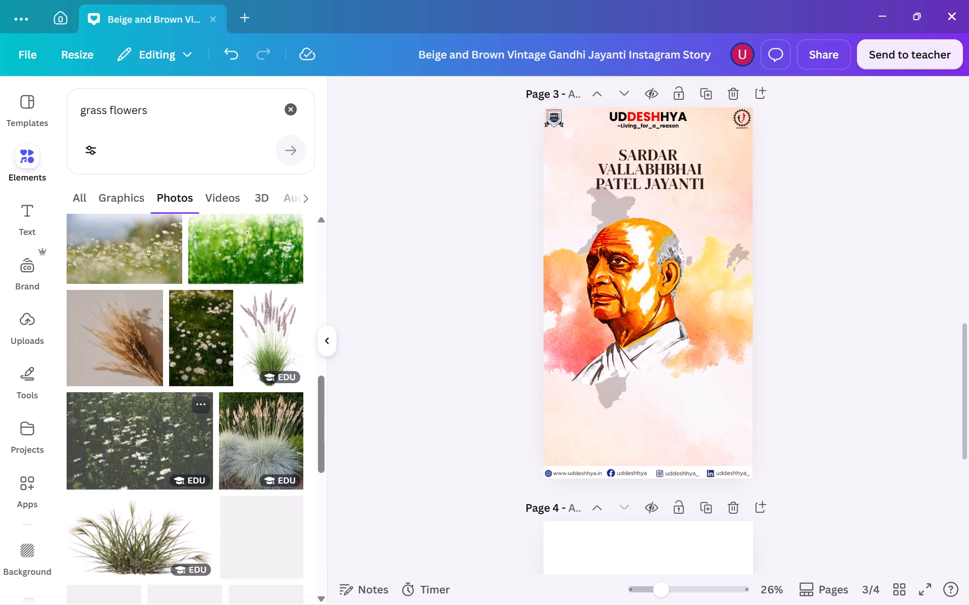
{"action": "scroll", "coordinate": [201, 452], "scroll_direction": "up", "scroll_amount": 13}
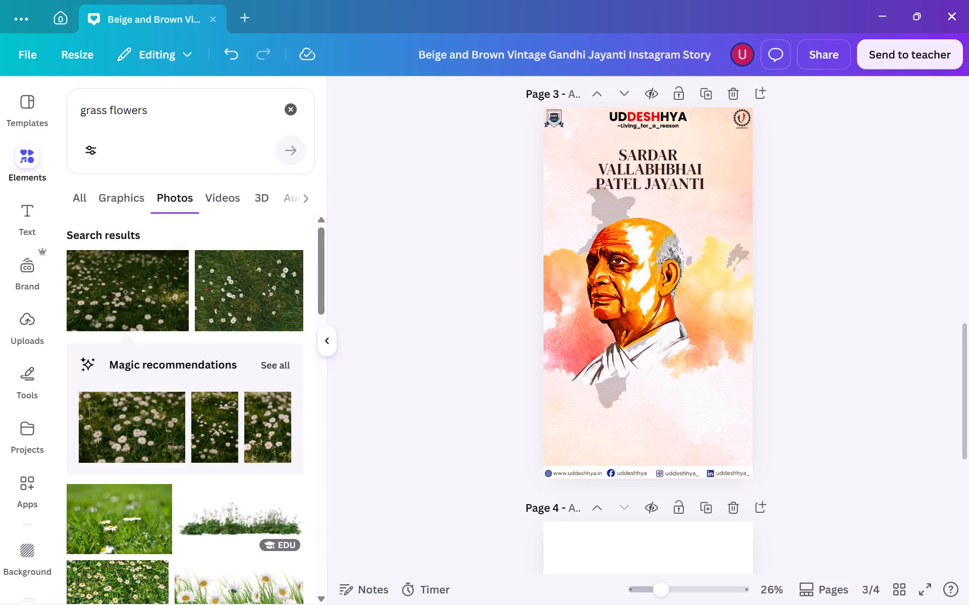
{"action": "left_click", "coordinate": [109, 197]}
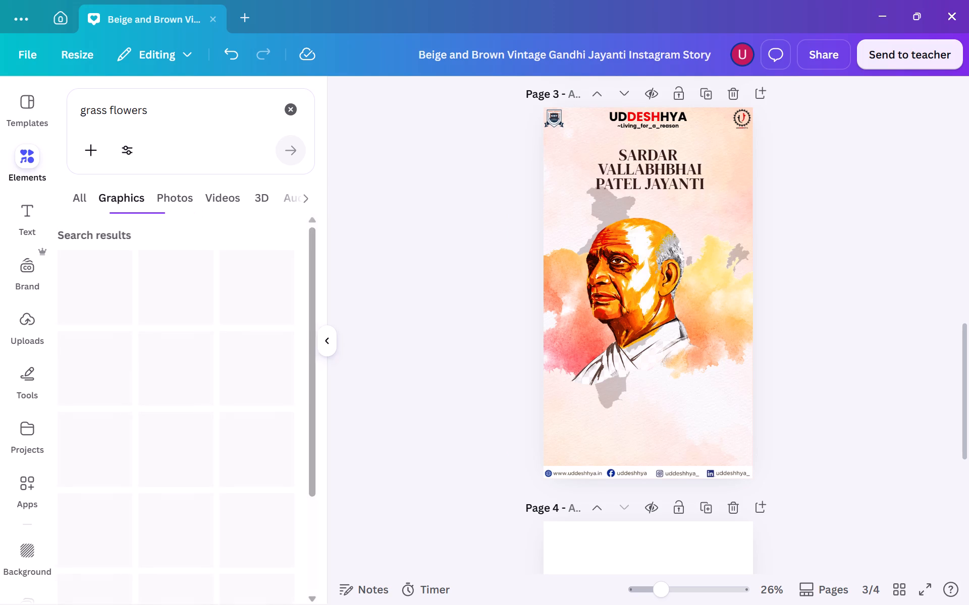
{"action": "scroll", "coordinate": [198, 374], "scroll_direction": "down", "scroll_amount": 1}
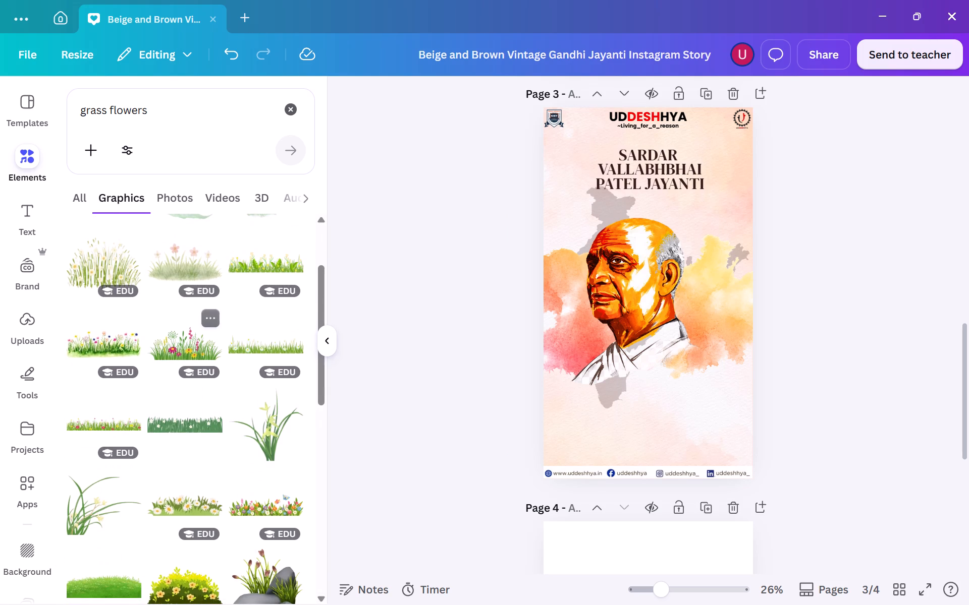
{"action": "left_click_drag", "start_coordinate": [105, 342], "coordinate": [603, 411]}
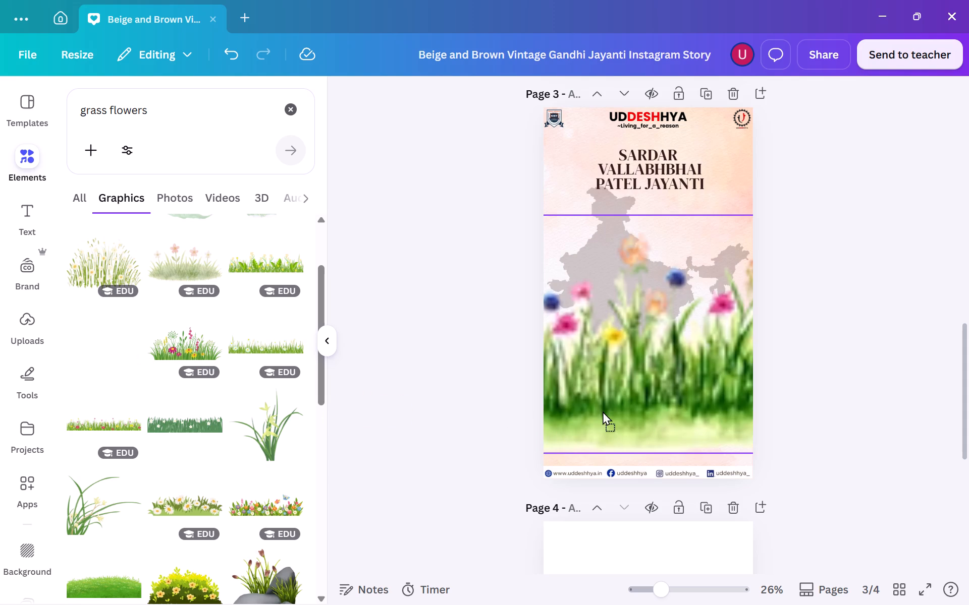
{"action": "left_click_drag", "start_coordinate": [603, 411], "coordinate": [621, 191]}
{"action": "left_click_drag", "start_coordinate": [652, 190], "coordinate": [618, 400]}
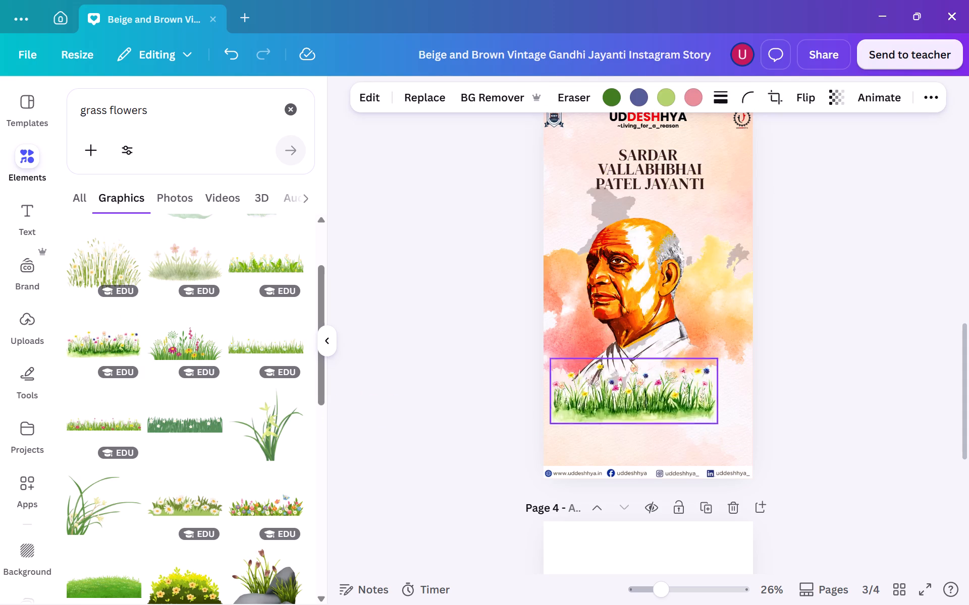
{"action": "left_click_drag", "start_coordinate": [618, 400], "coordinate": [615, 432]}
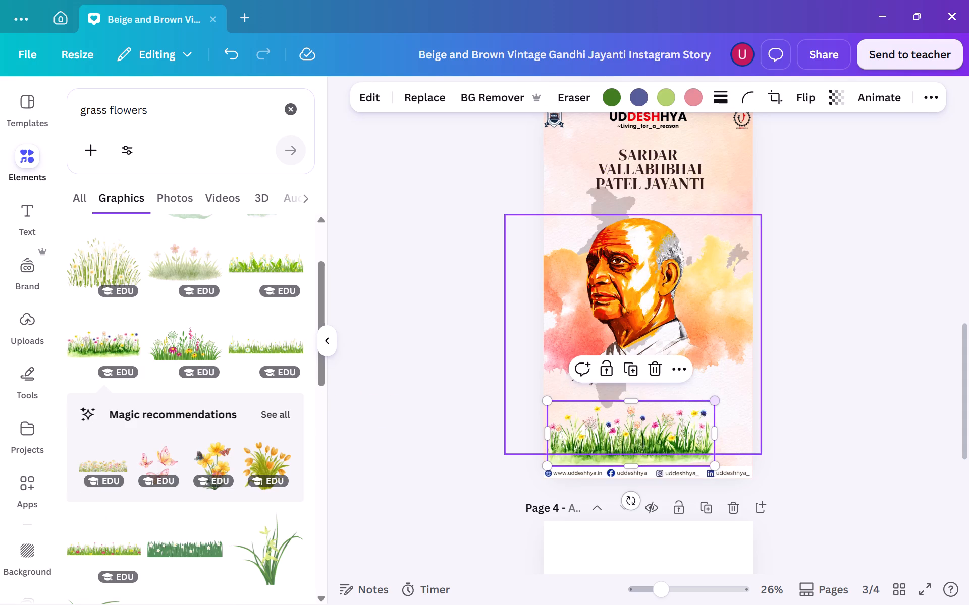
{"action": "left_click_drag", "start_coordinate": [717, 400], "coordinate": [852, 360]}
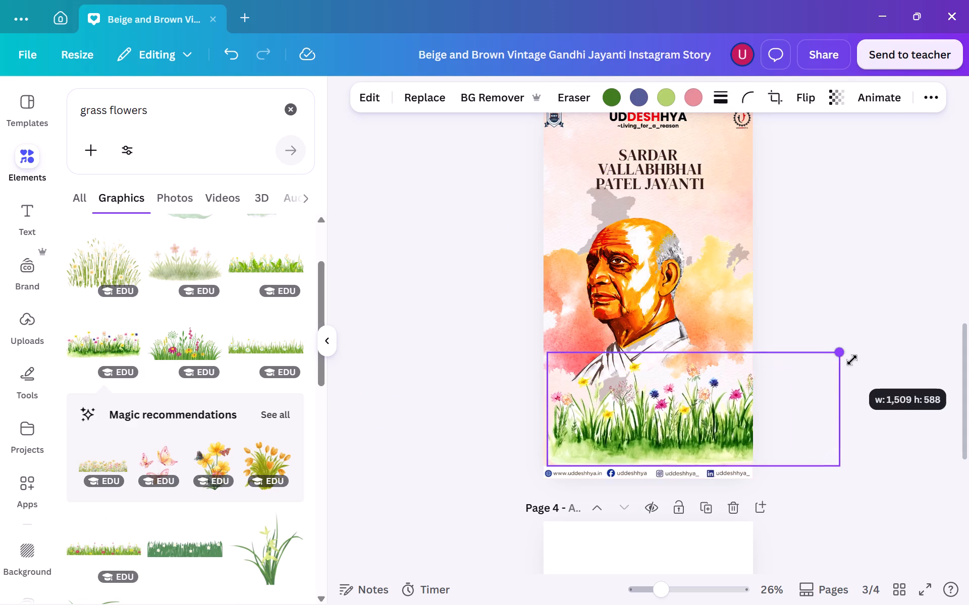
{"action": "left_click_drag", "start_coordinate": [852, 360], "coordinate": [852, 359]}
{"action": "left_click_drag", "start_coordinate": [725, 400], "coordinate": [657, 400]}
Move the watercolour portrait down so its shoulders sit behind the wildflower grass, slightly right of its former position.
{"action": "left_click_drag", "start_coordinate": [660, 288], "coordinate": [663, 309]}
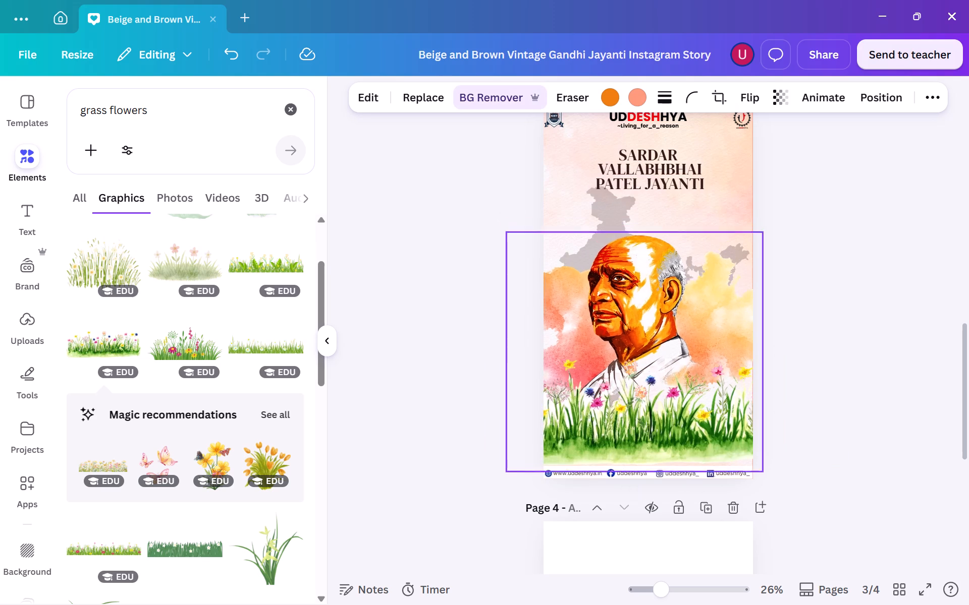
{"action": "left_click_drag", "start_coordinate": [663, 309], "coordinate": [668, 318]}
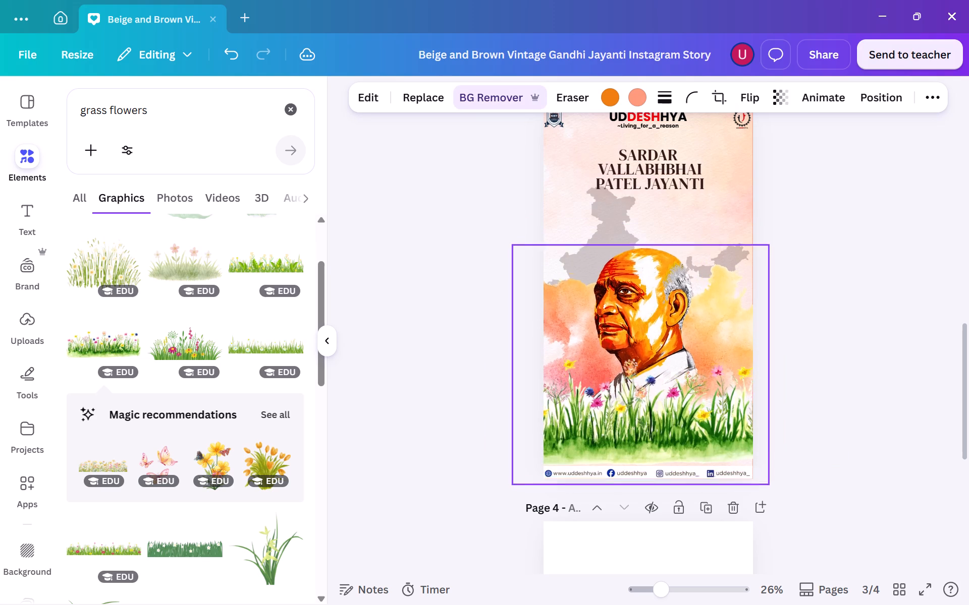
{"action": "left_click_drag", "start_coordinate": [668, 318], "coordinate": [669, 314]}
{"action": "left_click_drag", "start_coordinate": [847, 208], "coordinate": [617, 232]}
{"action": "left_click", "coordinate": [807, 207]}
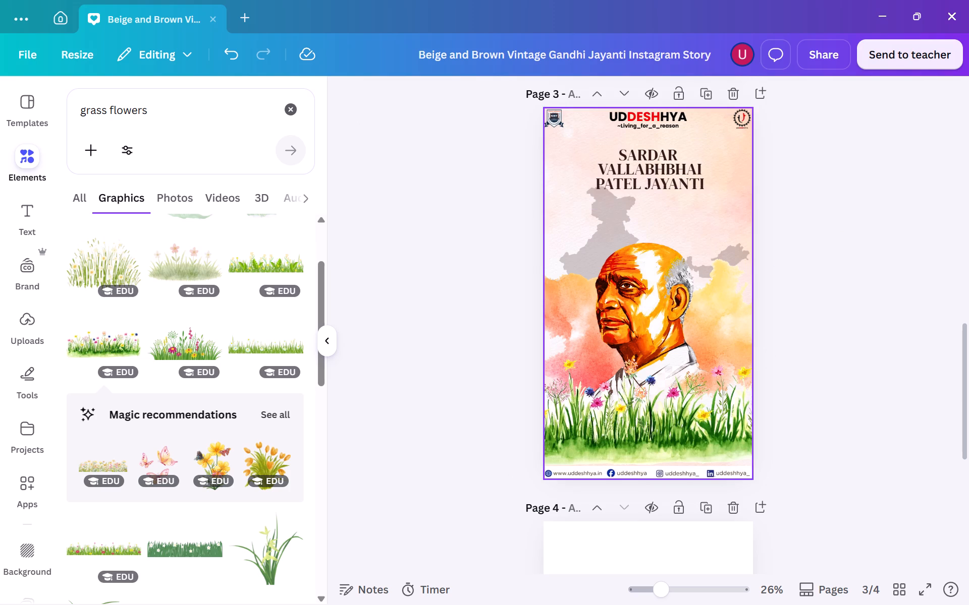
Move the India map silhouette slightly down and to the right behind the portrait, and check the composition.
{"action": "left_click_drag", "start_coordinate": [609, 221], "coordinate": [620, 231]}
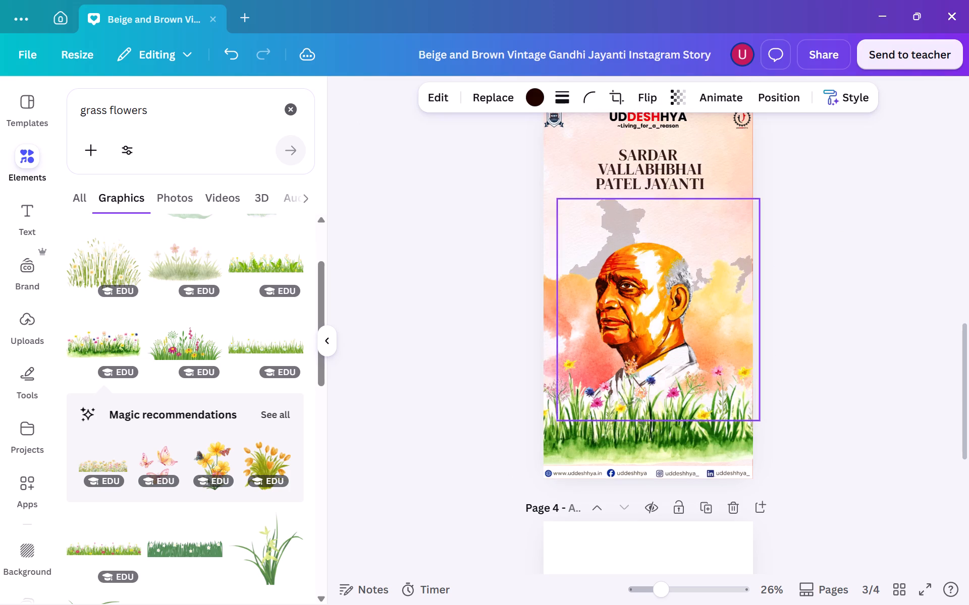
{"action": "left_click_drag", "start_coordinate": [620, 231], "coordinate": [619, 231]}
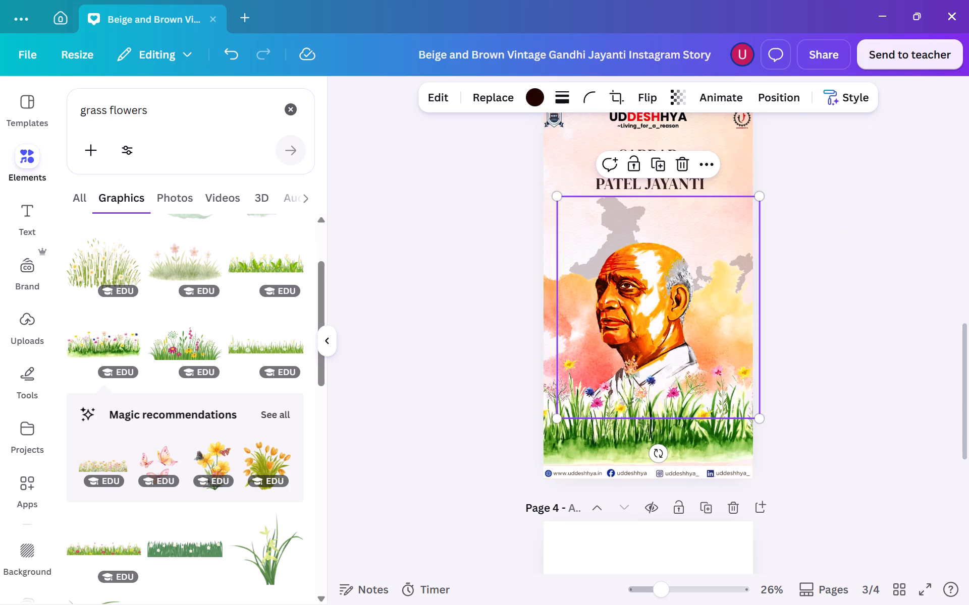
{"action": "left_click", "coordinate": [863, 233]}
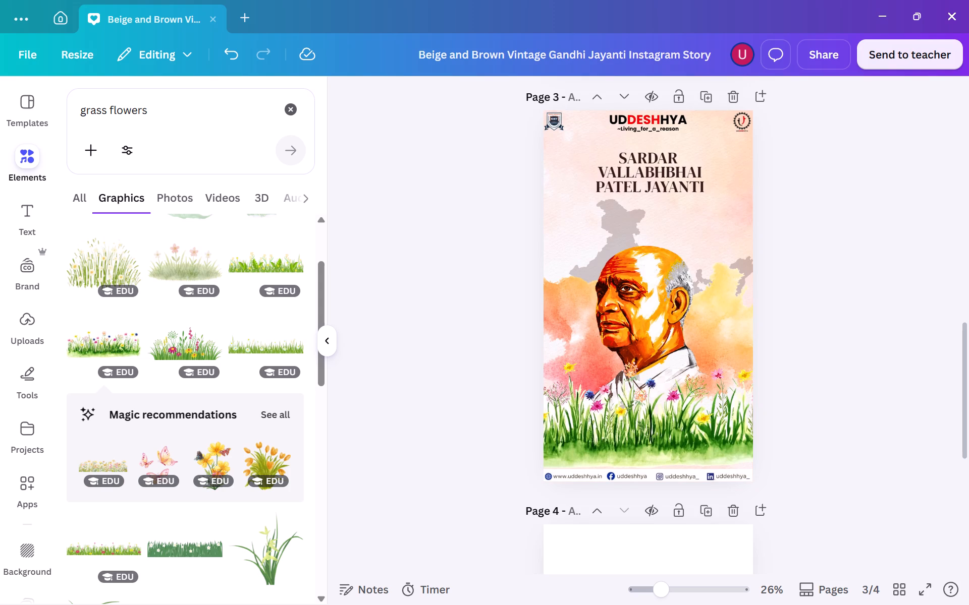
{"action": "scroll", "coordinate": [925, 154], "scroll_direction": "up", "scroll_amount": 1}
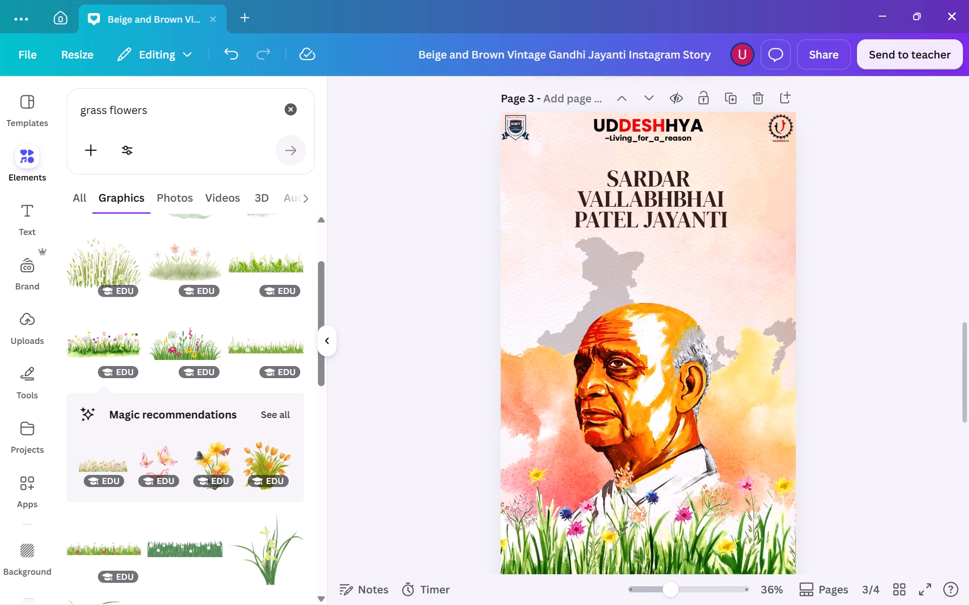
{"action": "scroll", "coordinate": [925, 154], "scroll_direction": "down", "scroll_amount": 1}
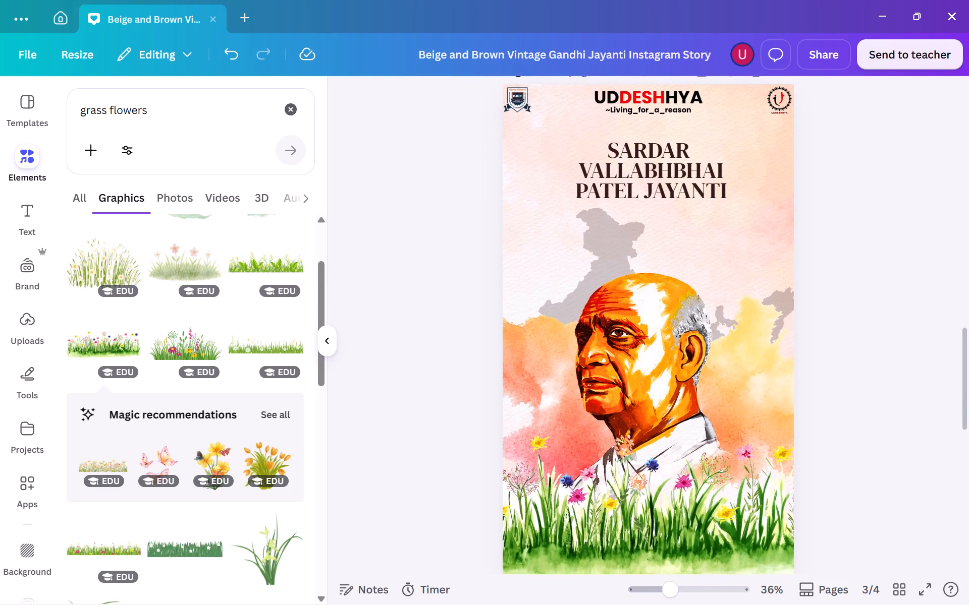
{"action": "scroll", "coordinate": [925, 154], "scroll_direction": "down", "scroll_amount": 1}
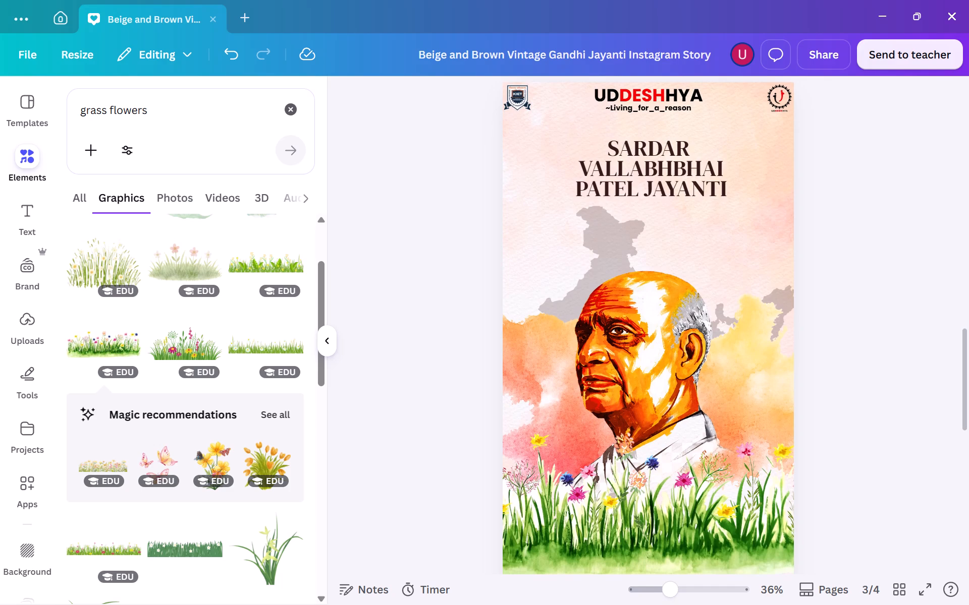
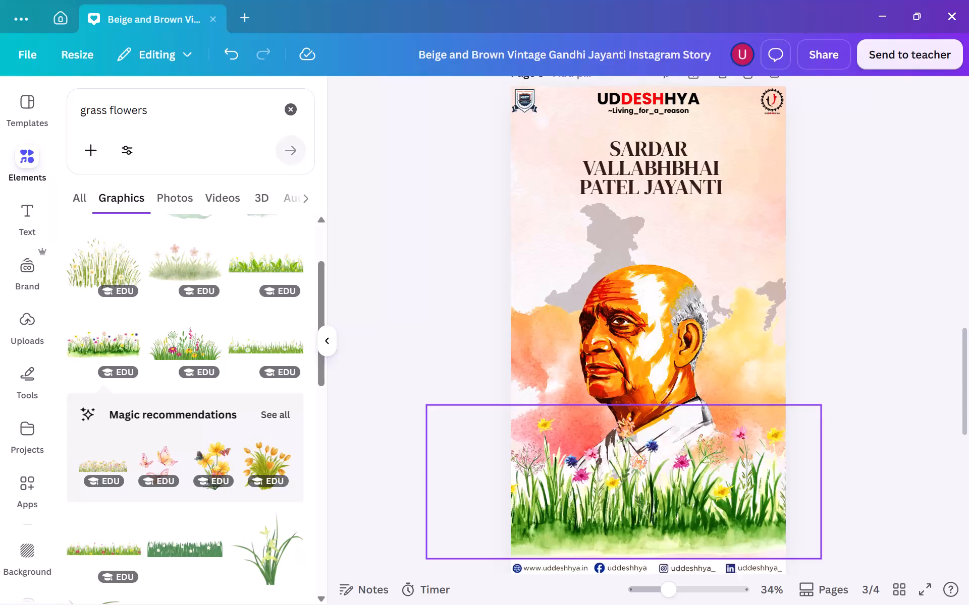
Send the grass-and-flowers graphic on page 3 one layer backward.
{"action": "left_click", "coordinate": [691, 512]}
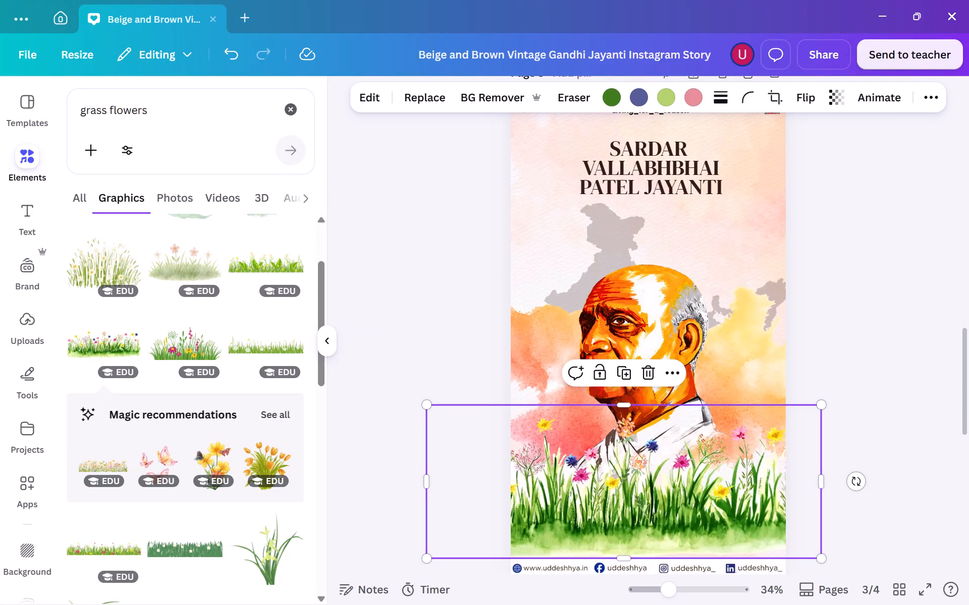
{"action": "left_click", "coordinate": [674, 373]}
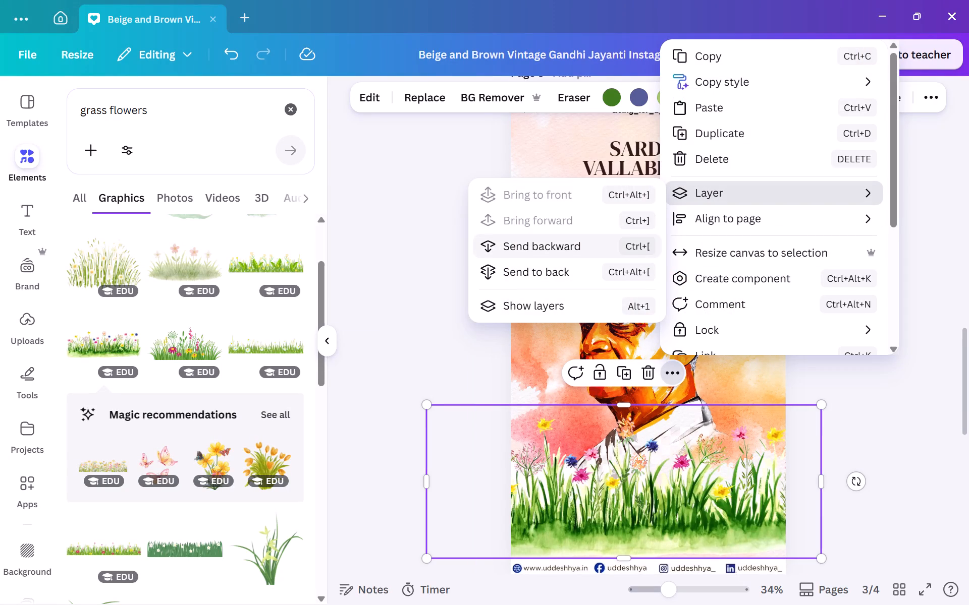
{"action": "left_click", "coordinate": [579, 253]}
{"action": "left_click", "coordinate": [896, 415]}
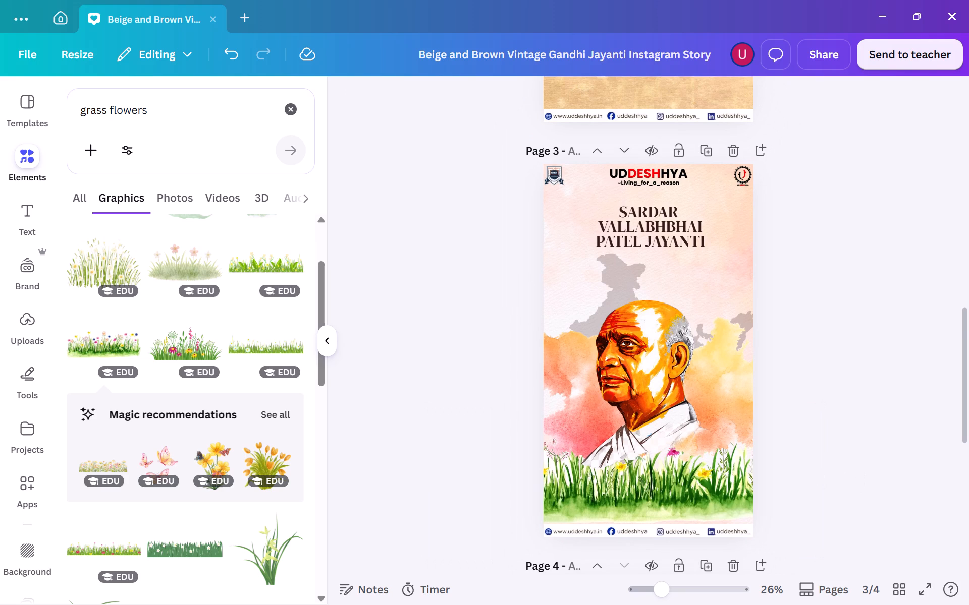
Move the portrait up clear of the grass and delete the grass-and-flowers graphic from page 3.
{"action": "left_click", "coordinate": [678, 496]}
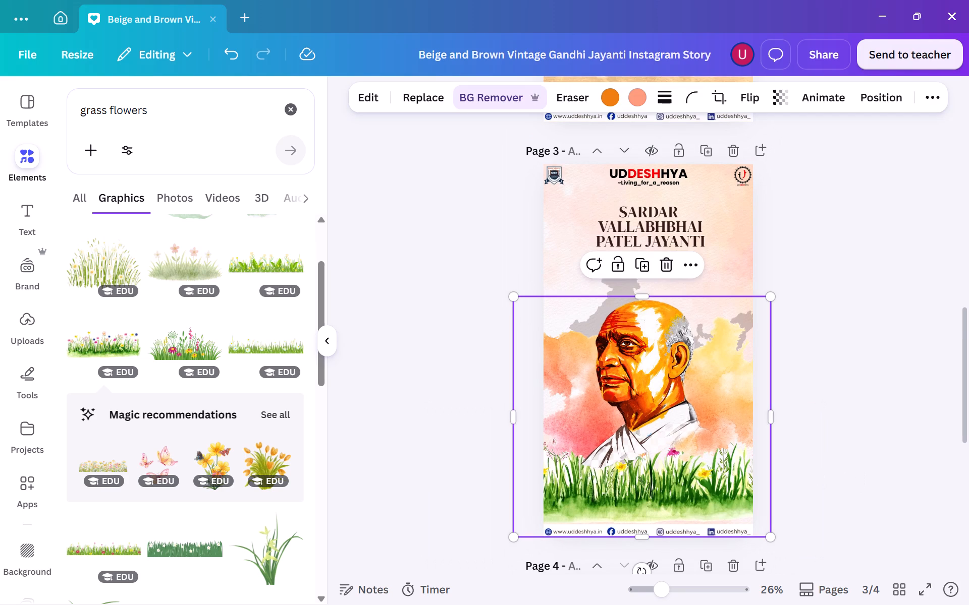
{"action": "left_click_drag", "start_coordinate": [698, 498], "coordinate": [716, 403]}
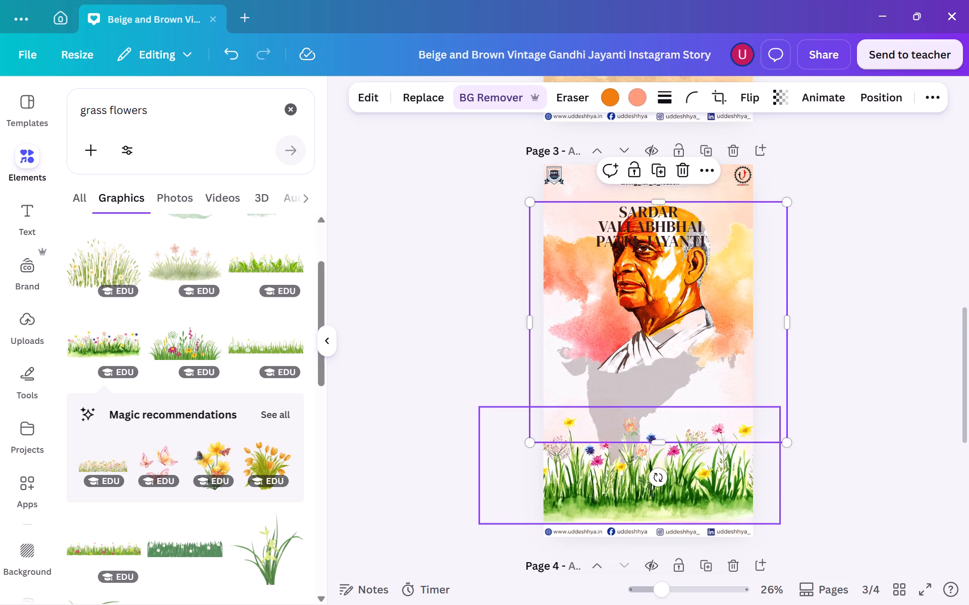
{"action": "left_click", "coordinate": [663, 506]}
{"action": "key", "text": "BackSpace"}
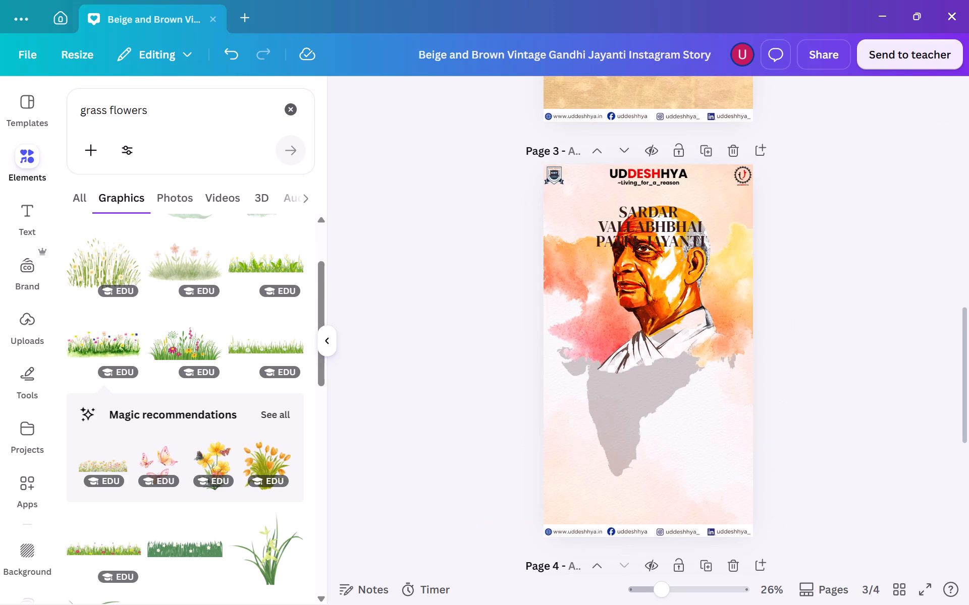
Search the graphics for "earth" and browse the results for a realistic blue globe.
{"action": "triple_click", "coordinate": [147, 107]}
{"action": "left_click", "coordinate": [147, 107]}
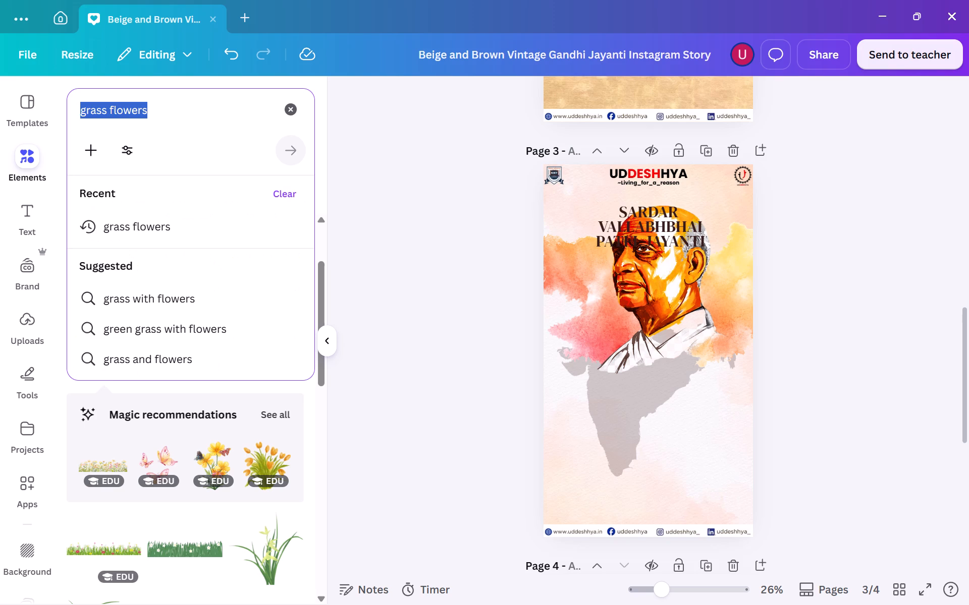
{"action": "type", "text": "earth"}
{"action": "key", "text": "Return"}
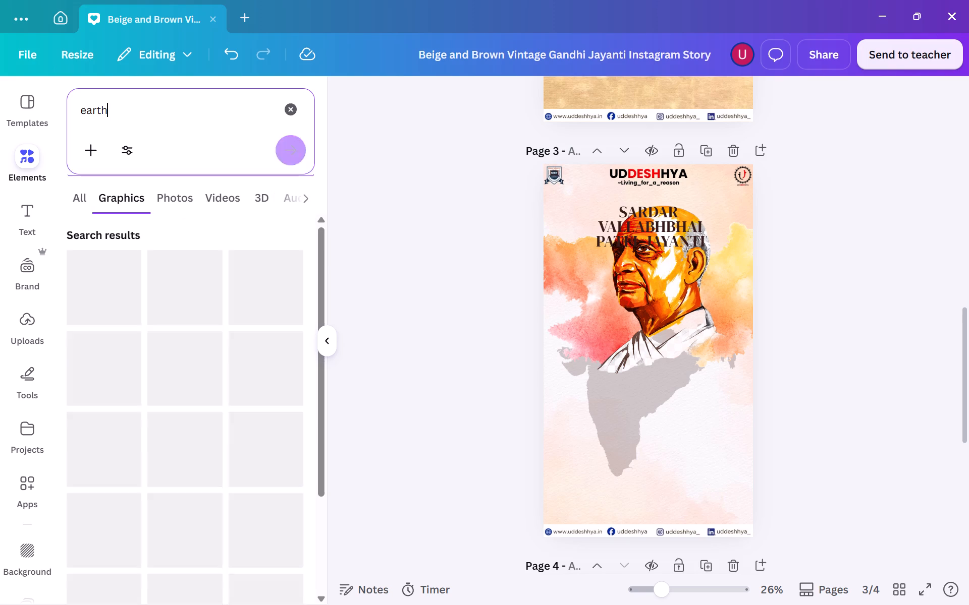
{"action": "scroll", "coordinate": [147, 315], "scroll_direction": "down", "scroll_amount": 1}
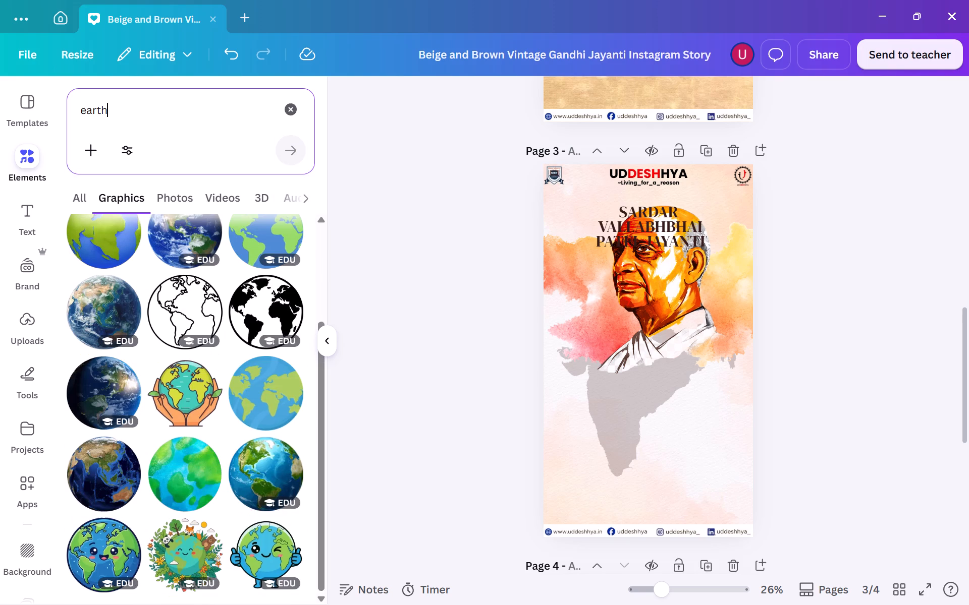
{"action": "scroll", "coordinate": [147, 315], "scroll_direction": "down", "scroll_amount": 1}
{"action": "scroll", "coordinate": [157, 335], "scroll_direction": "right", "scroll_amount": 1}
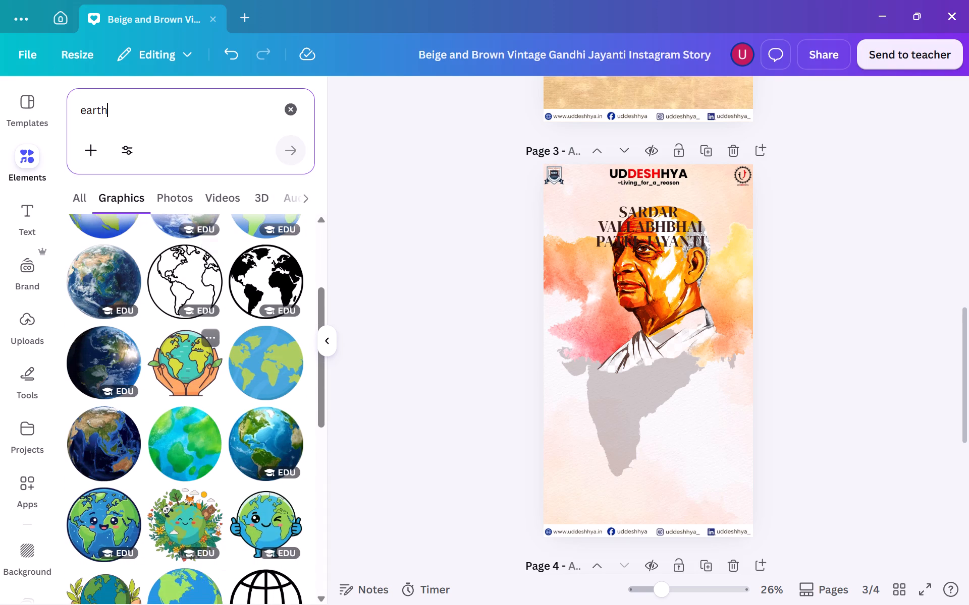
{"action": "scroll", "coordinate": [157, 335], "scroll_direction": "down", "scroll_amount": 1}
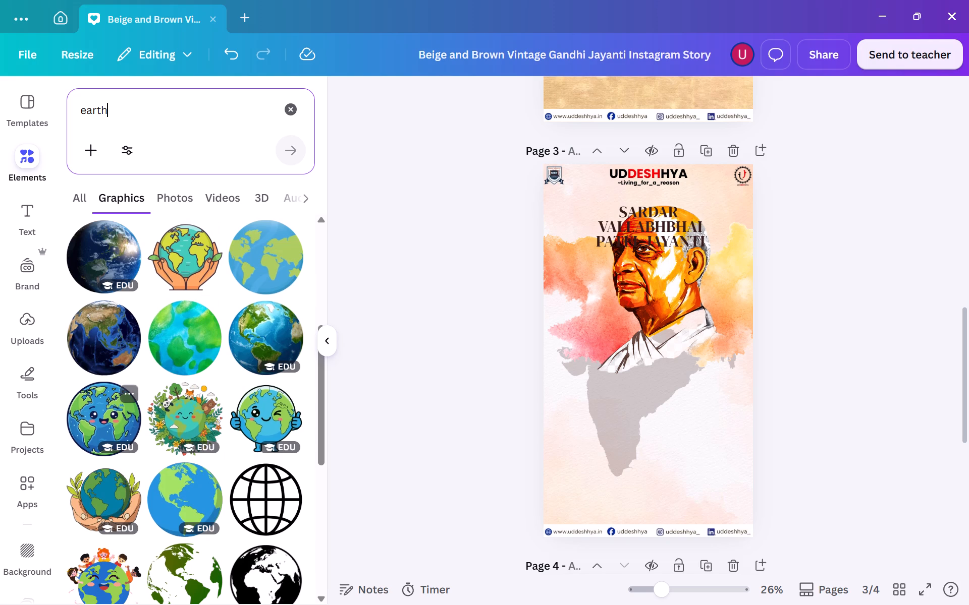
{"action": "scroll", "coordinate": [197, 394], "scroll_direction": "up", "scroll_amount": 1}
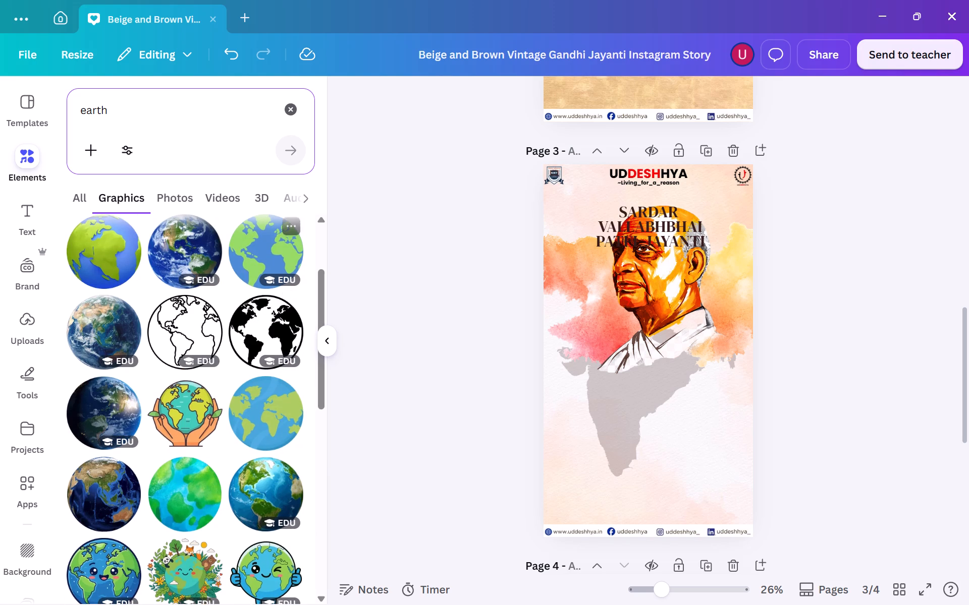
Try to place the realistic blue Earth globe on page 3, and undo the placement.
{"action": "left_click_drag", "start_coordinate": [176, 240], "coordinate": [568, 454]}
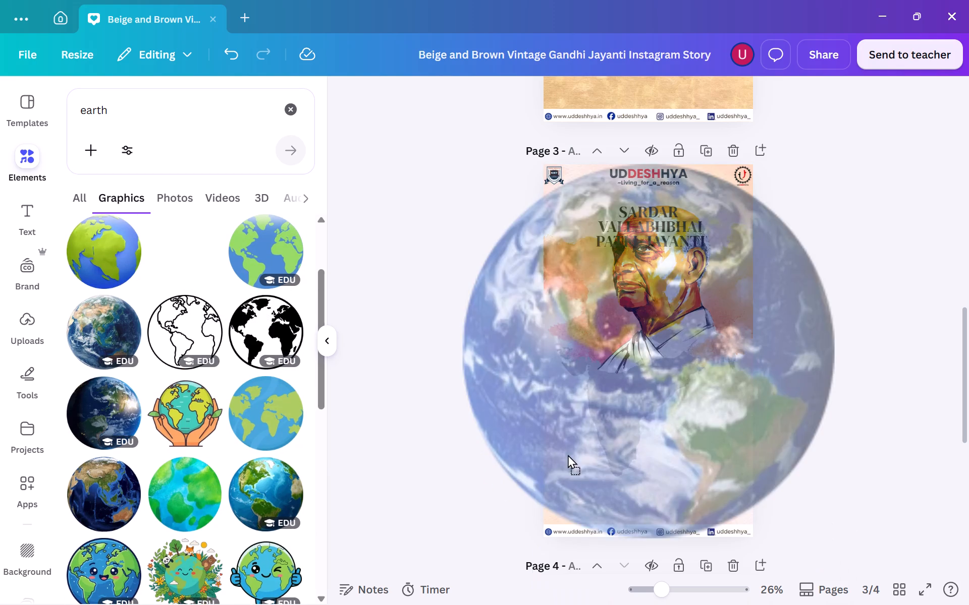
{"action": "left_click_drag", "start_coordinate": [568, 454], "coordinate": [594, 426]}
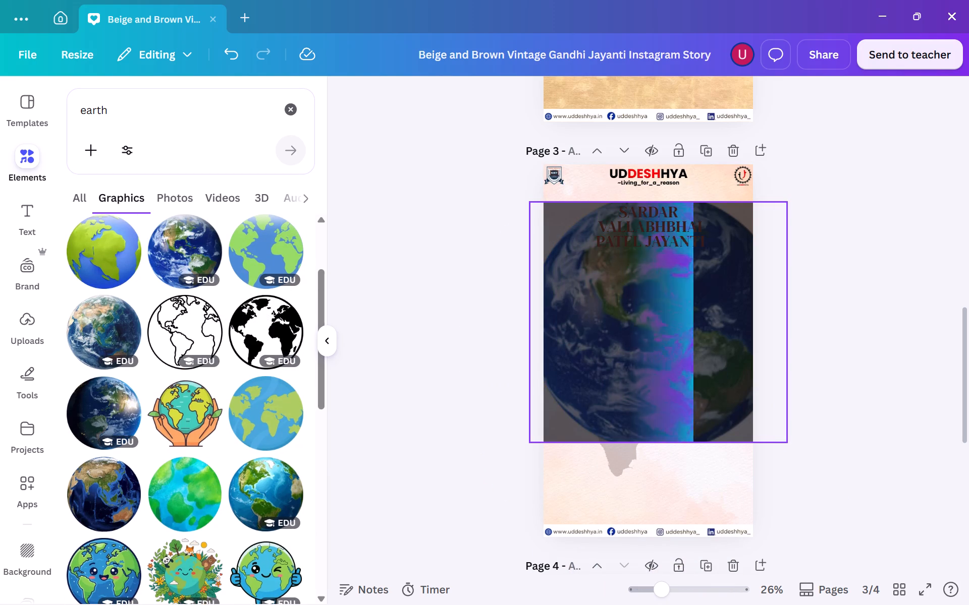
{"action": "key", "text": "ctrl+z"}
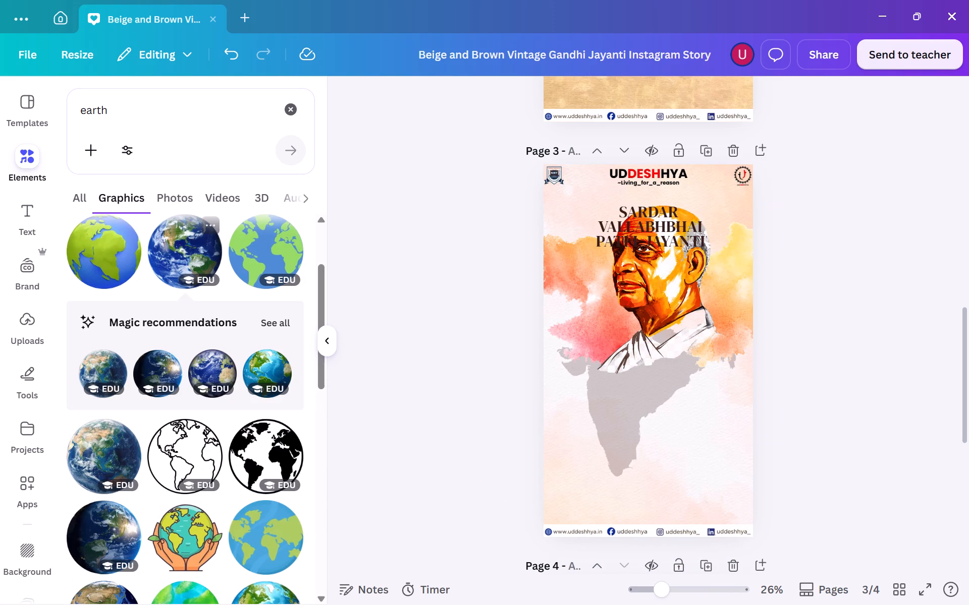
Place the realistic blue Earth globe on page 3, enlarge it beyond the page width, and position its upper half across the page bottom.
{"action": "left_click_drag", "start_coordinate": [198, 250], "coordinate": [601, 486]}
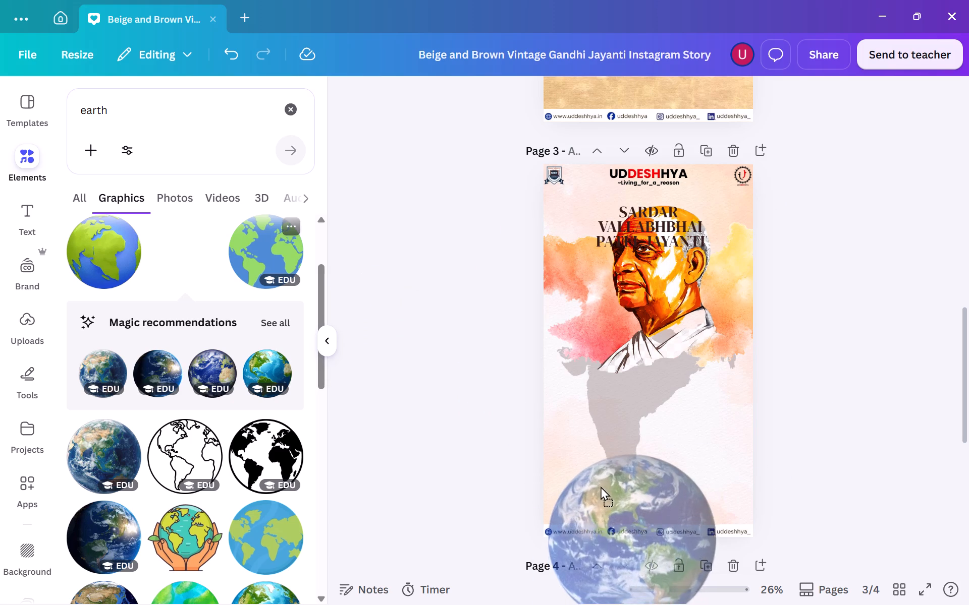
{"action": "left_click_drag", "start_coordinate": [601, 486], "coordinate": [655, 455]}
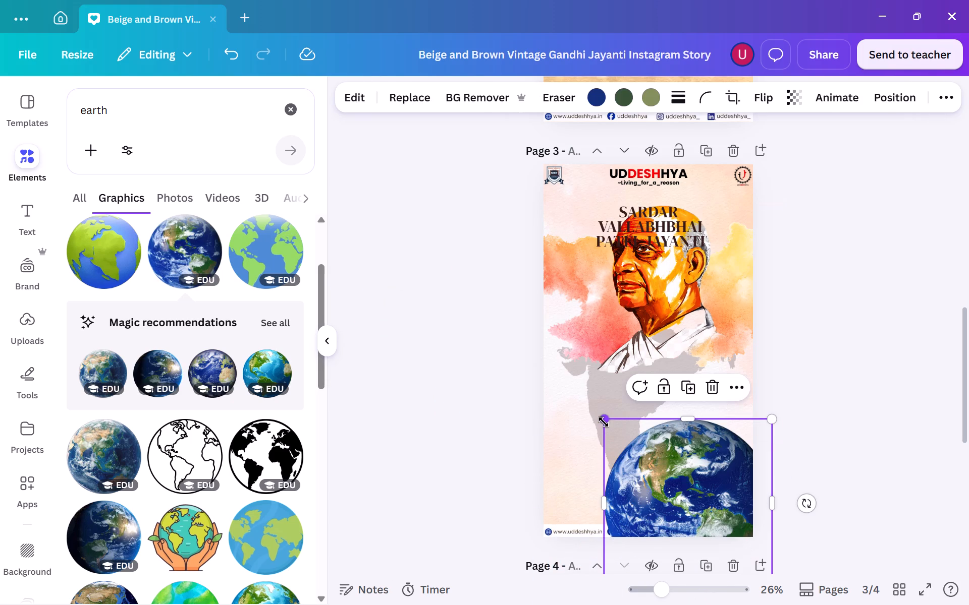
{"action": "left_click_drag", "start_coordinate": [604, 422], "coordinate": [452, 420]}
{"action": "left_click_drag", "start_coordinate": [587, 415], "coordinate": [592, 438]}
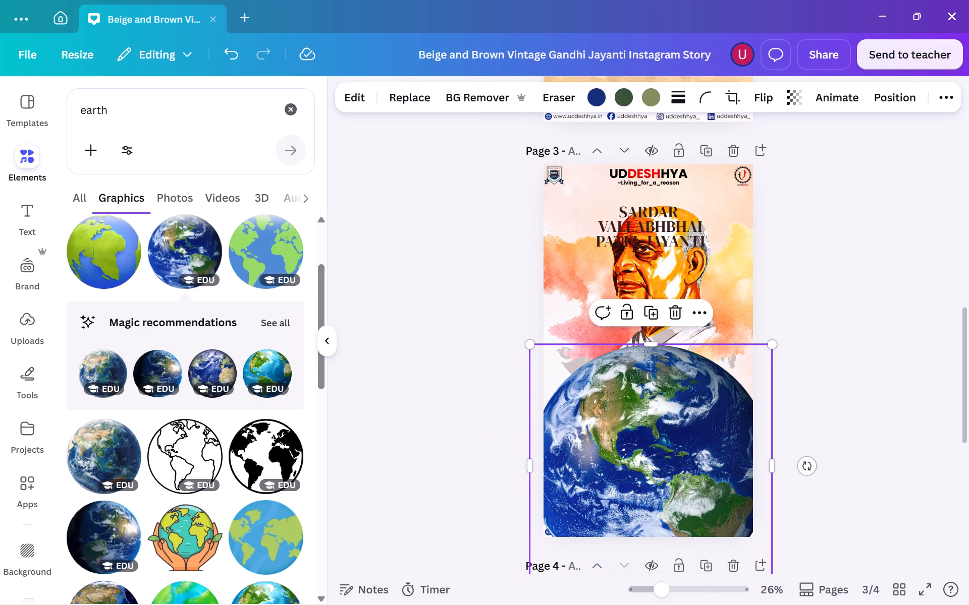
{"action": "left_click_drag", "start_coordinate": [592, 438], "coordinate": [584, 475]}
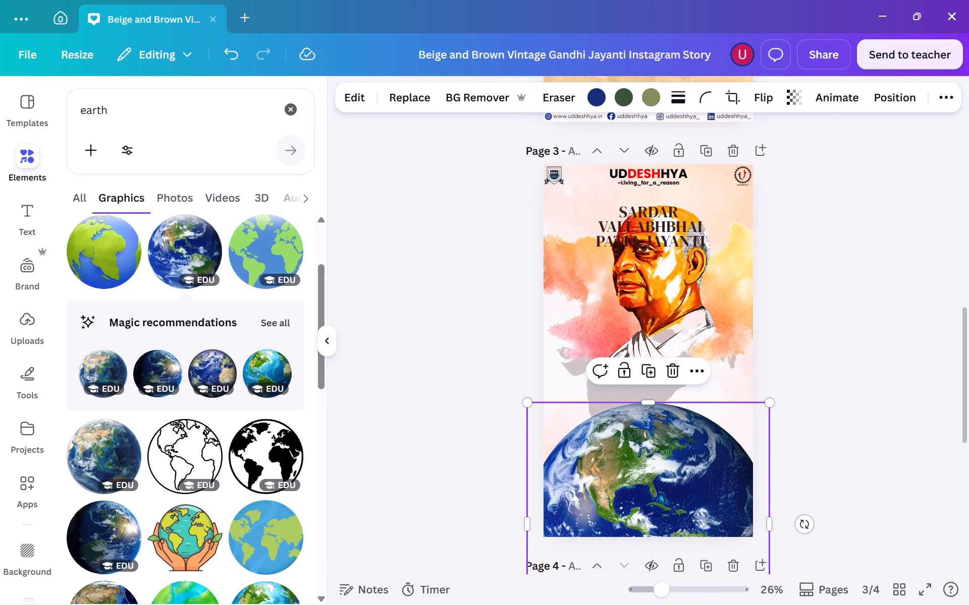
Layer the globe directly above the page background, behind the footer and the other elements.
{"action": "left_click", "coordinate": [692, 361]}
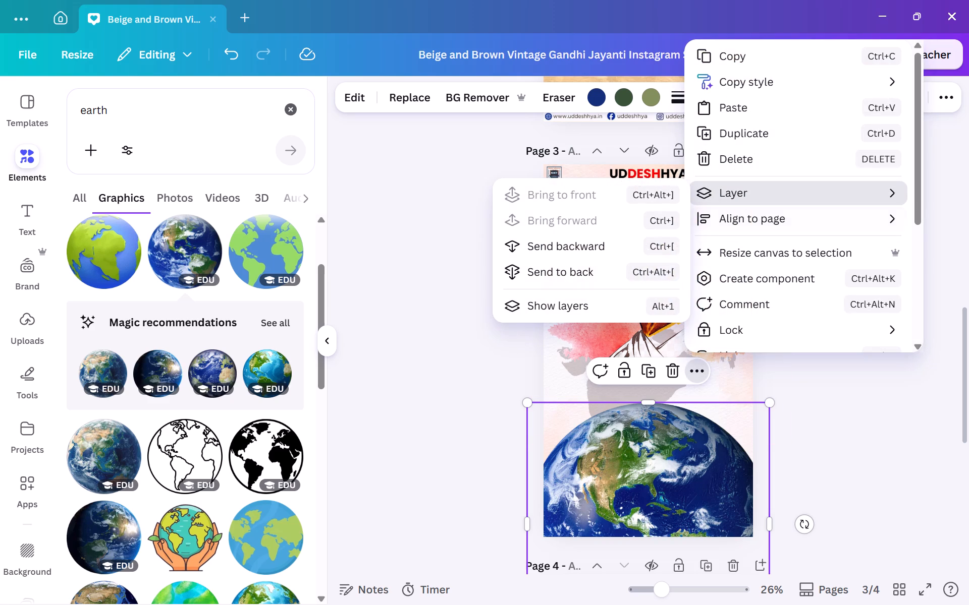
{"action": "left_click", "coordinate": [593, 270]}
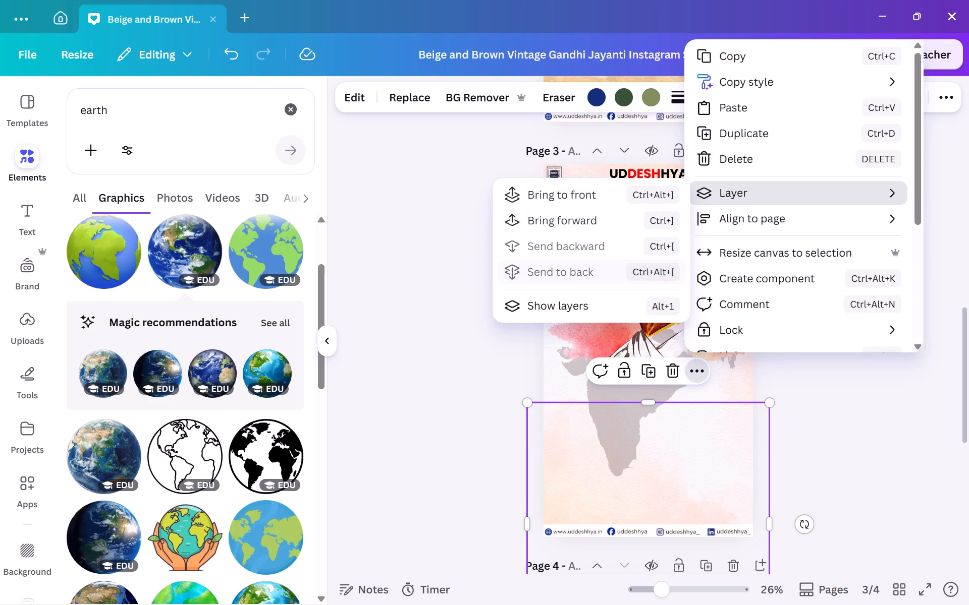
{"action": "left_click_drag", "start_coordinate": [616, 210], "coordinate": [606, 213]}
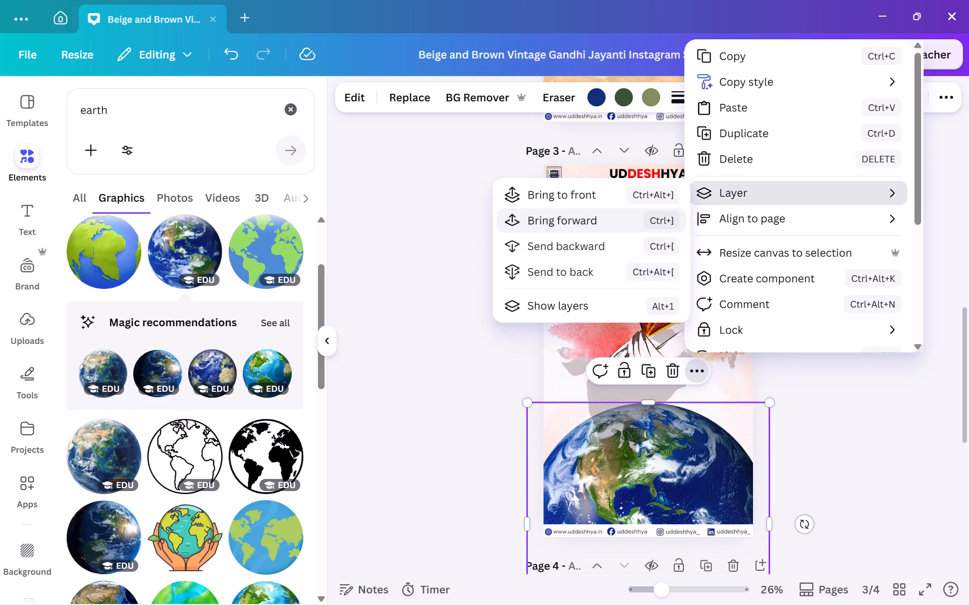
{"action": "left_click", "coordinate": [603, 250]}
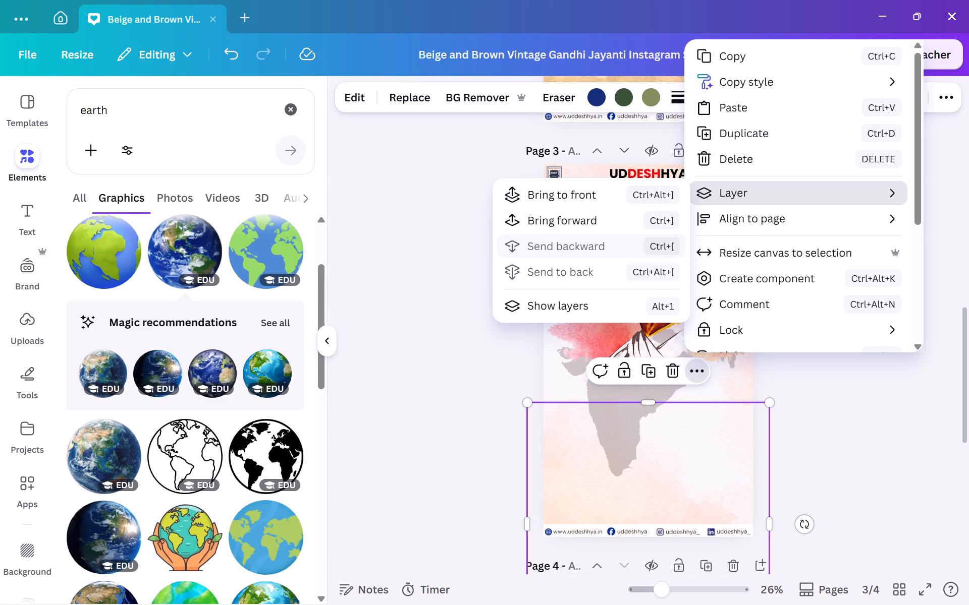
{"action": "left_click", "coordinate": [605, 218]}
{"action": "left_click", "coordinate": [424, 373]}
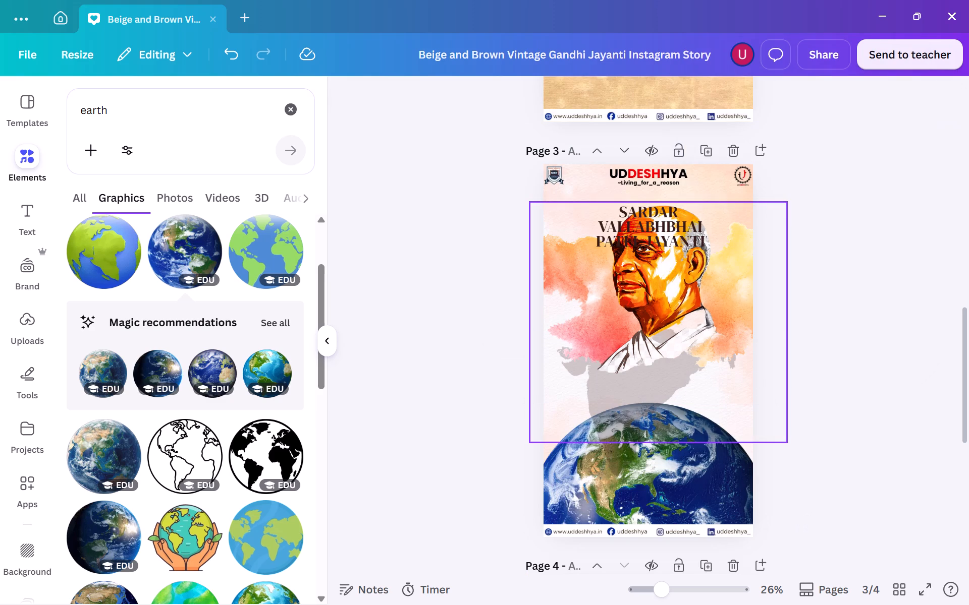
Move the portrait down below the title so its shoulders overlap the globe's upper edge.
{"action": "left_click_drag", "start_coordinate": [605, 376], "coordinate": [580, 447]}
{"action": "left_click", "coordinate": [875, 473]}
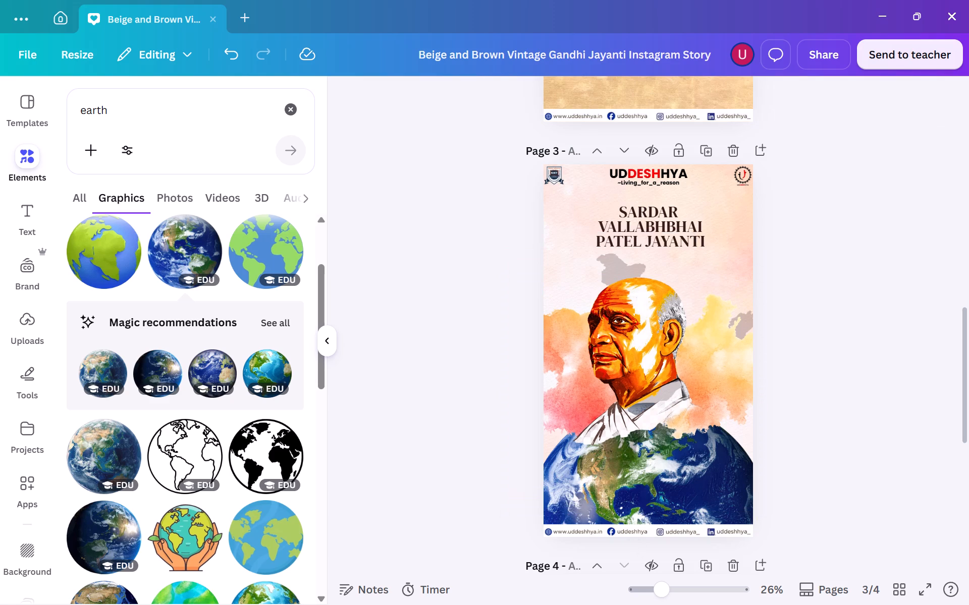
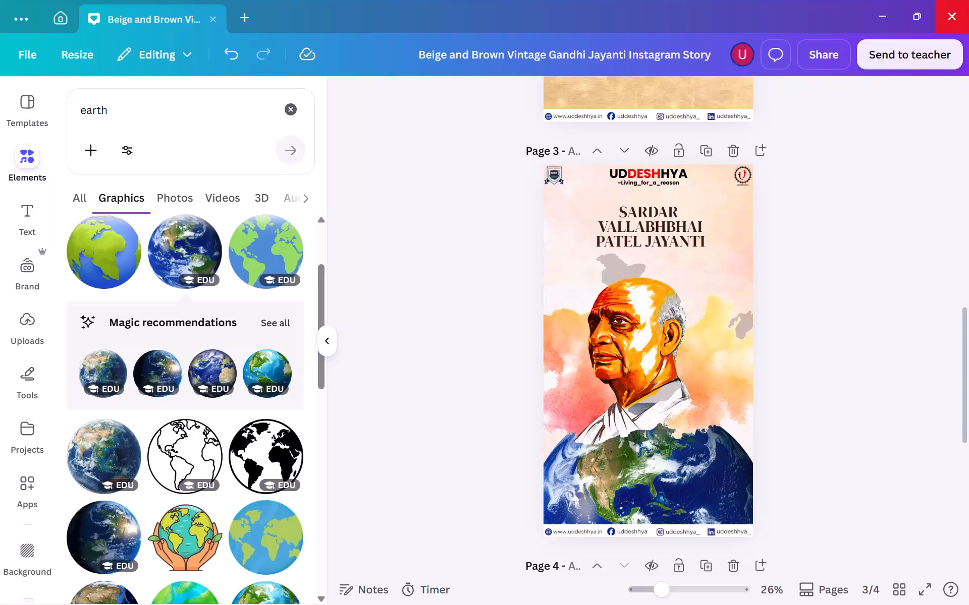
Minimize the Canva and Chrome windows to reach the desktop and launch the Kuro app.
{"action": "left_click", "coordinate": [878, 12]}
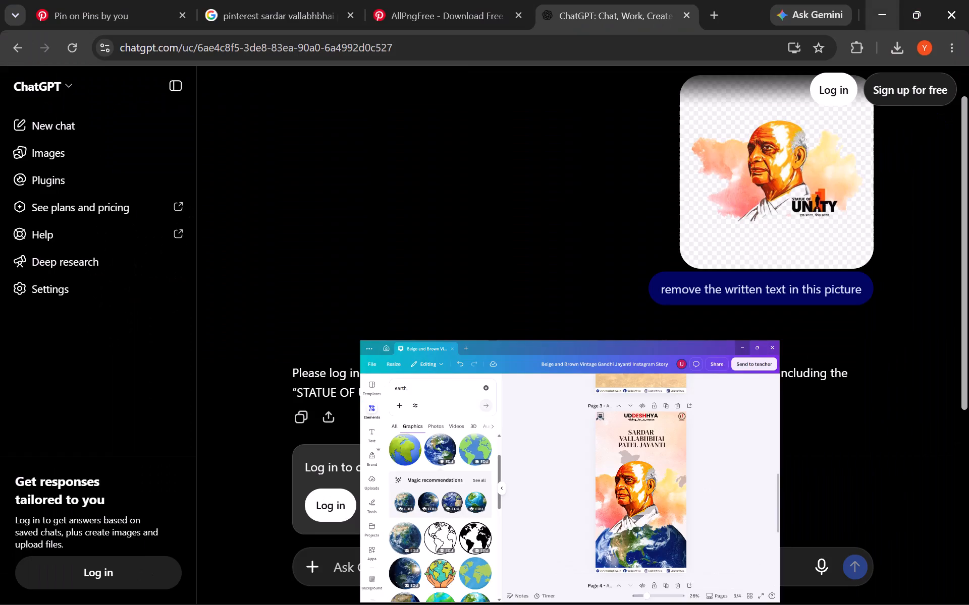
{"action": "left_click", "coordinate": [878, 12]}
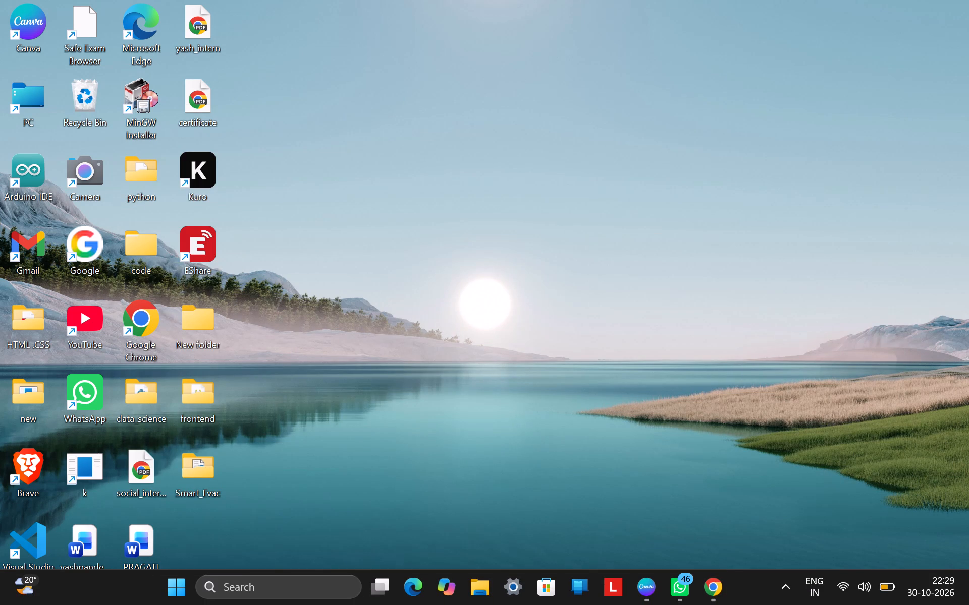
{"action": "triple_click", "coordinate": [209, 180]}
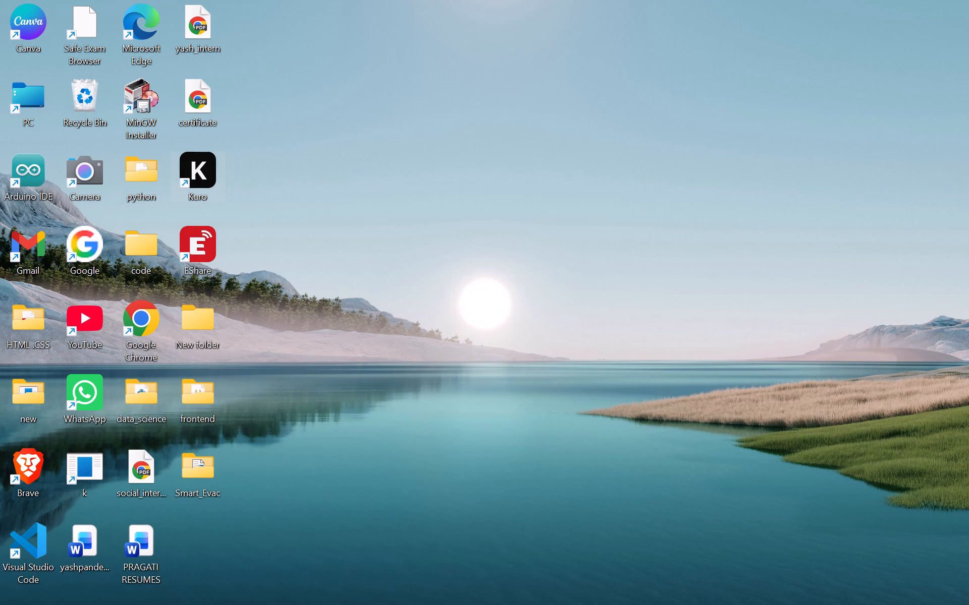
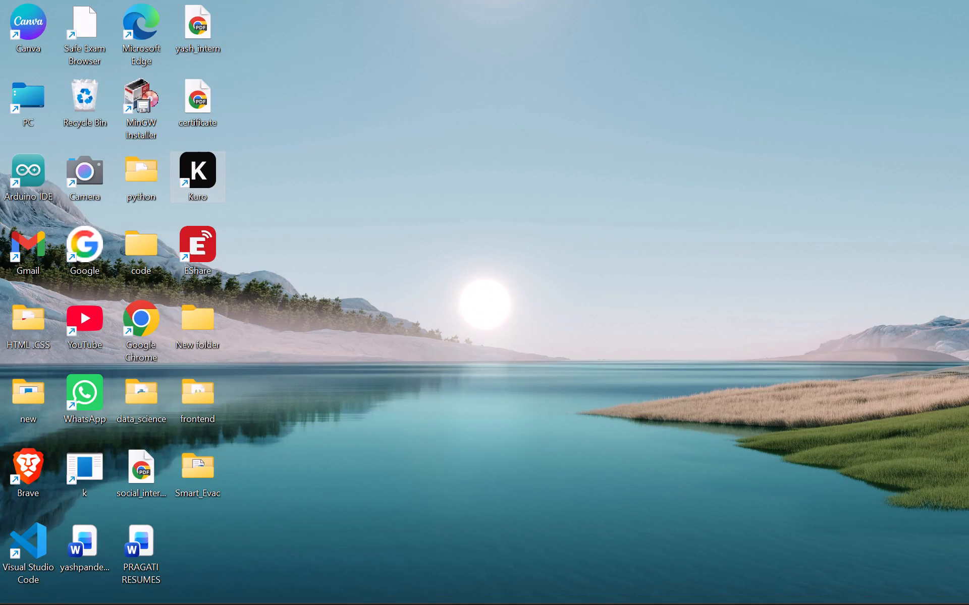
Shut down the computer from the Windows desktop.
{"action": "left_click", "coordinate": [183, 590]}
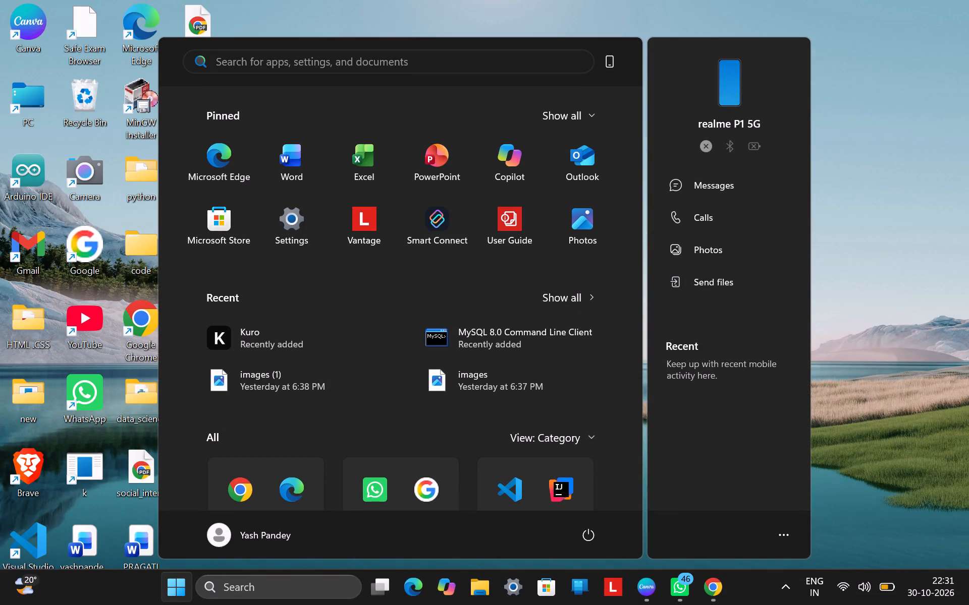
{"action": "left_click", "coordinate": [583, 540]}
{"action": "left_click", "coordinate": [587, 481]}
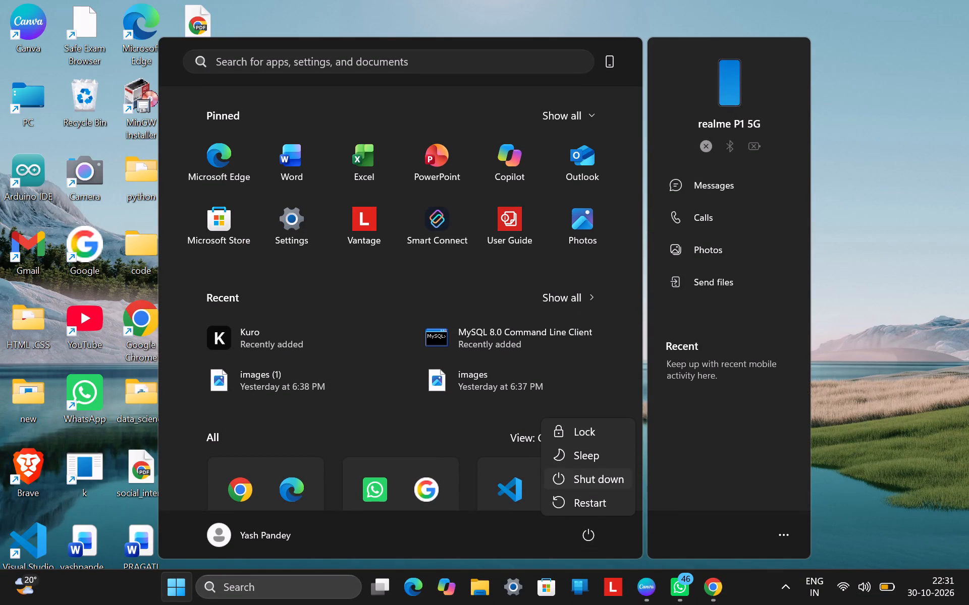